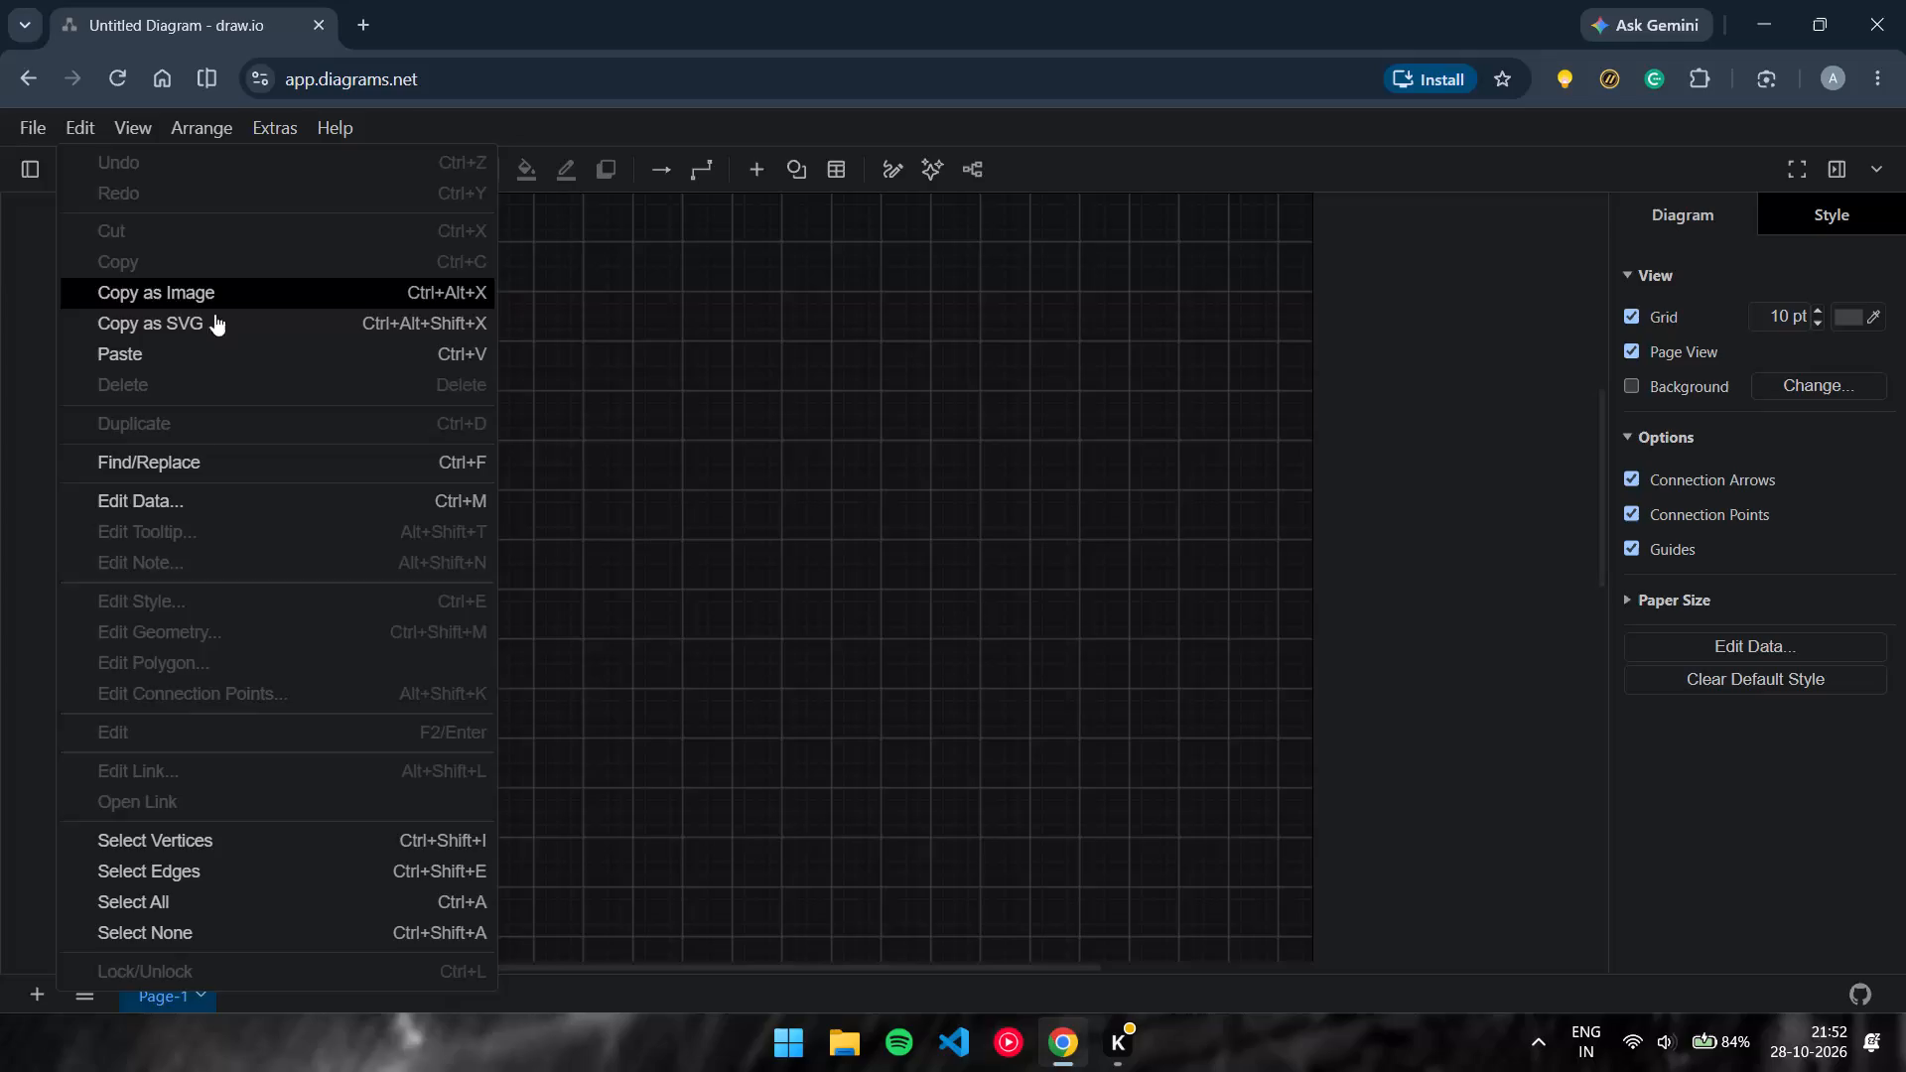
Open the recent diagram file System Design Project.drawio.
{"action": "left_click", "coordinate": [34, 127]}
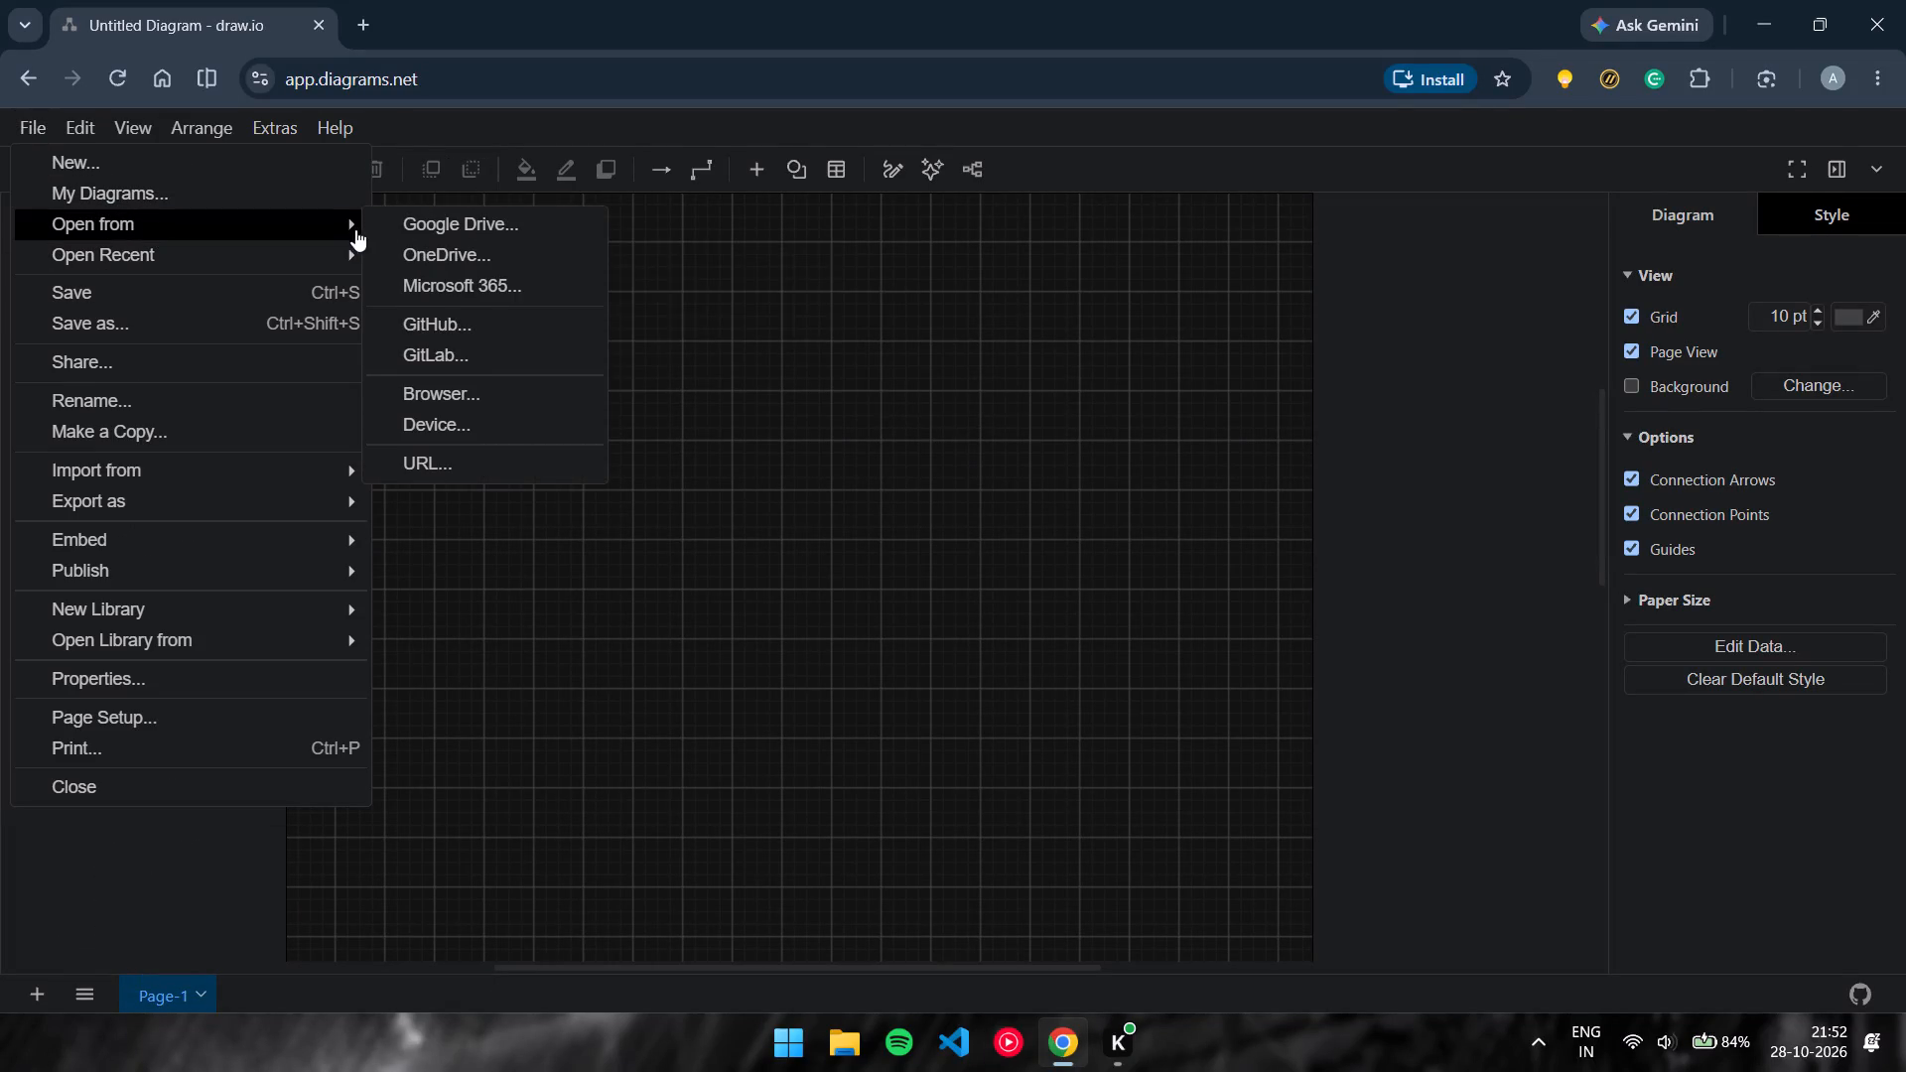
{"action": "left_click", "coordinate": [446, 262]}
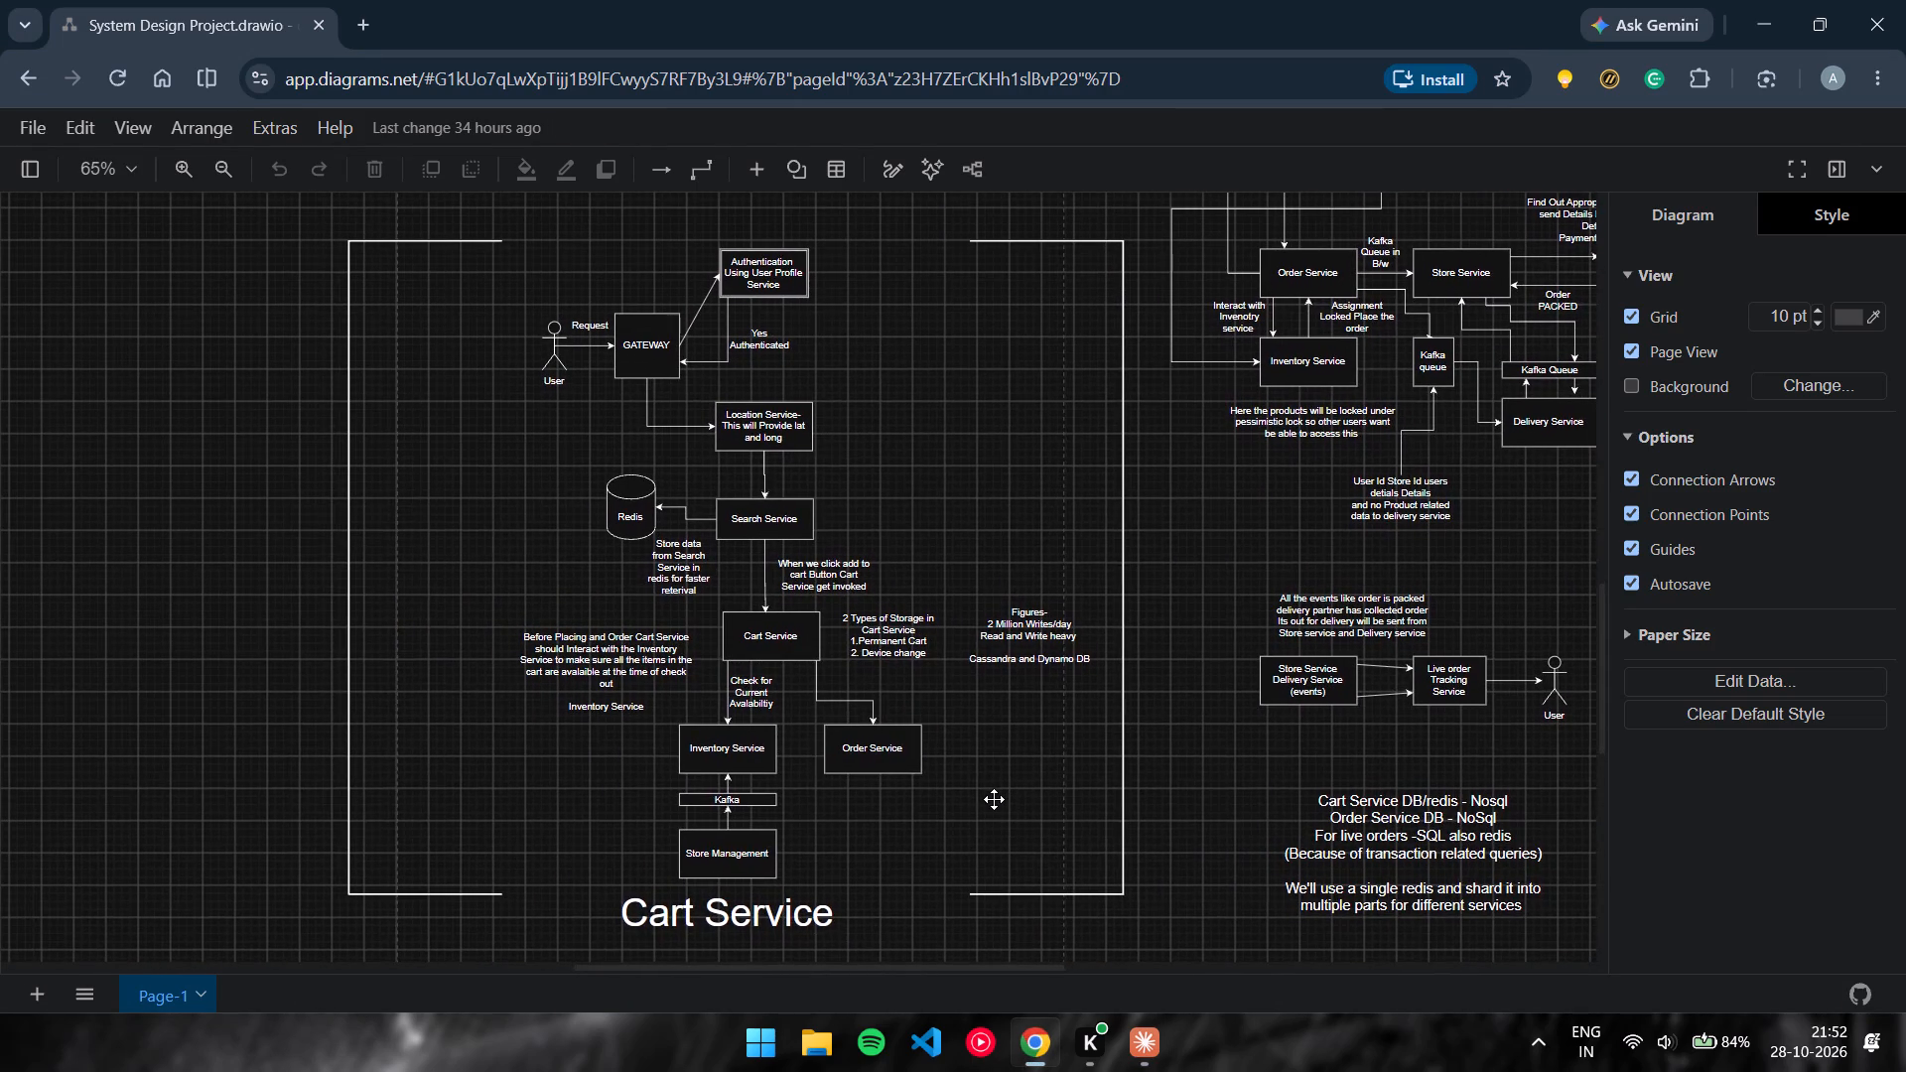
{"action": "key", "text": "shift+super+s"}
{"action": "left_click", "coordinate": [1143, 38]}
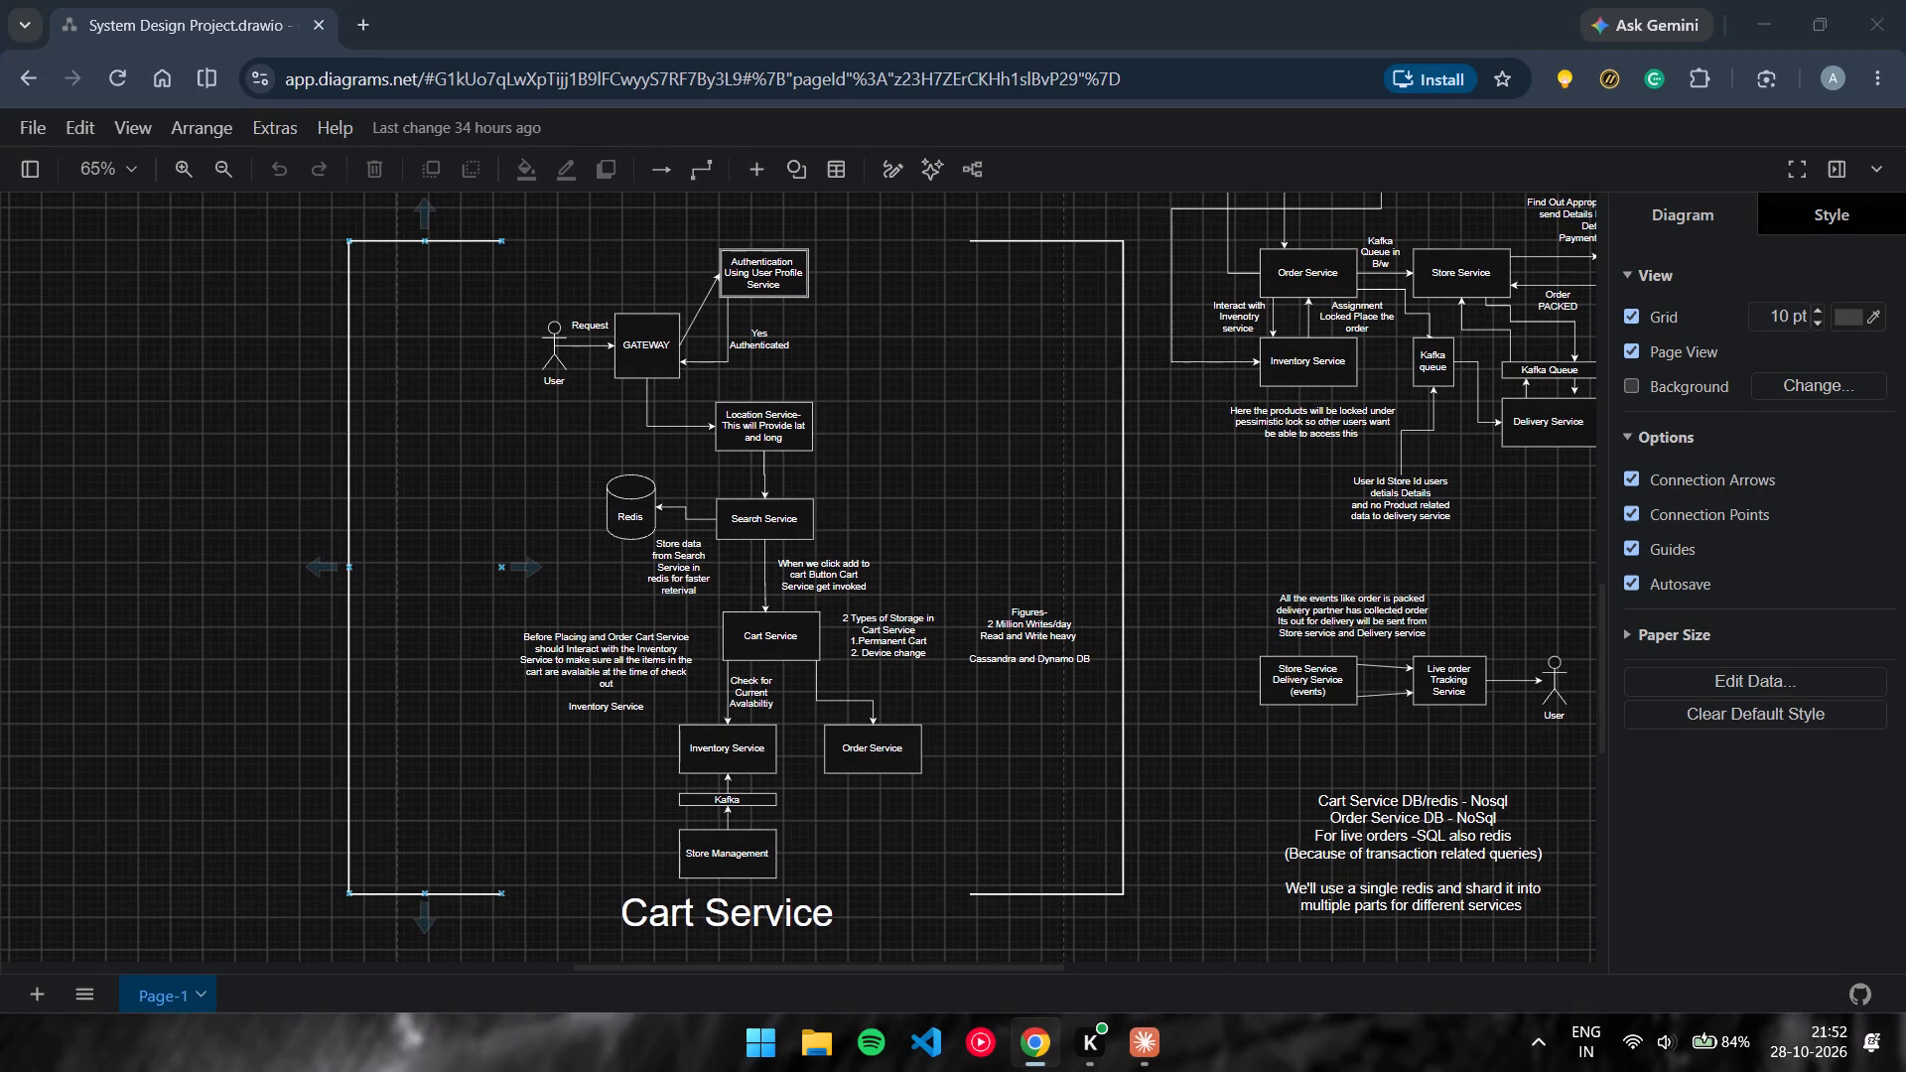
Search the web in a new tab for "blinkit system design" and open the YouTube video "Blinkit System Design | Zepto System Design".
{"action": "left_click", "coordinate": [373, 15]}
{"action": "type", "text": "blinkit sys"}
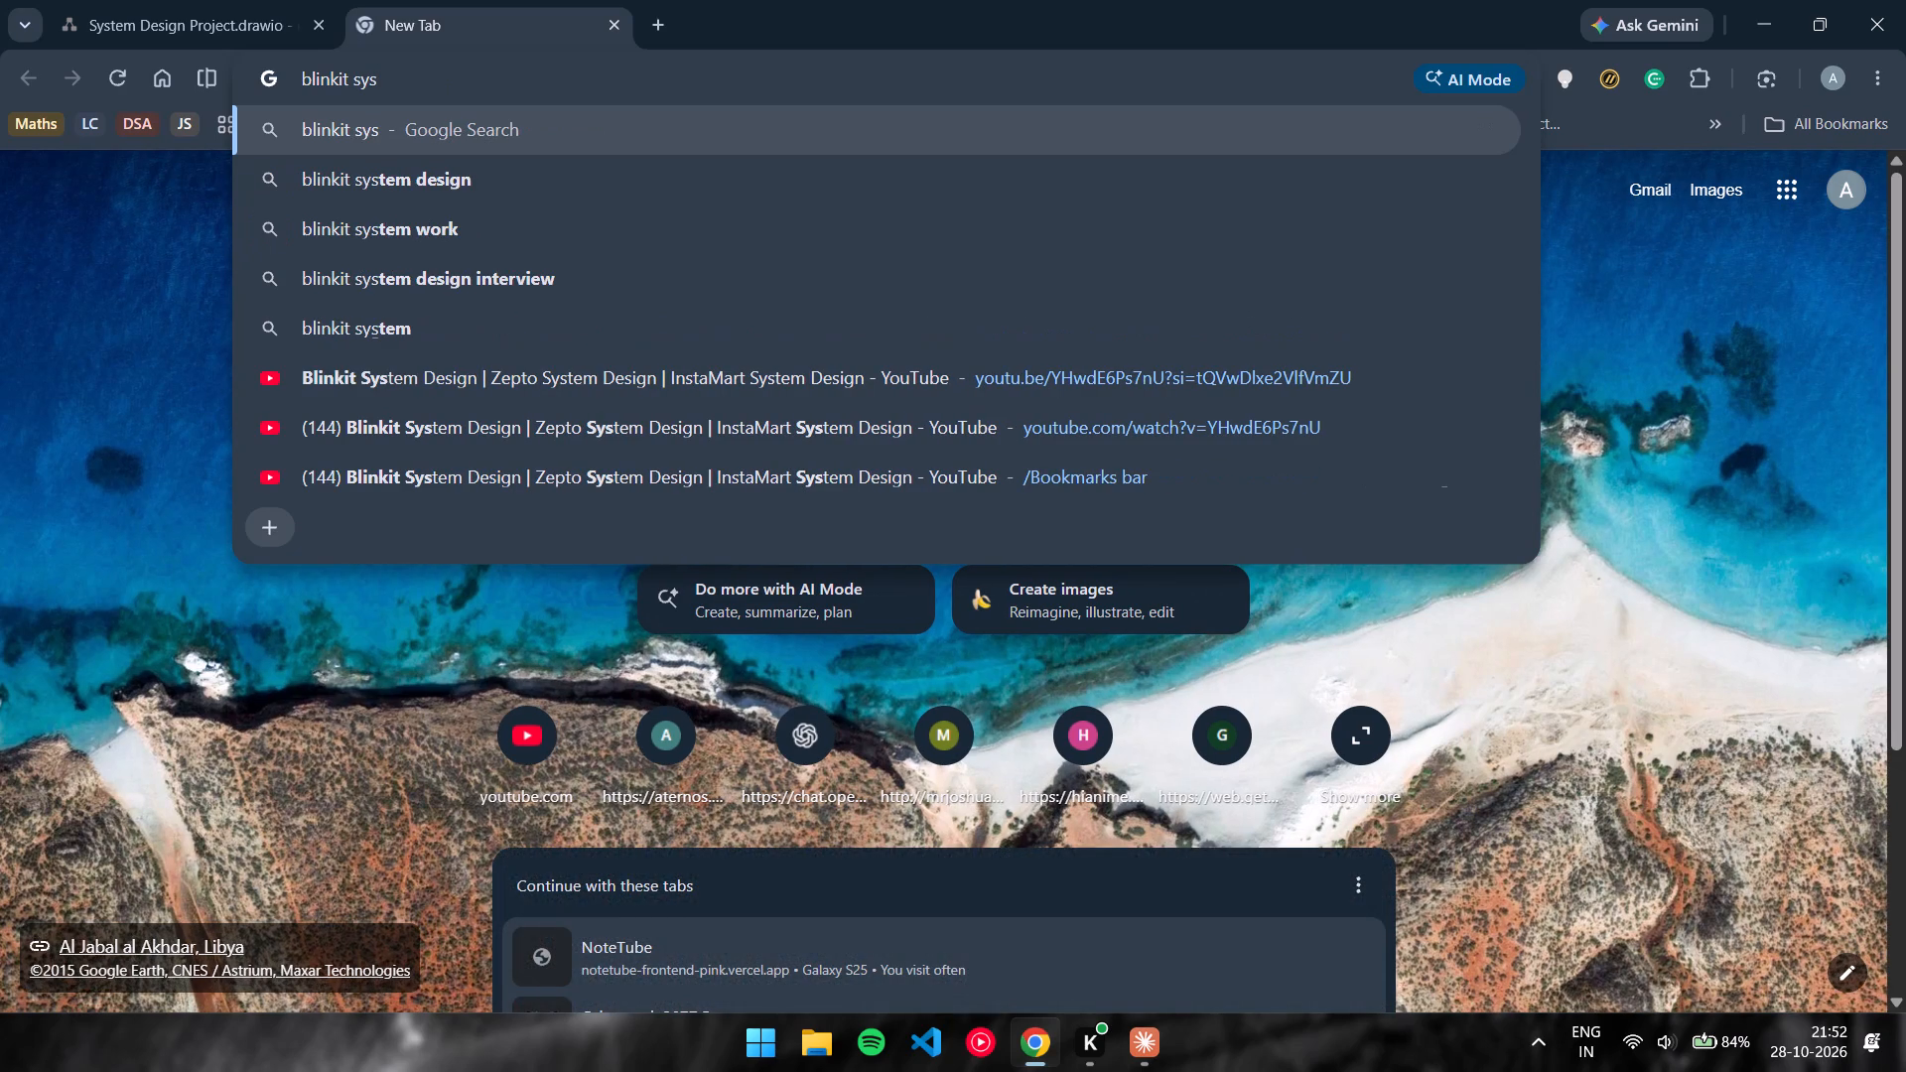
{"action": "left_click", "coordinate": [459, 162]}
{"action": "scroll", "coordinate": [702, 423], "scroll_direction": "down", "scroll_amount": 2}
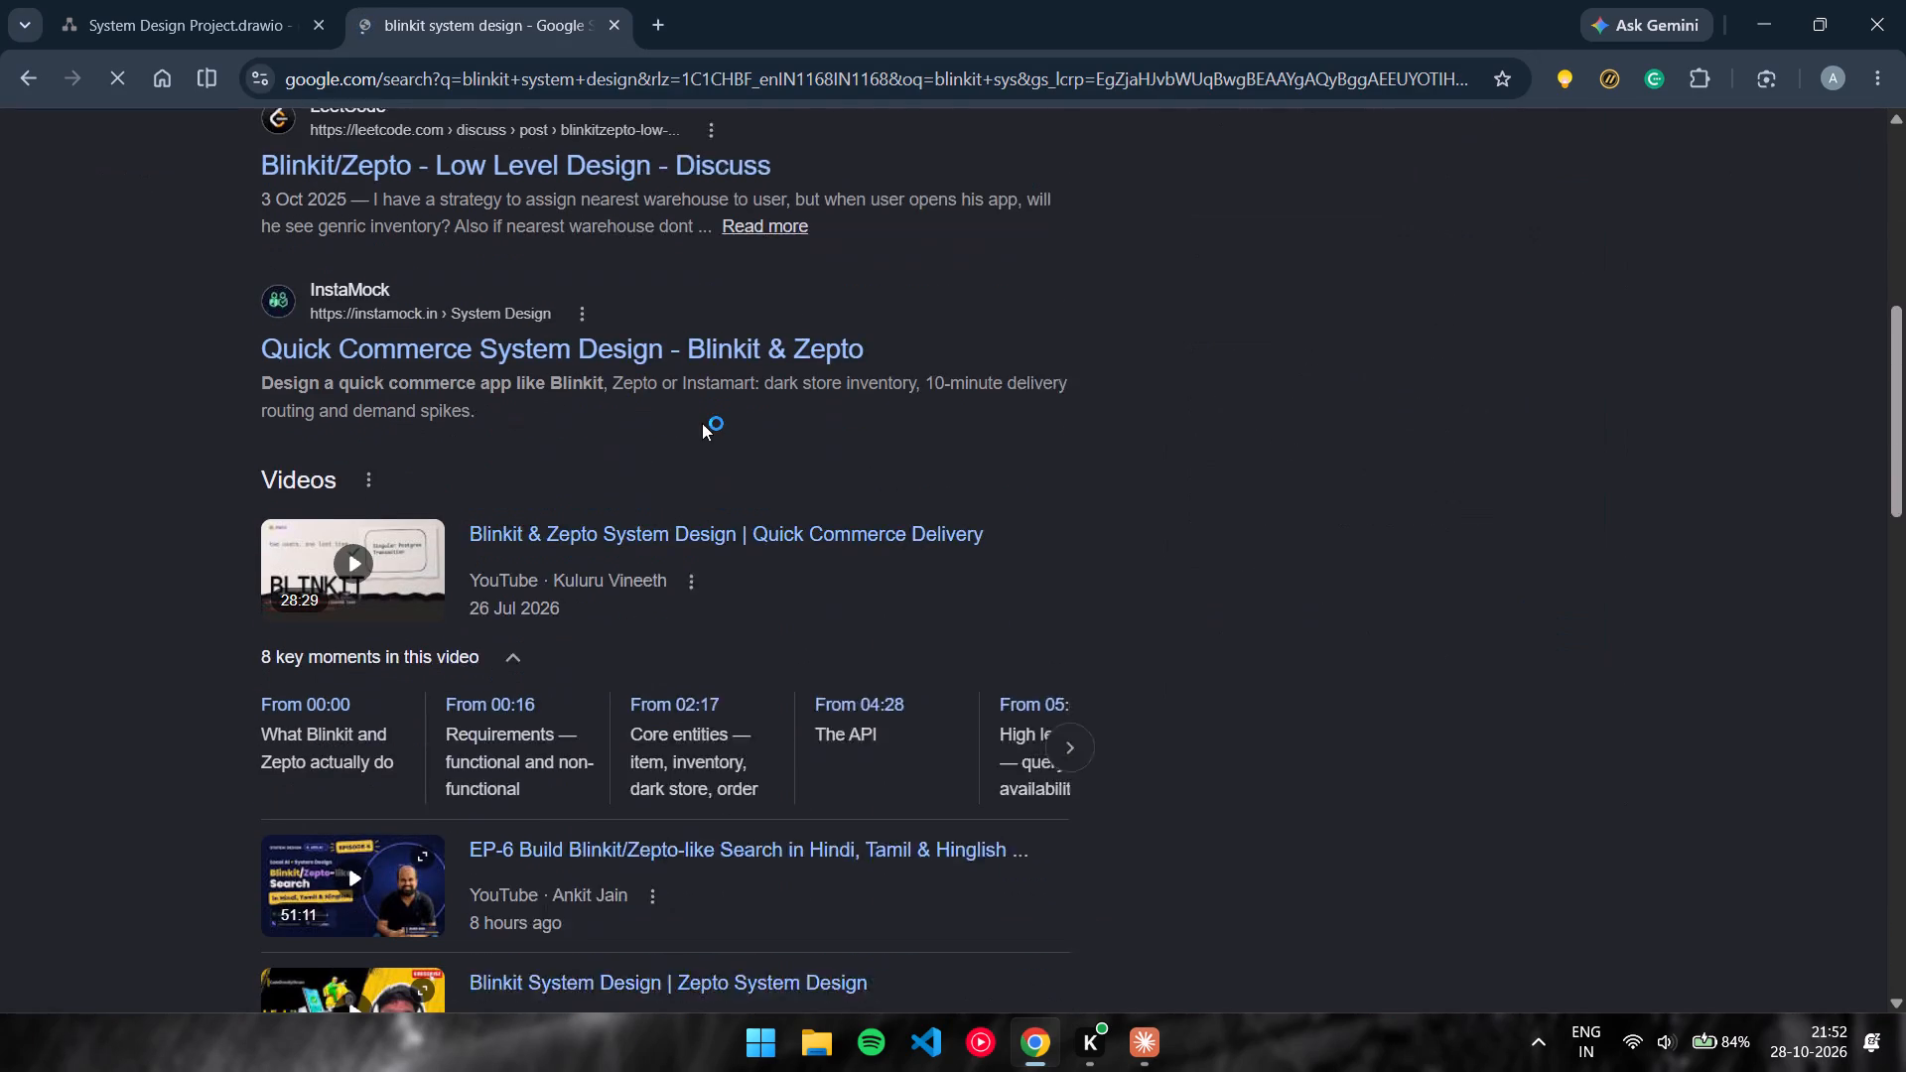
{"action": "scroll", "coordinate": [702, 423], "scroll_direction": "down", "scroll_amount": 5}
{"action": "left_click", "coordinate": [628, 492]}
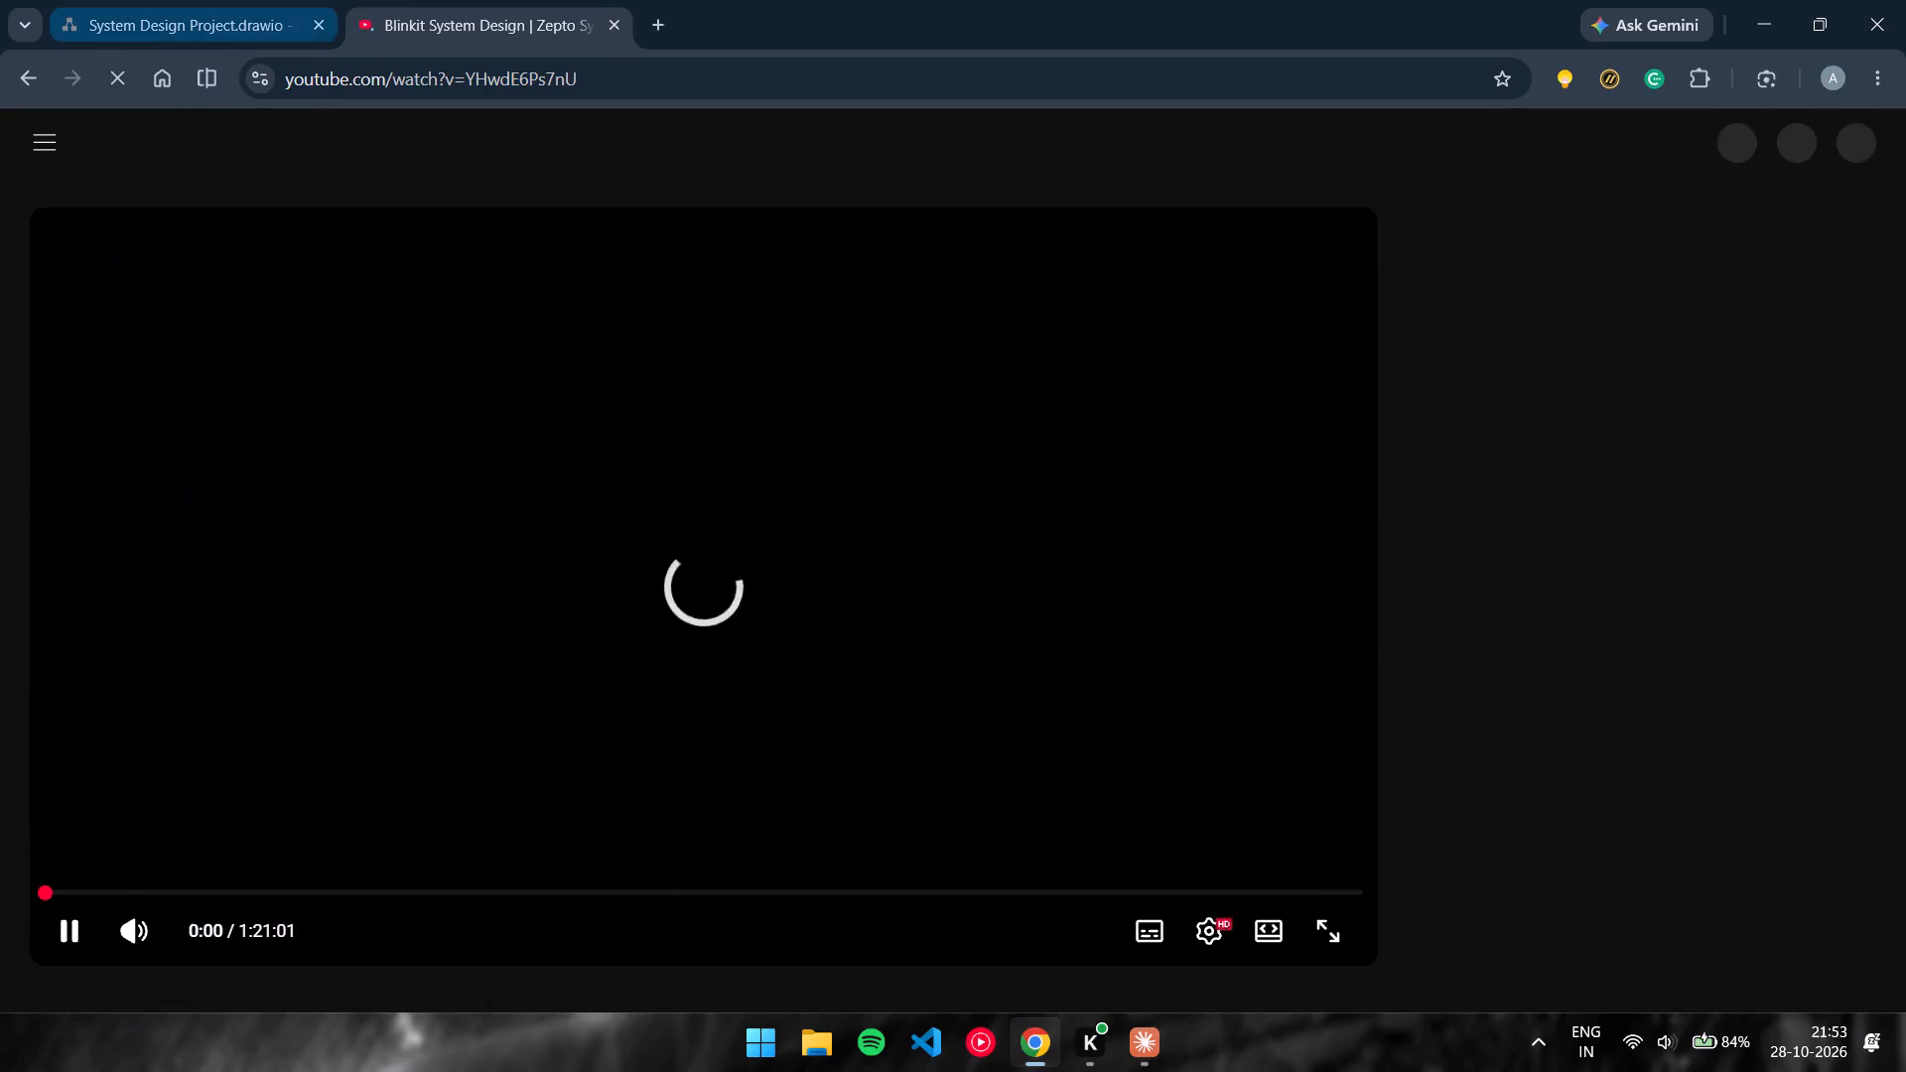
Seek the Blinkit video to the start of the Cart Service section, at about 39:22.
{"action": "left_click", "coordinate": [248, 0]}
{"action": "left_click", "coordinate": [431, 0]}
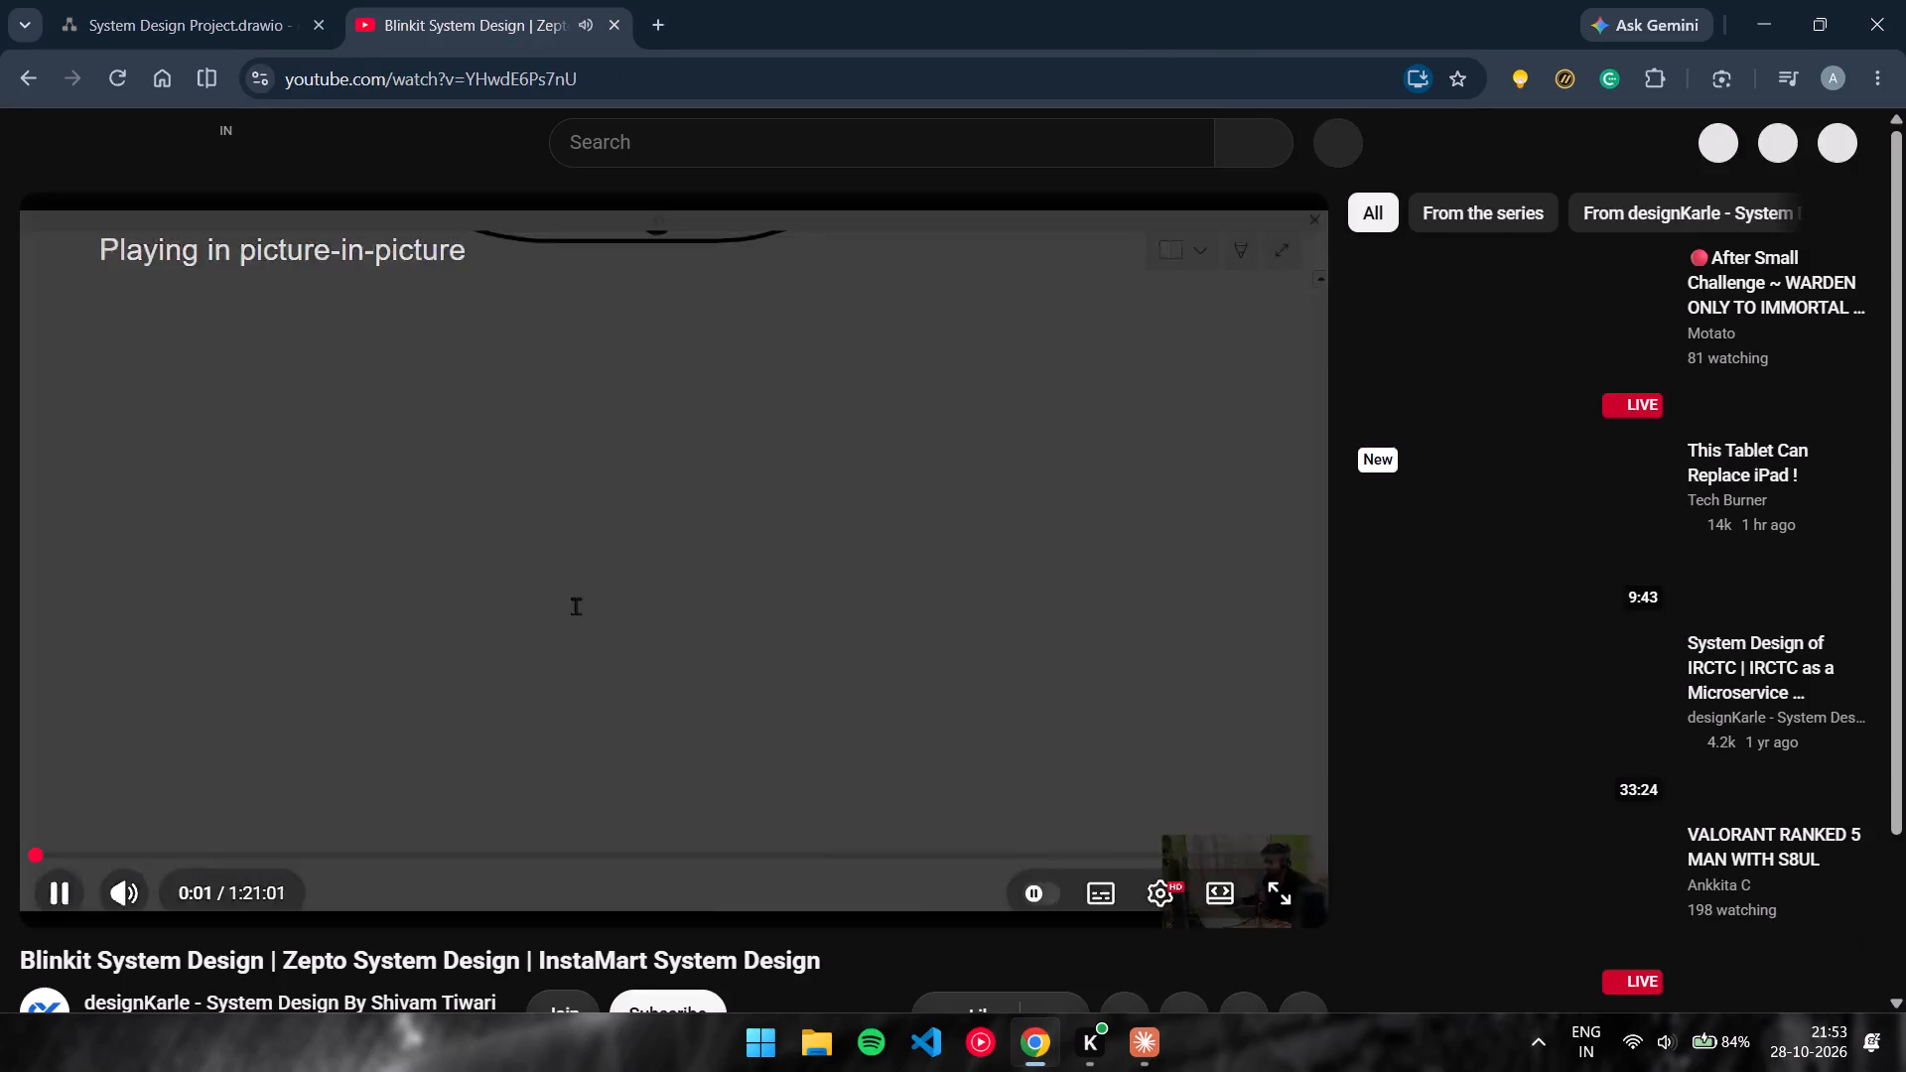
{"action": "left_click", "coordinate": [675, 855]}
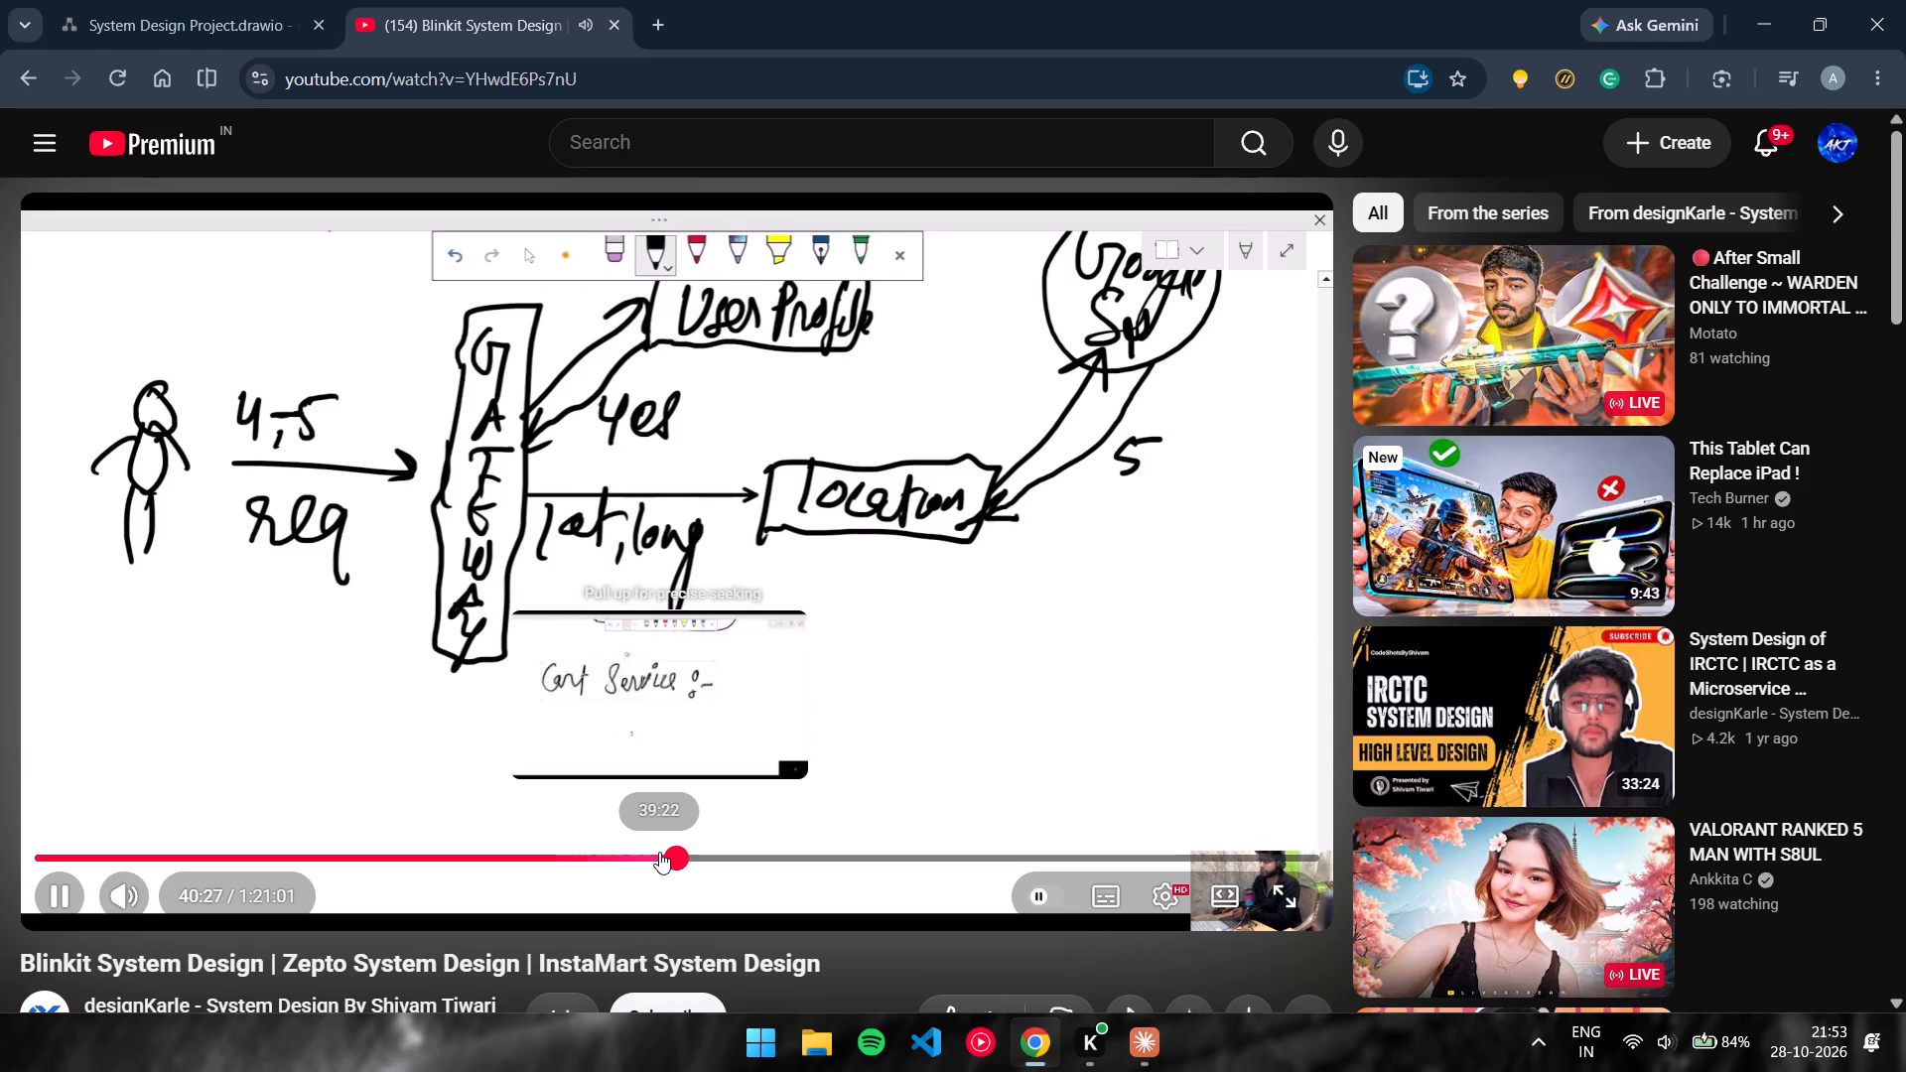
{"action": "left_click", "coordinate": [660, 852]}
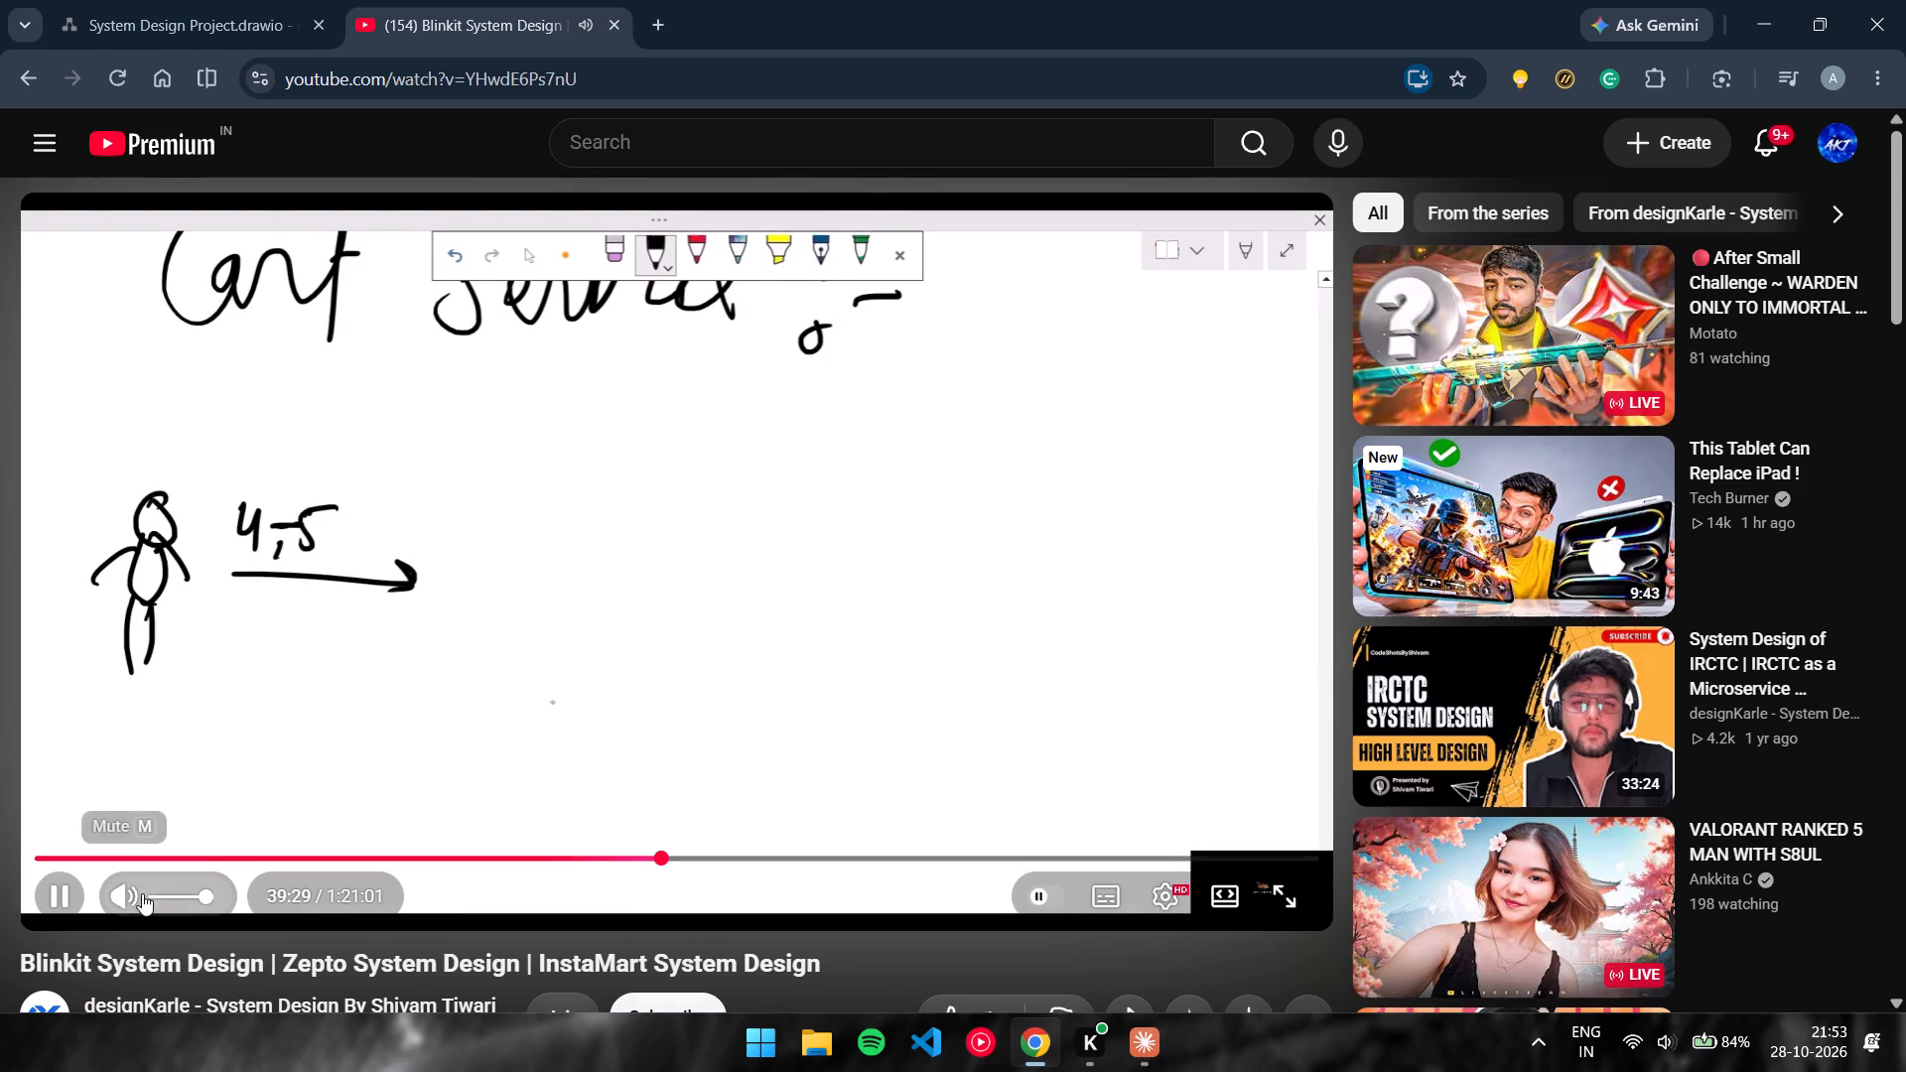
Lower the video's volume to about half.
{"action": "left_click", "coordinate": [167, 894]}
{"action": "left_click", "coordinate": [176, 894]}
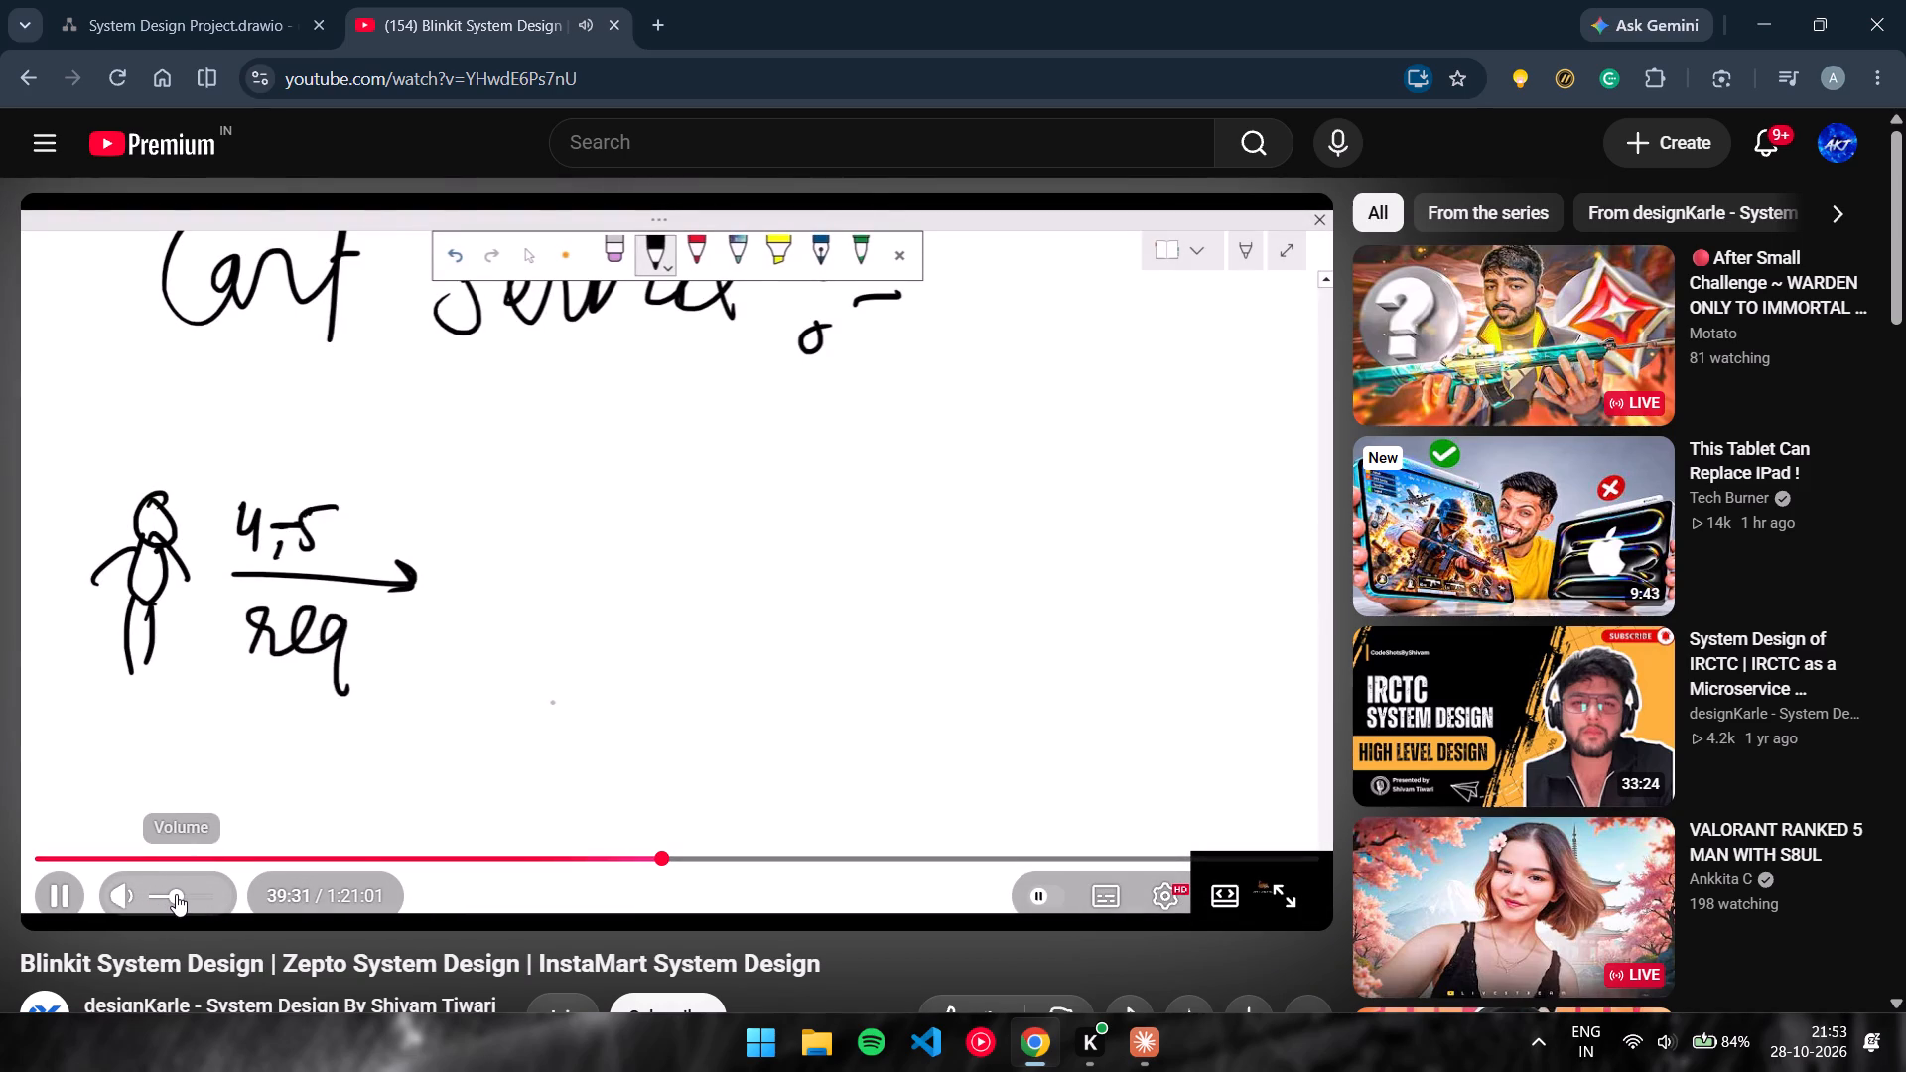
{"action": "left_click", "coordinate": [176, 894]}
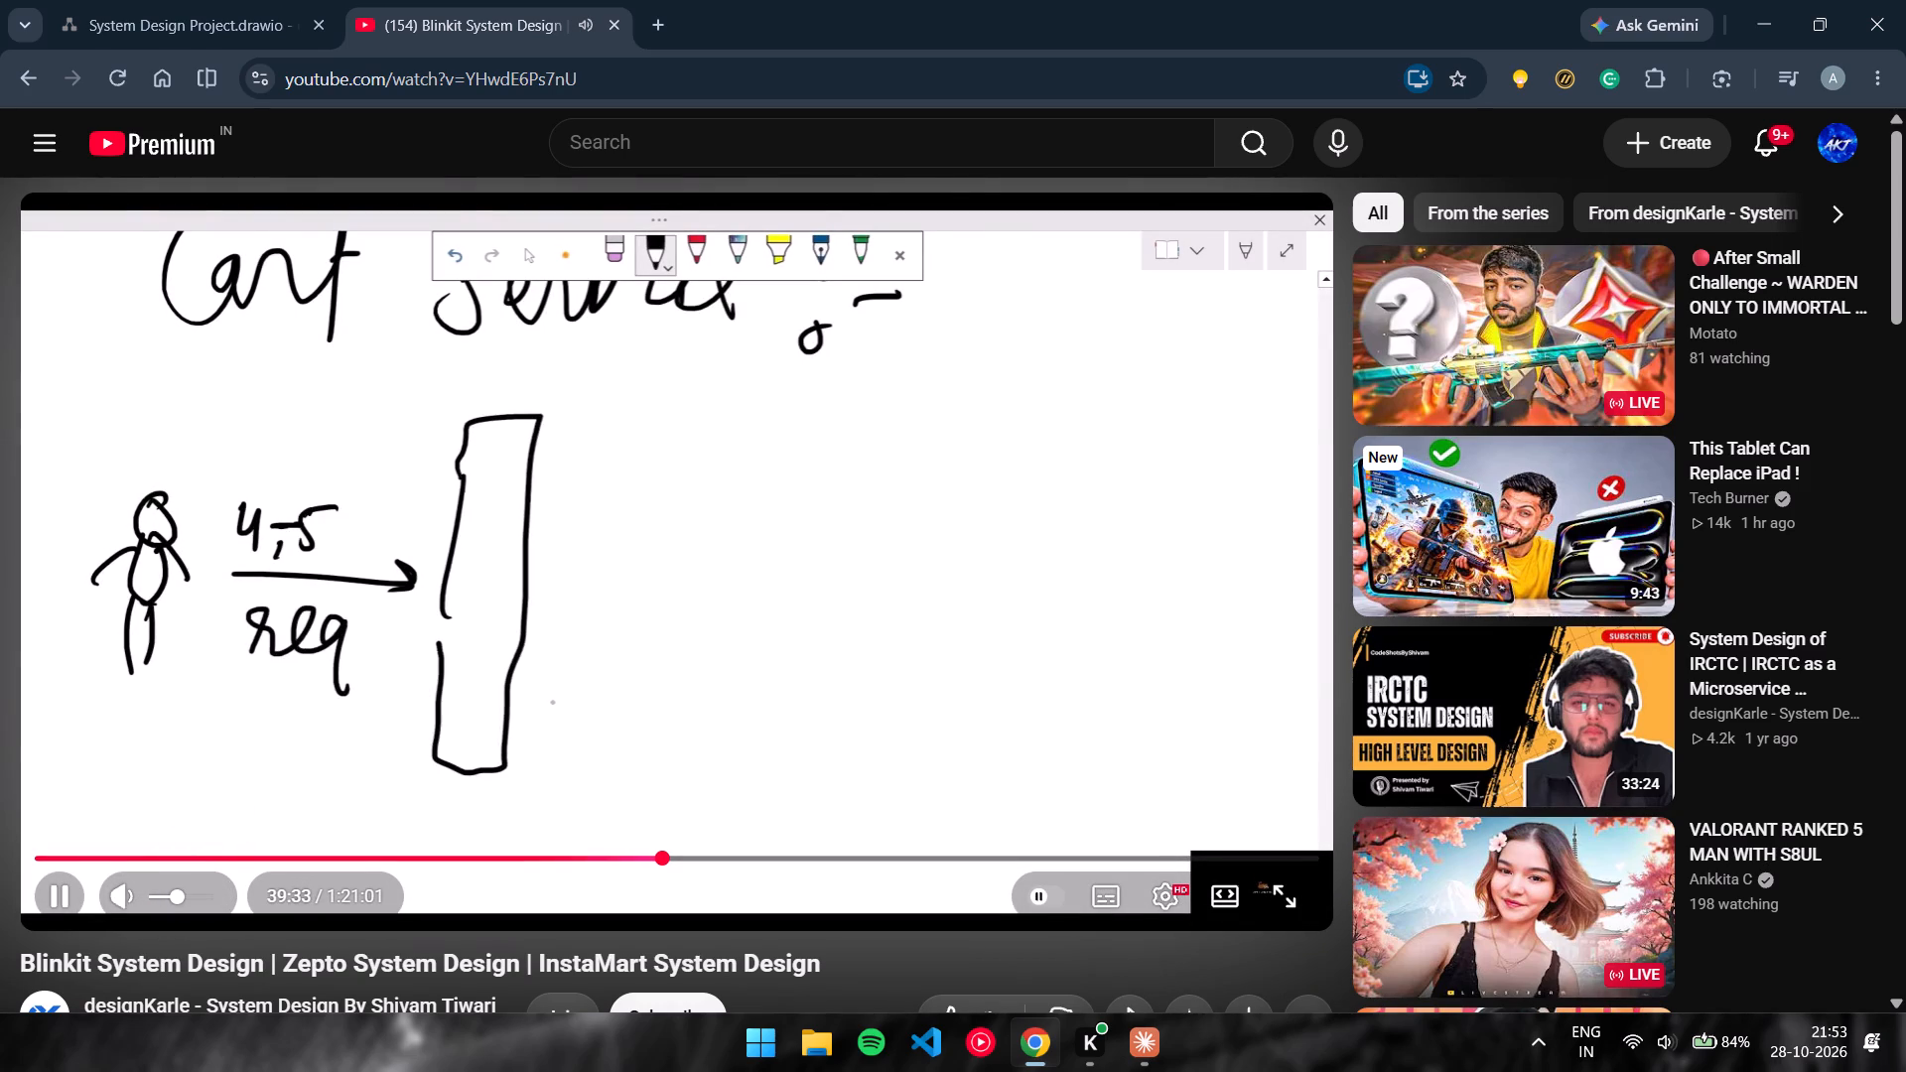
Arrange the video and the diagram in separate side-by-side windows, giving the diagram about two thirds of the screen width.
{"action": "left_click_drag", "start_coordinate": [445, 9], "coordinate": [1905, 518]}
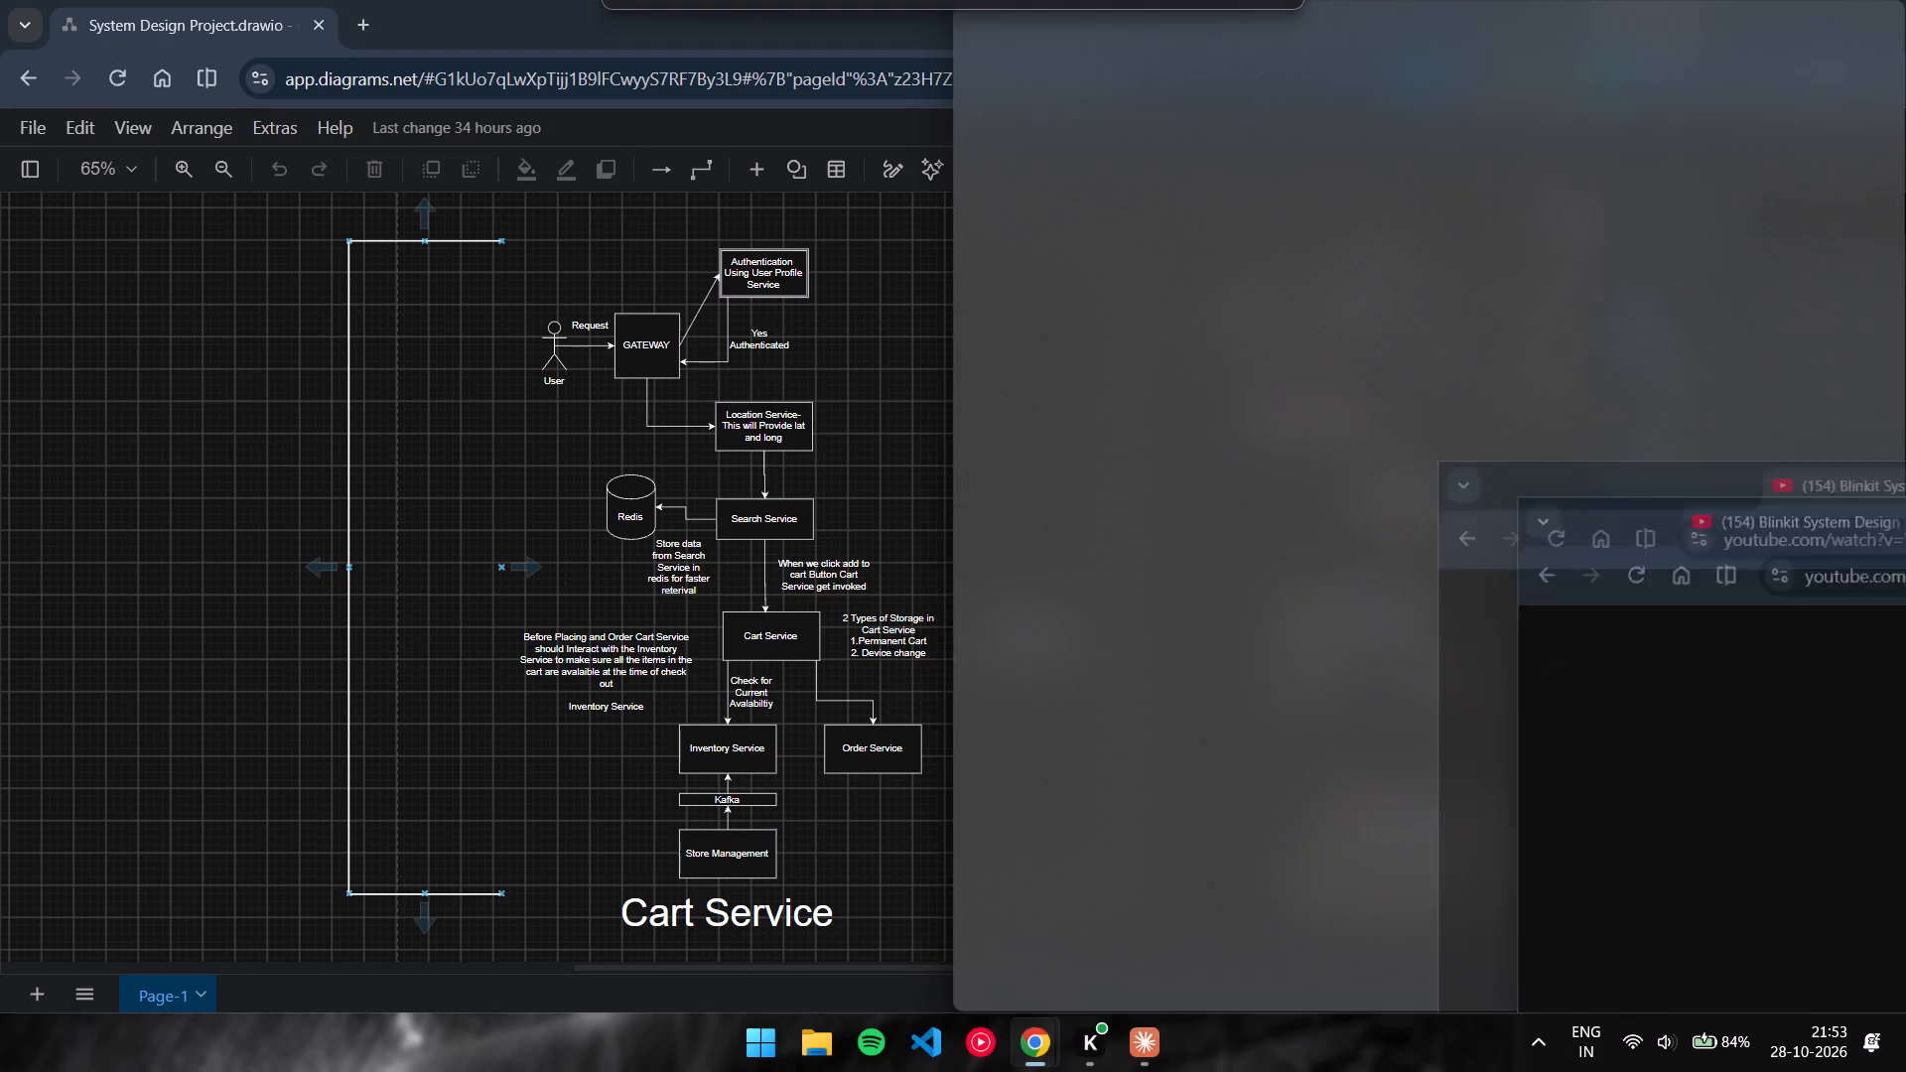
{"action": "left_click_drag", "start_coordinate": [953, 491], "coordinate": [1073, 476]}
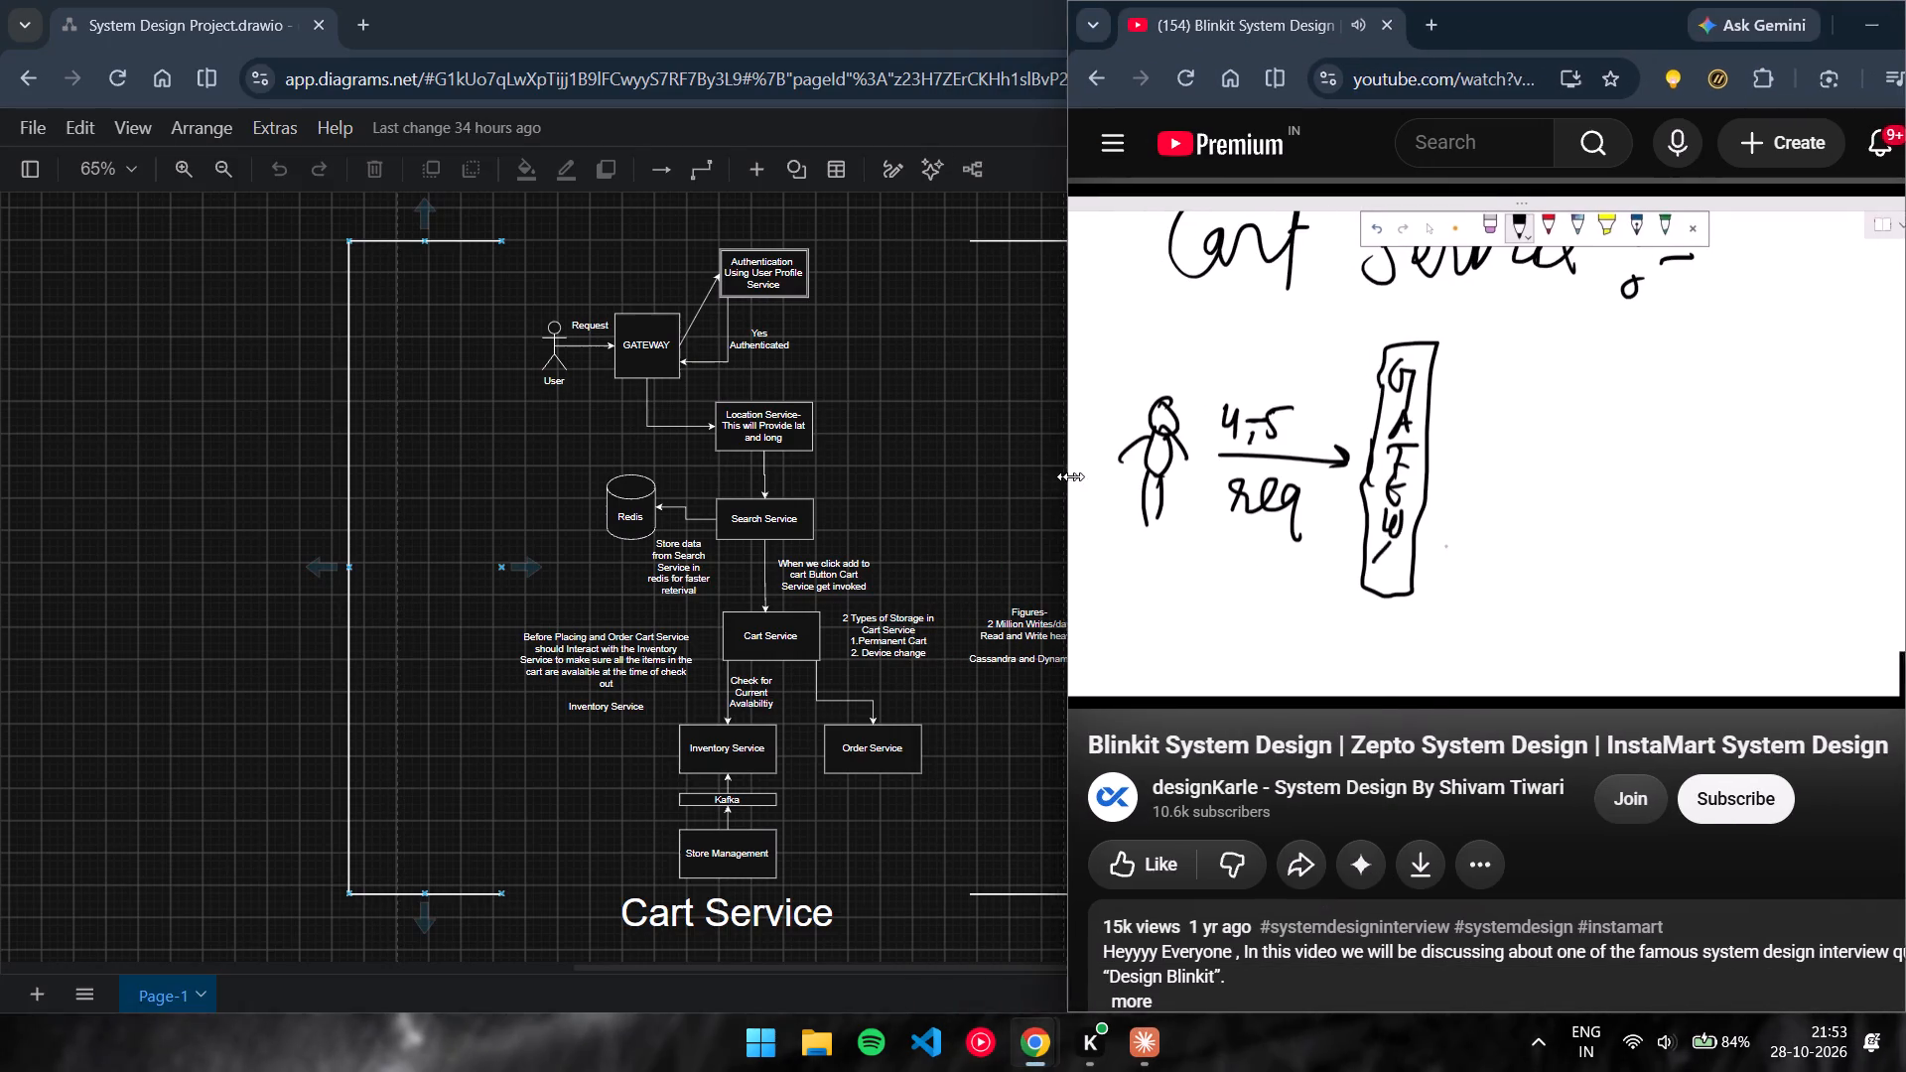
{"action": "left_click_drag", "start_coordinate": [1073, 476], "coordinate": [1425, 488]}
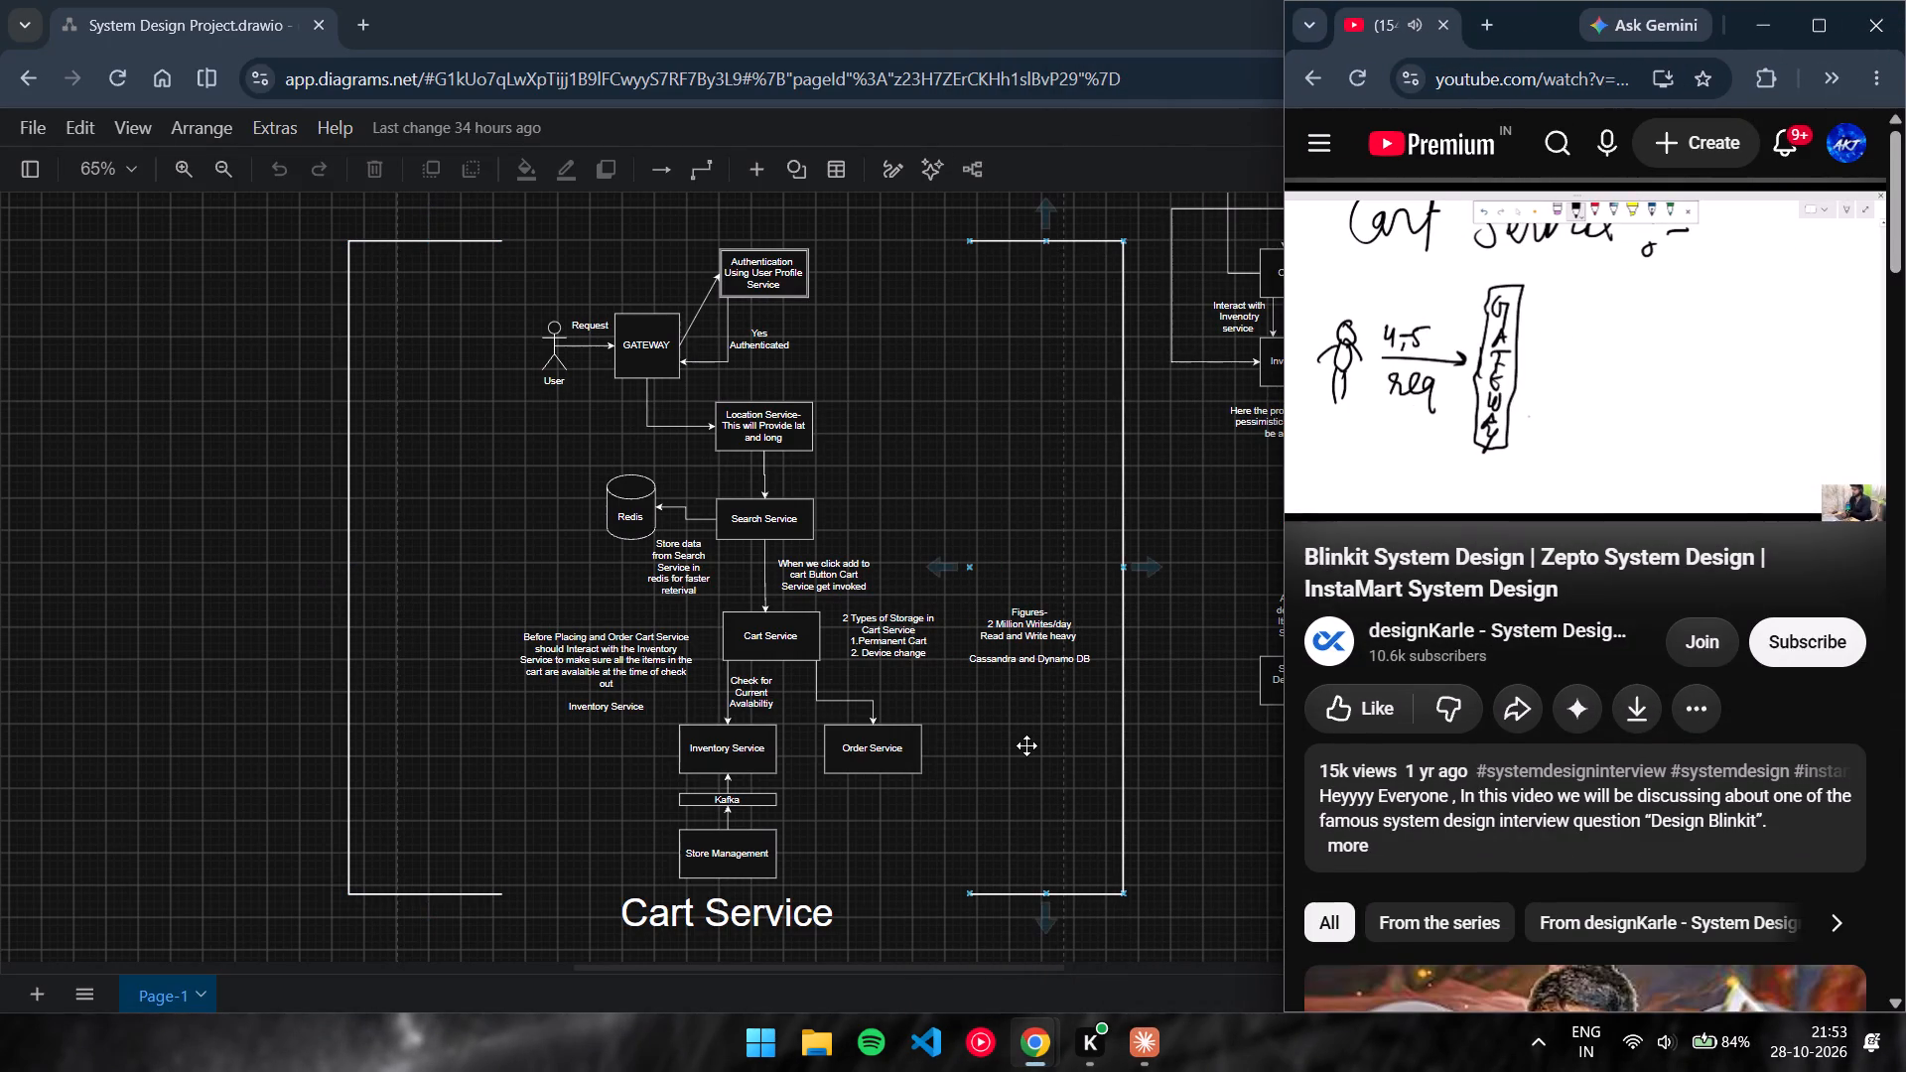
{"action": "left_click", "coordinate": [1228, 714]}
{"action": "left_click_drag", "start_coordinate": [920, 3], "coordinate": [0, 622]}
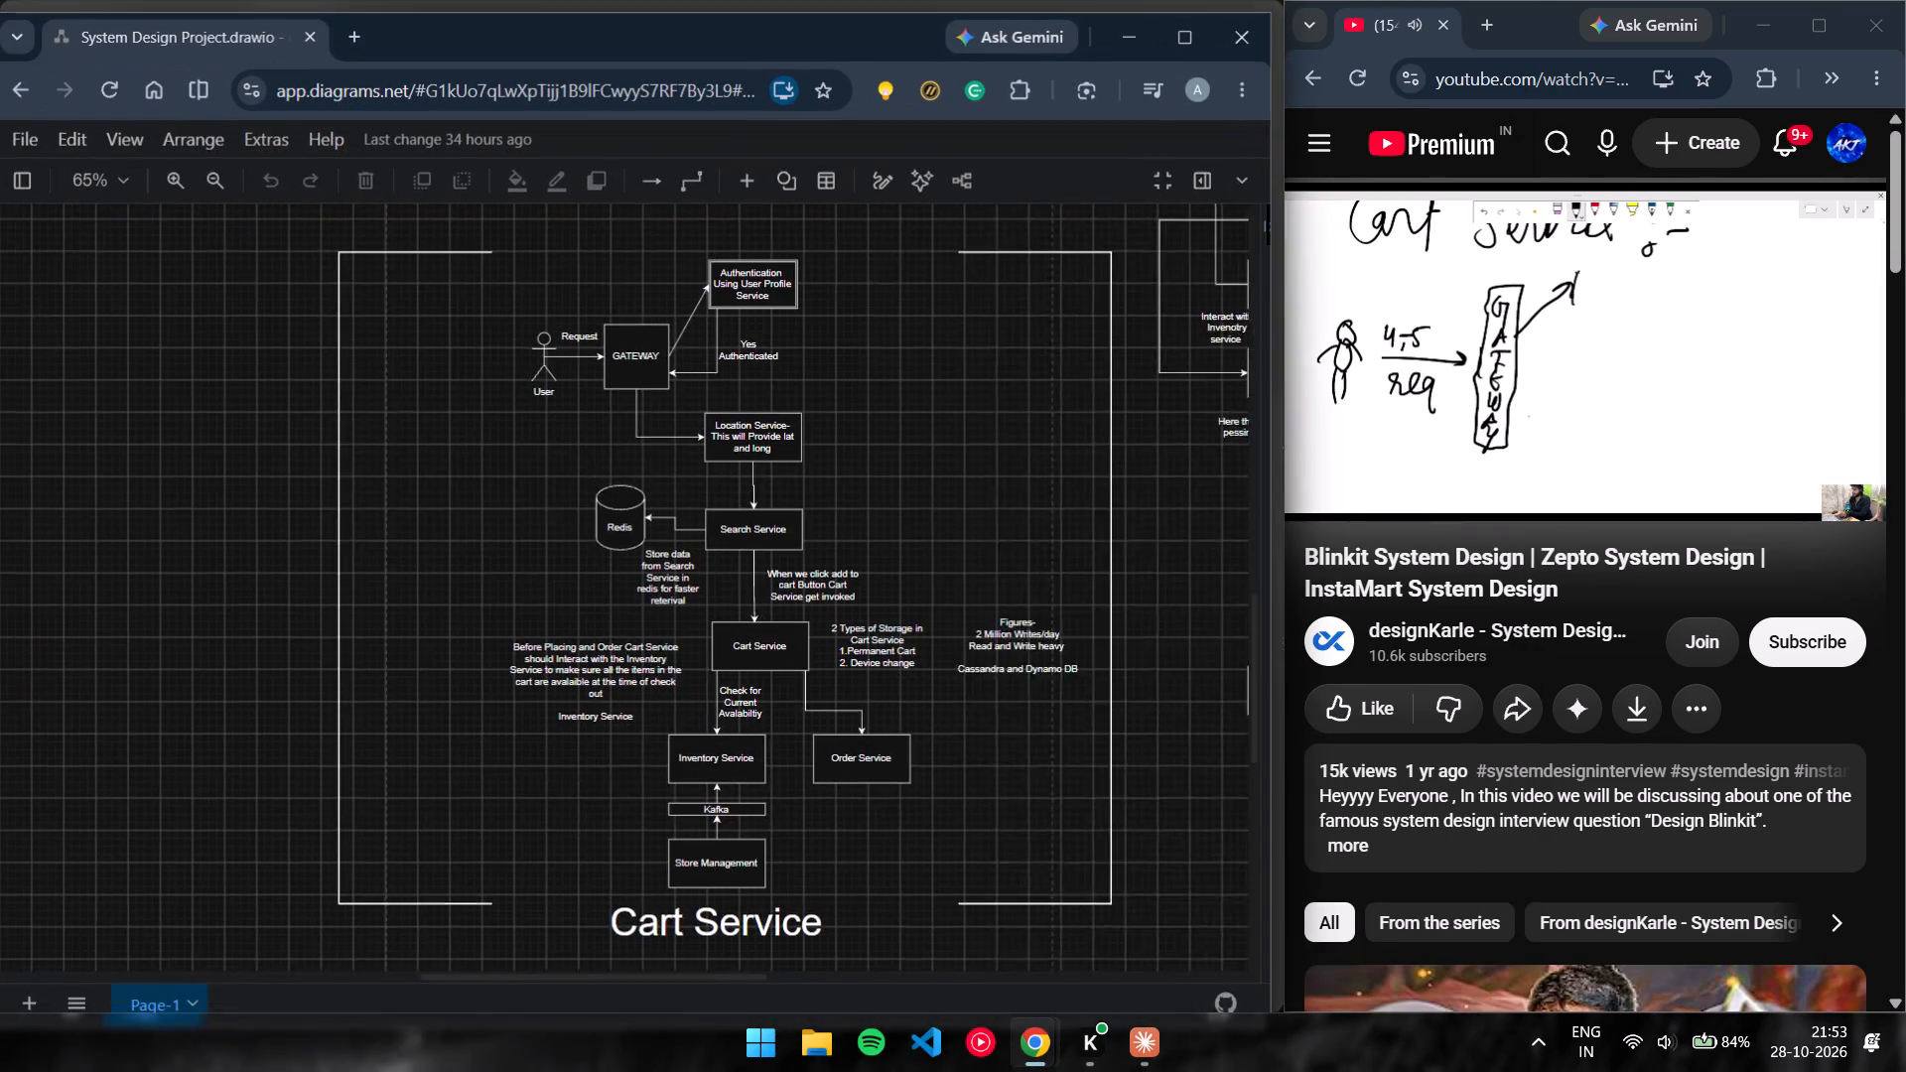
Leave the diagram editor's fullscreen layout, showing the shapes library and hiding the format panel.
{"action": "scroll", "coordinate": [476, 509], "scroll_direction": "left", "scroll_amount": 2}
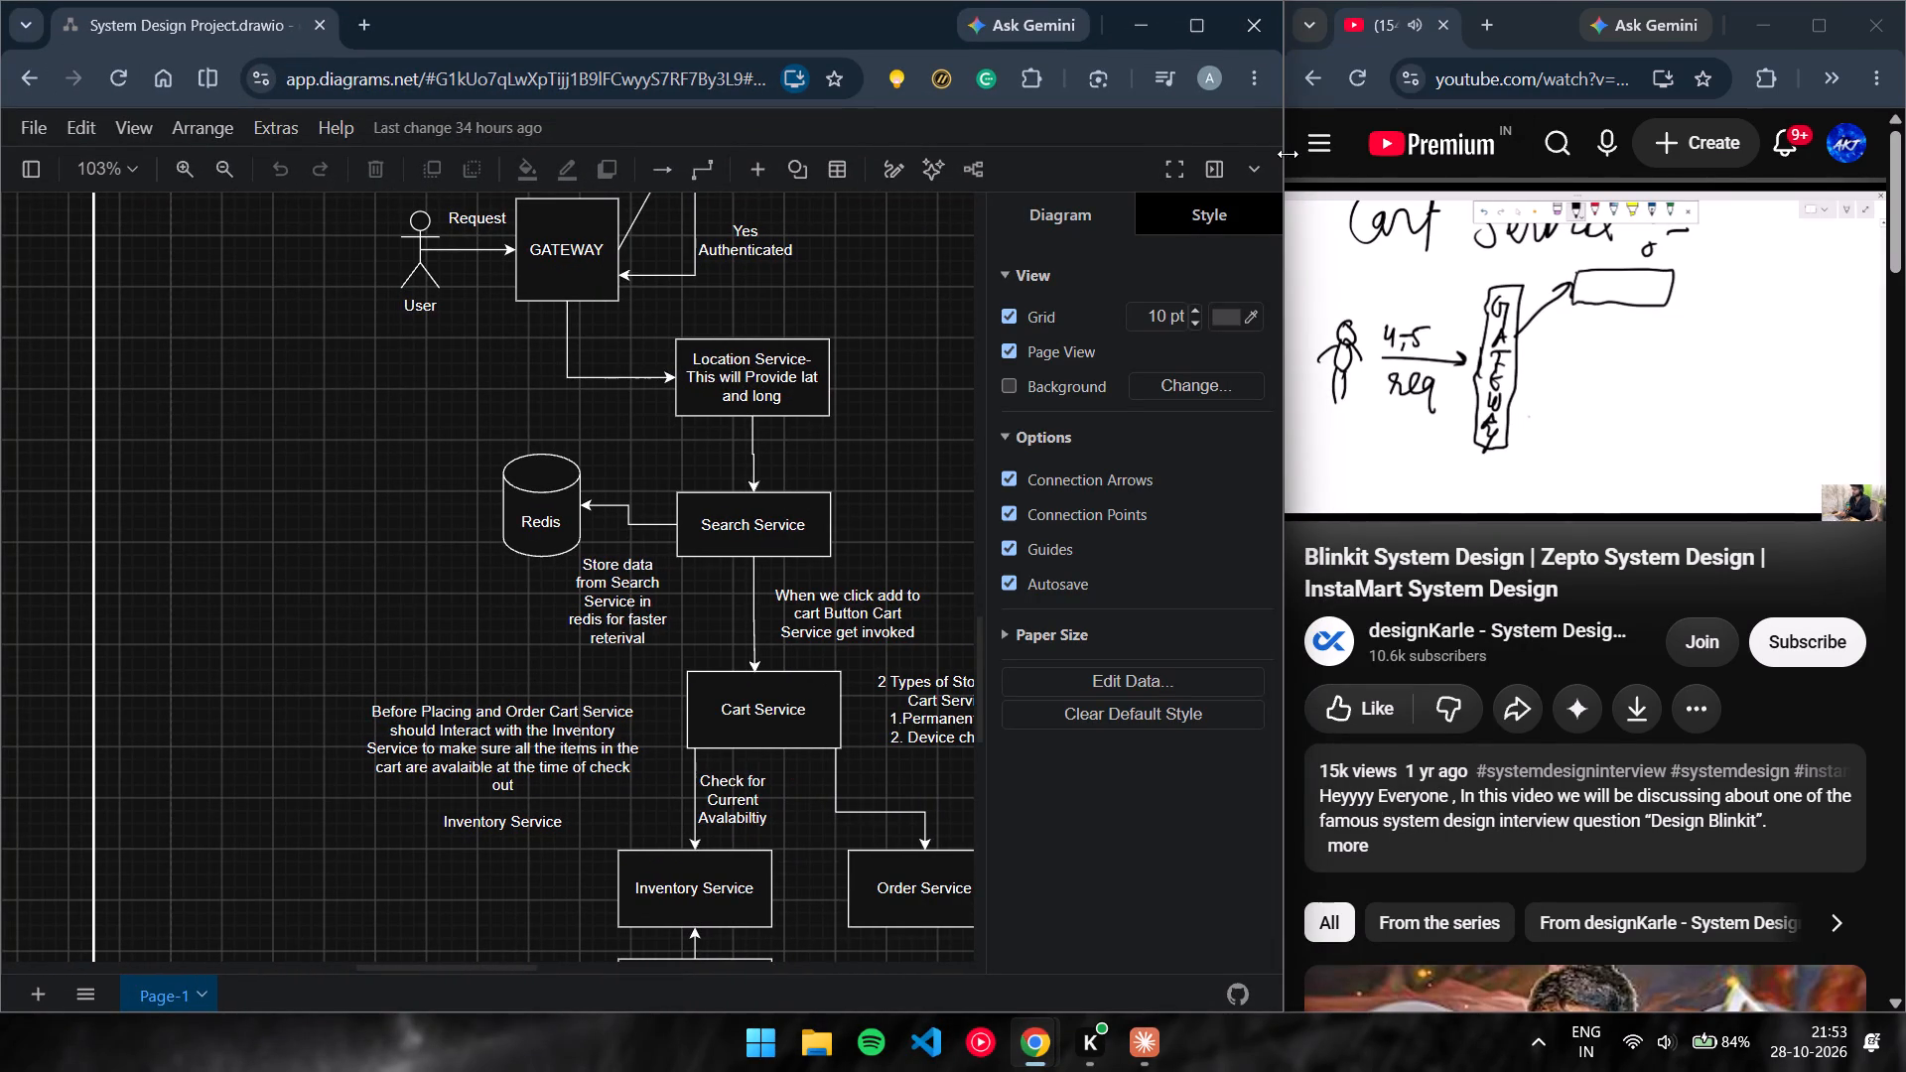
{"action": "left_click", "coordinate": [1217, 172]}
{"action": "left_click", "coordinate": [26, 172]}
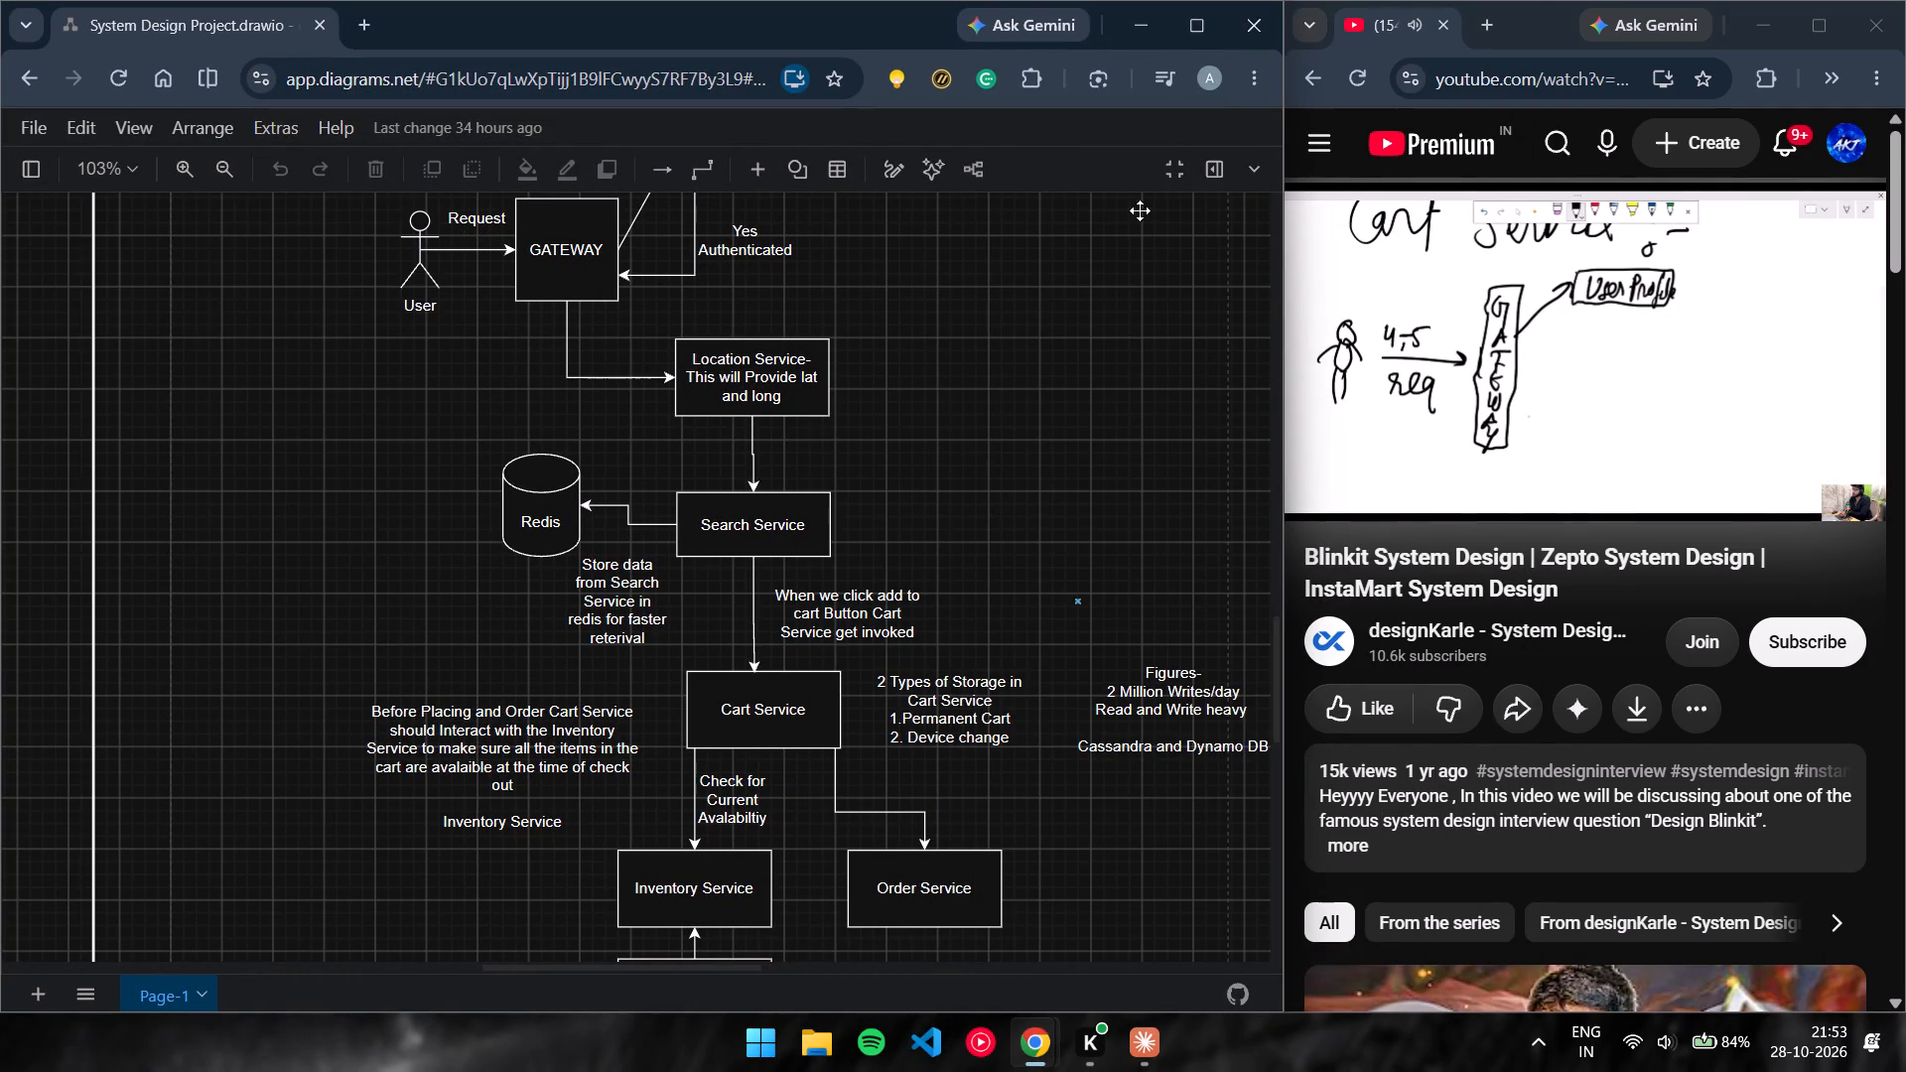
{"action": "left_click", "coordinate": [1171, 172]}
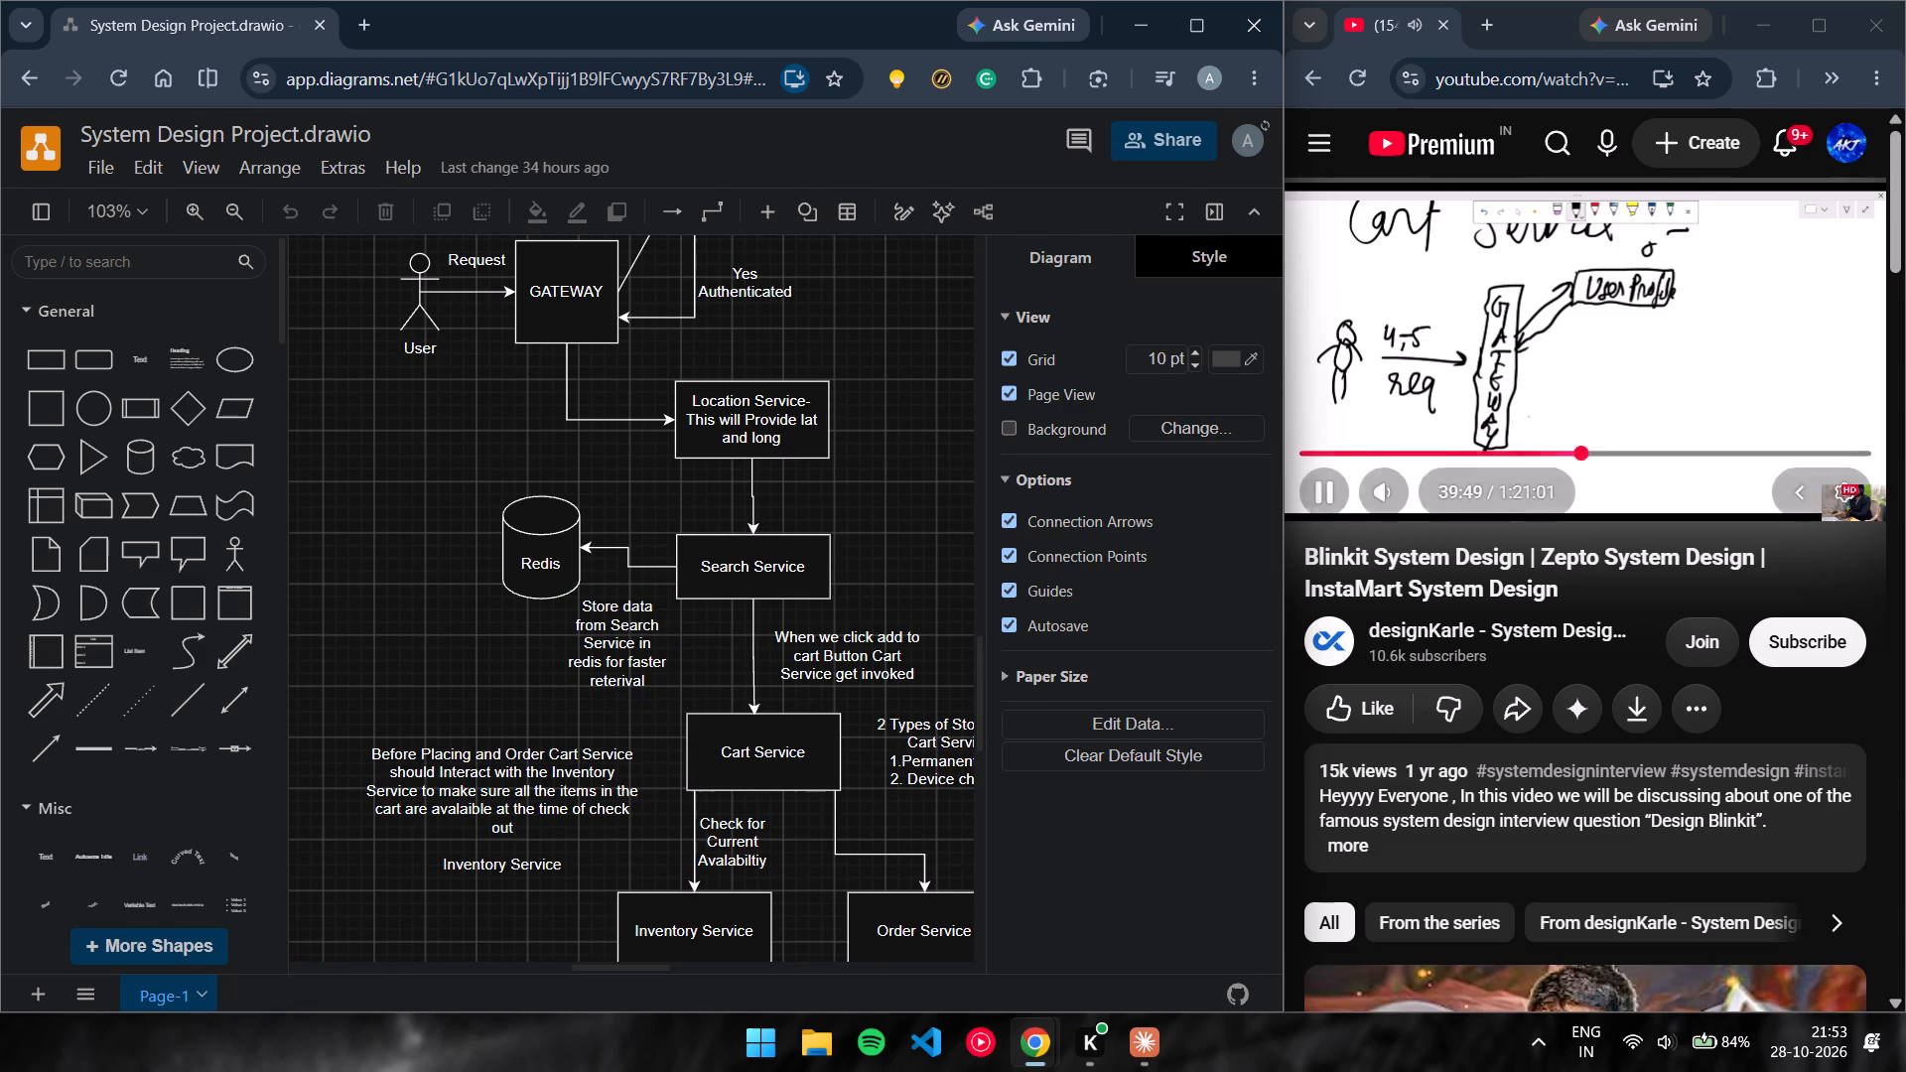
{"action": "left_click", "coordinate": [1225, 203]}
Examine the Cart Service flow from User and Gateway down to Search Service alongside the video.
{"action": "scroll", "coordinate": [992, 538], "scroll_direction": "right", "scroll_amount": 1}
{"action": "scroll", "coordinate": [992, 538], "scroll_direction": "up", "scroll_amount": 1}
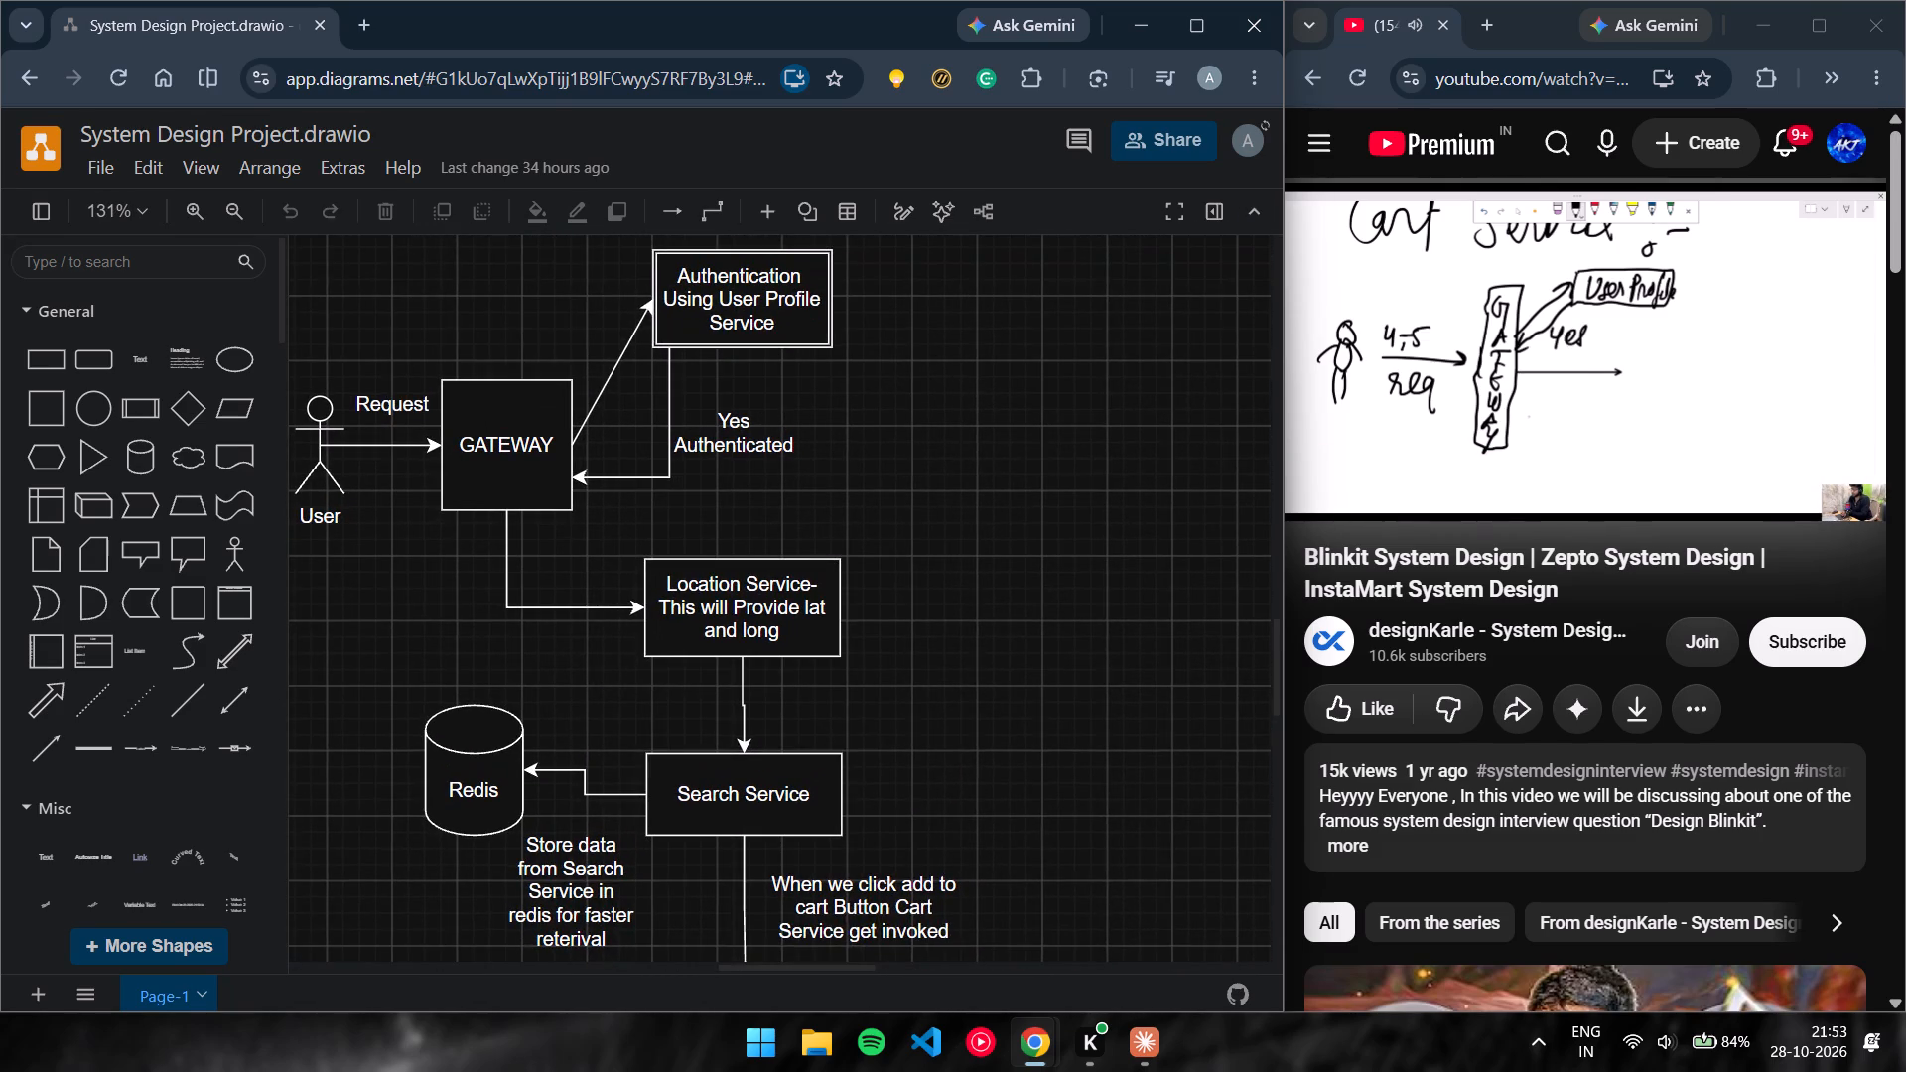
{"action": "scroll", "coordinate": [992, 538], "scroll_direction": "right", "scroll_amount": 1}
{"action": "scroll", "coordinate": [992, 538], "scroll_direction": "up", "scroll_amount": 1}
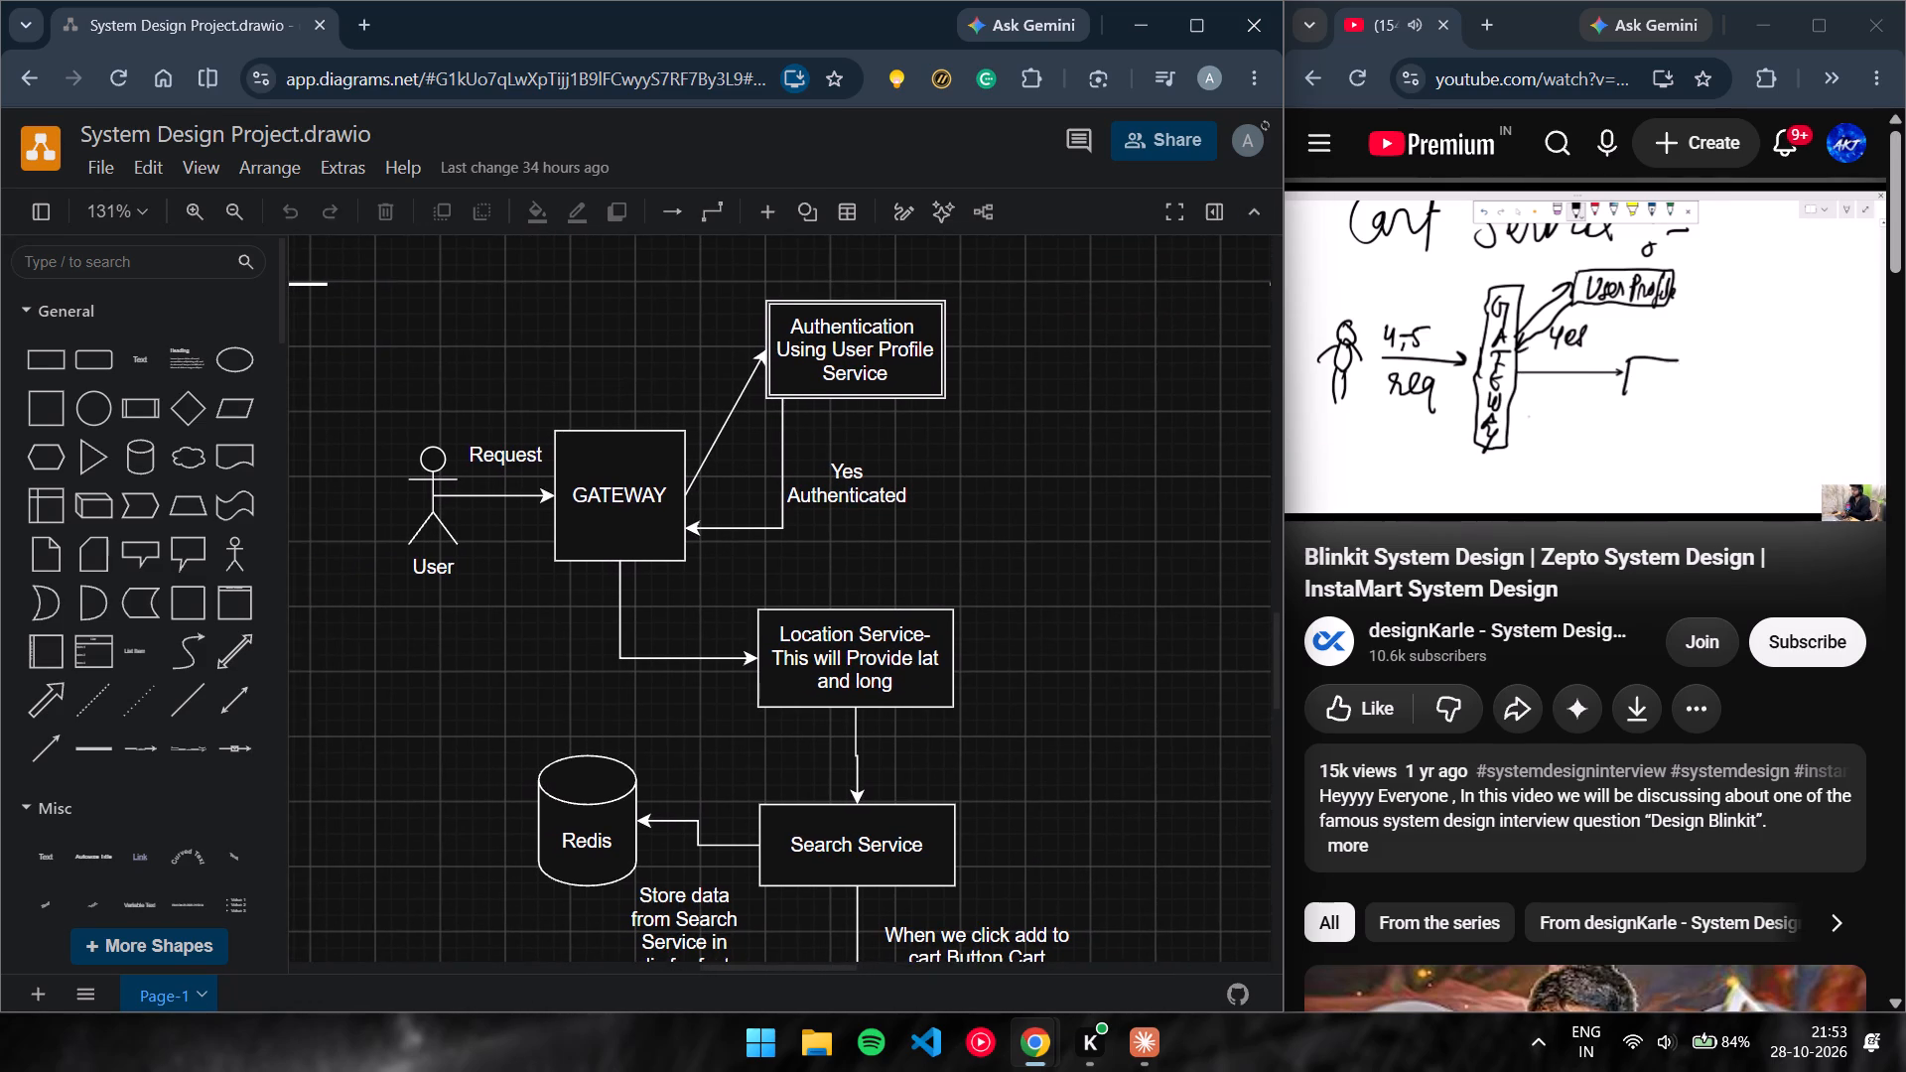
{"action": "scroll", "coordinate": [992, 538], "scroll_direction": "right", "scroll_amount": 1}
{"action": "scroll", "coordinate": [992, 538], "scroll_direction": "down", "scroll_amount": 1}
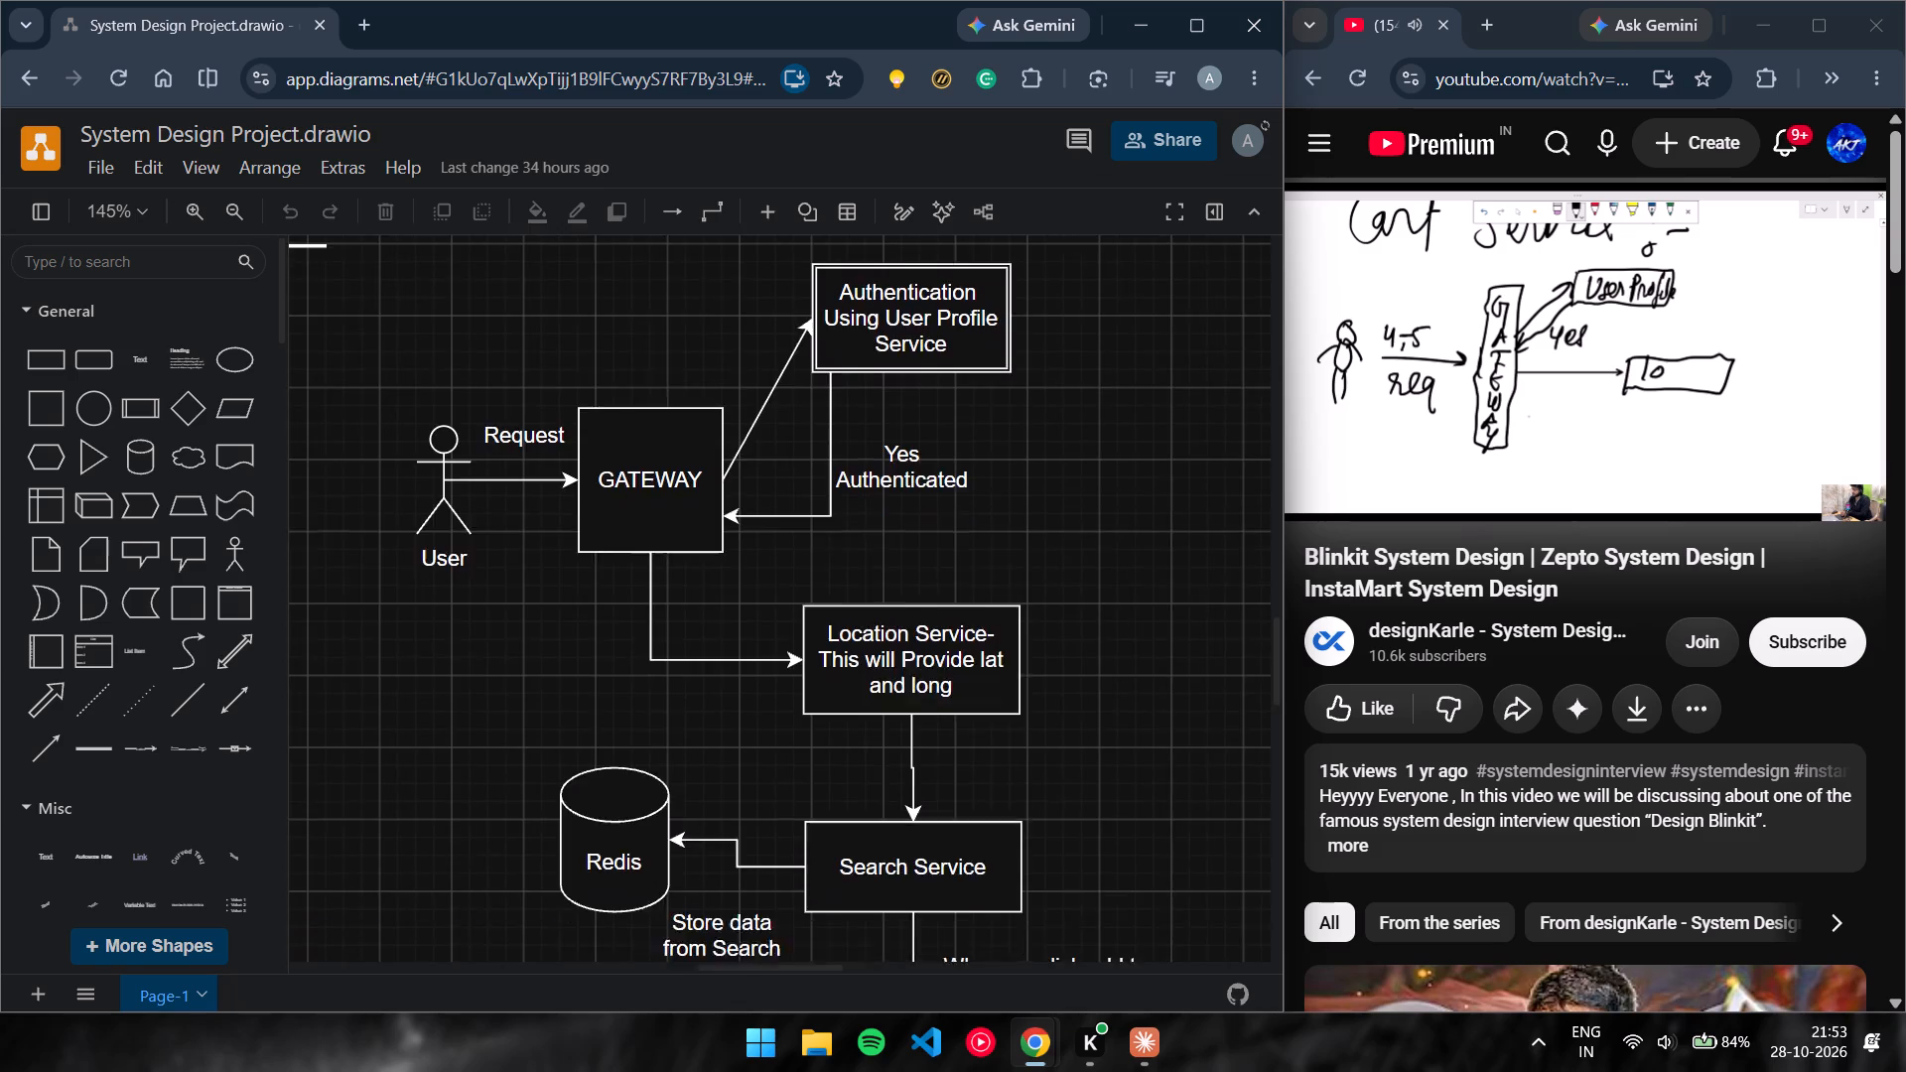
{"action": "scroll", "coordinate": [992, 538], "scroll_direction": "down", "scroll_amount": 2}
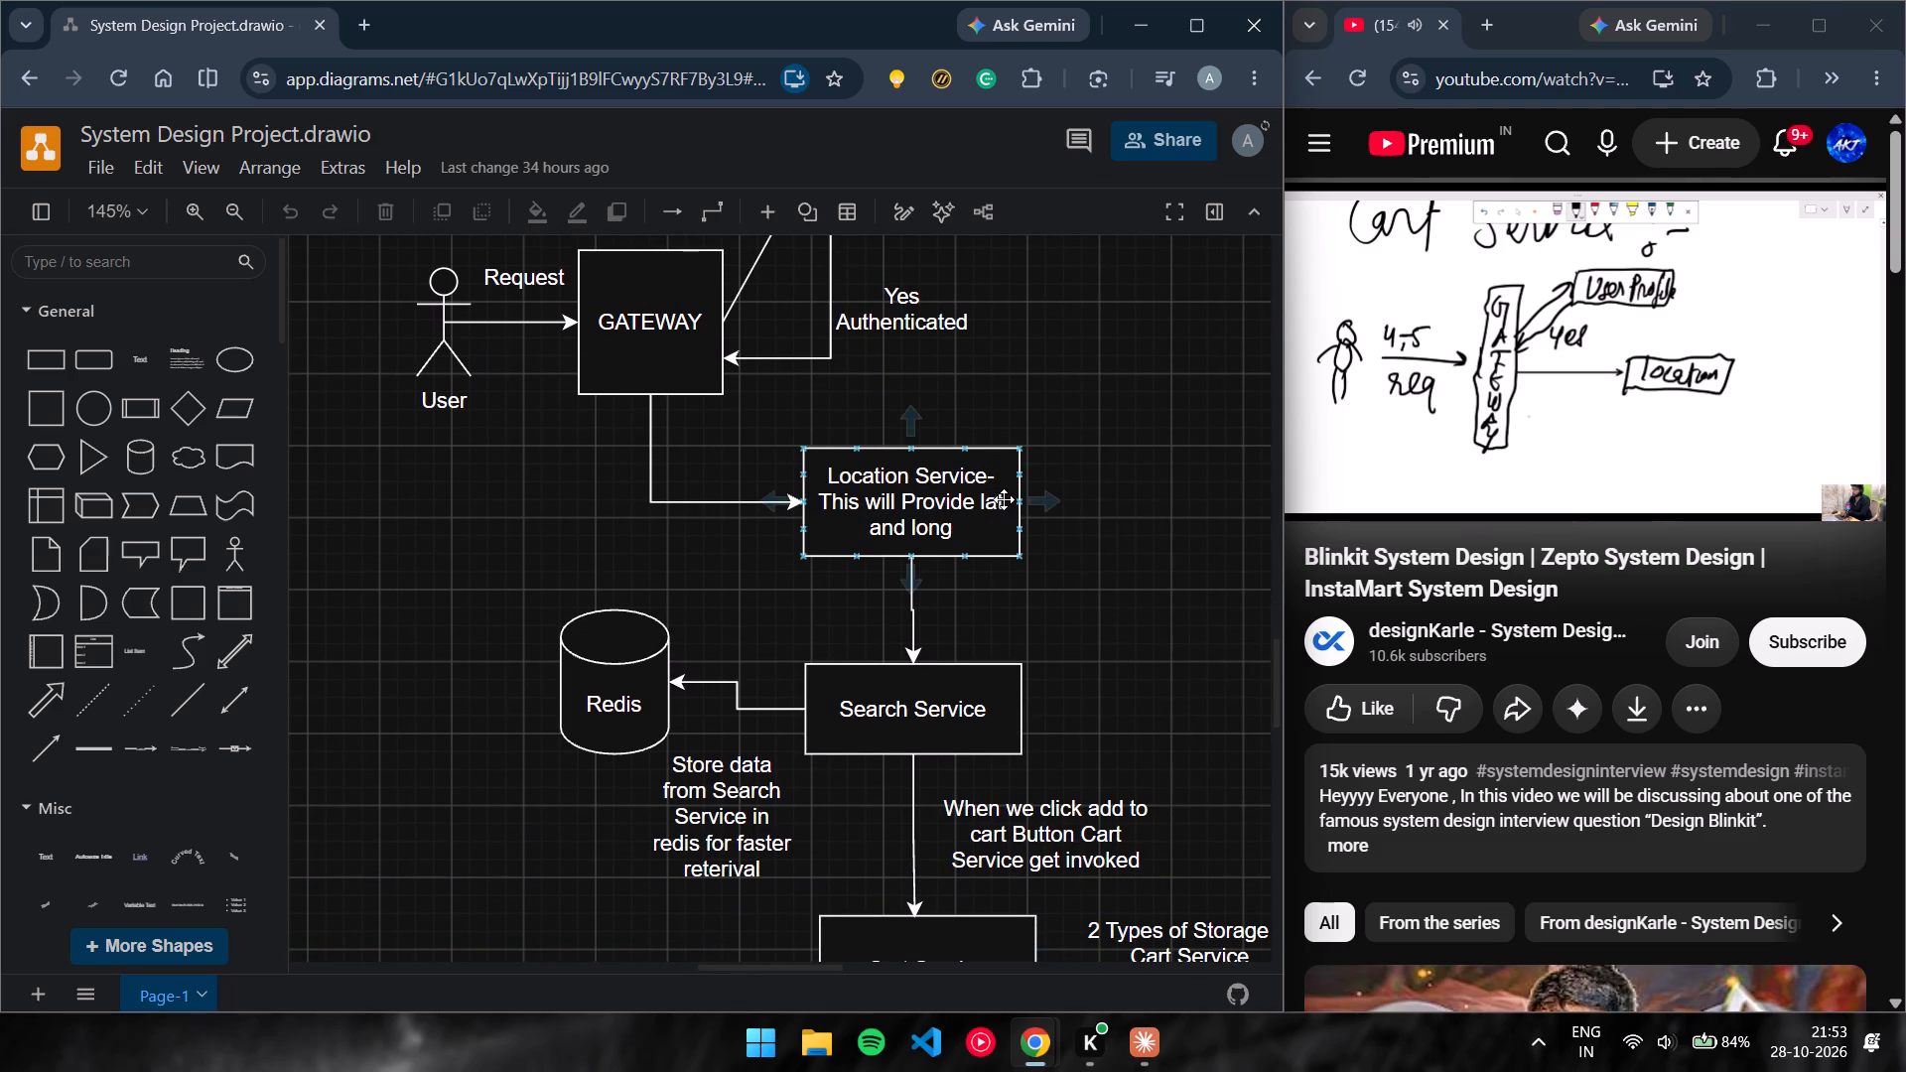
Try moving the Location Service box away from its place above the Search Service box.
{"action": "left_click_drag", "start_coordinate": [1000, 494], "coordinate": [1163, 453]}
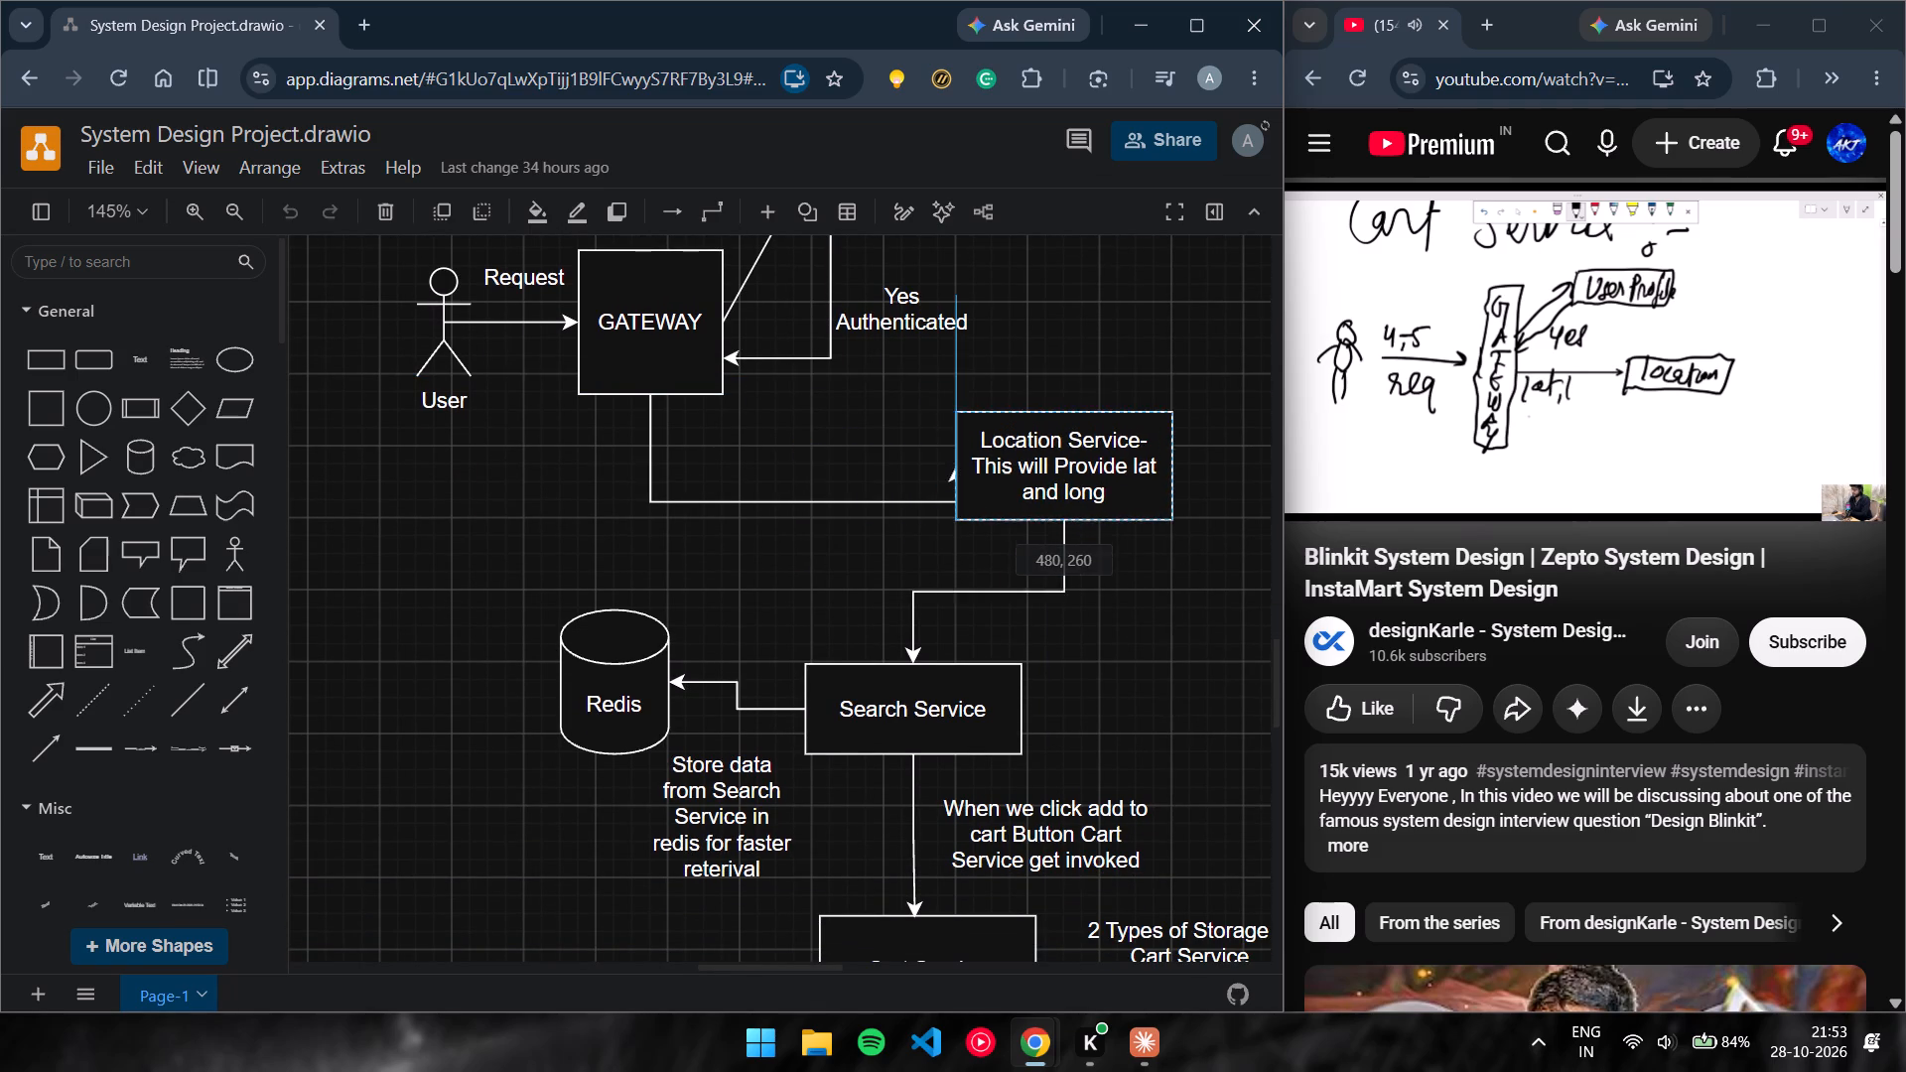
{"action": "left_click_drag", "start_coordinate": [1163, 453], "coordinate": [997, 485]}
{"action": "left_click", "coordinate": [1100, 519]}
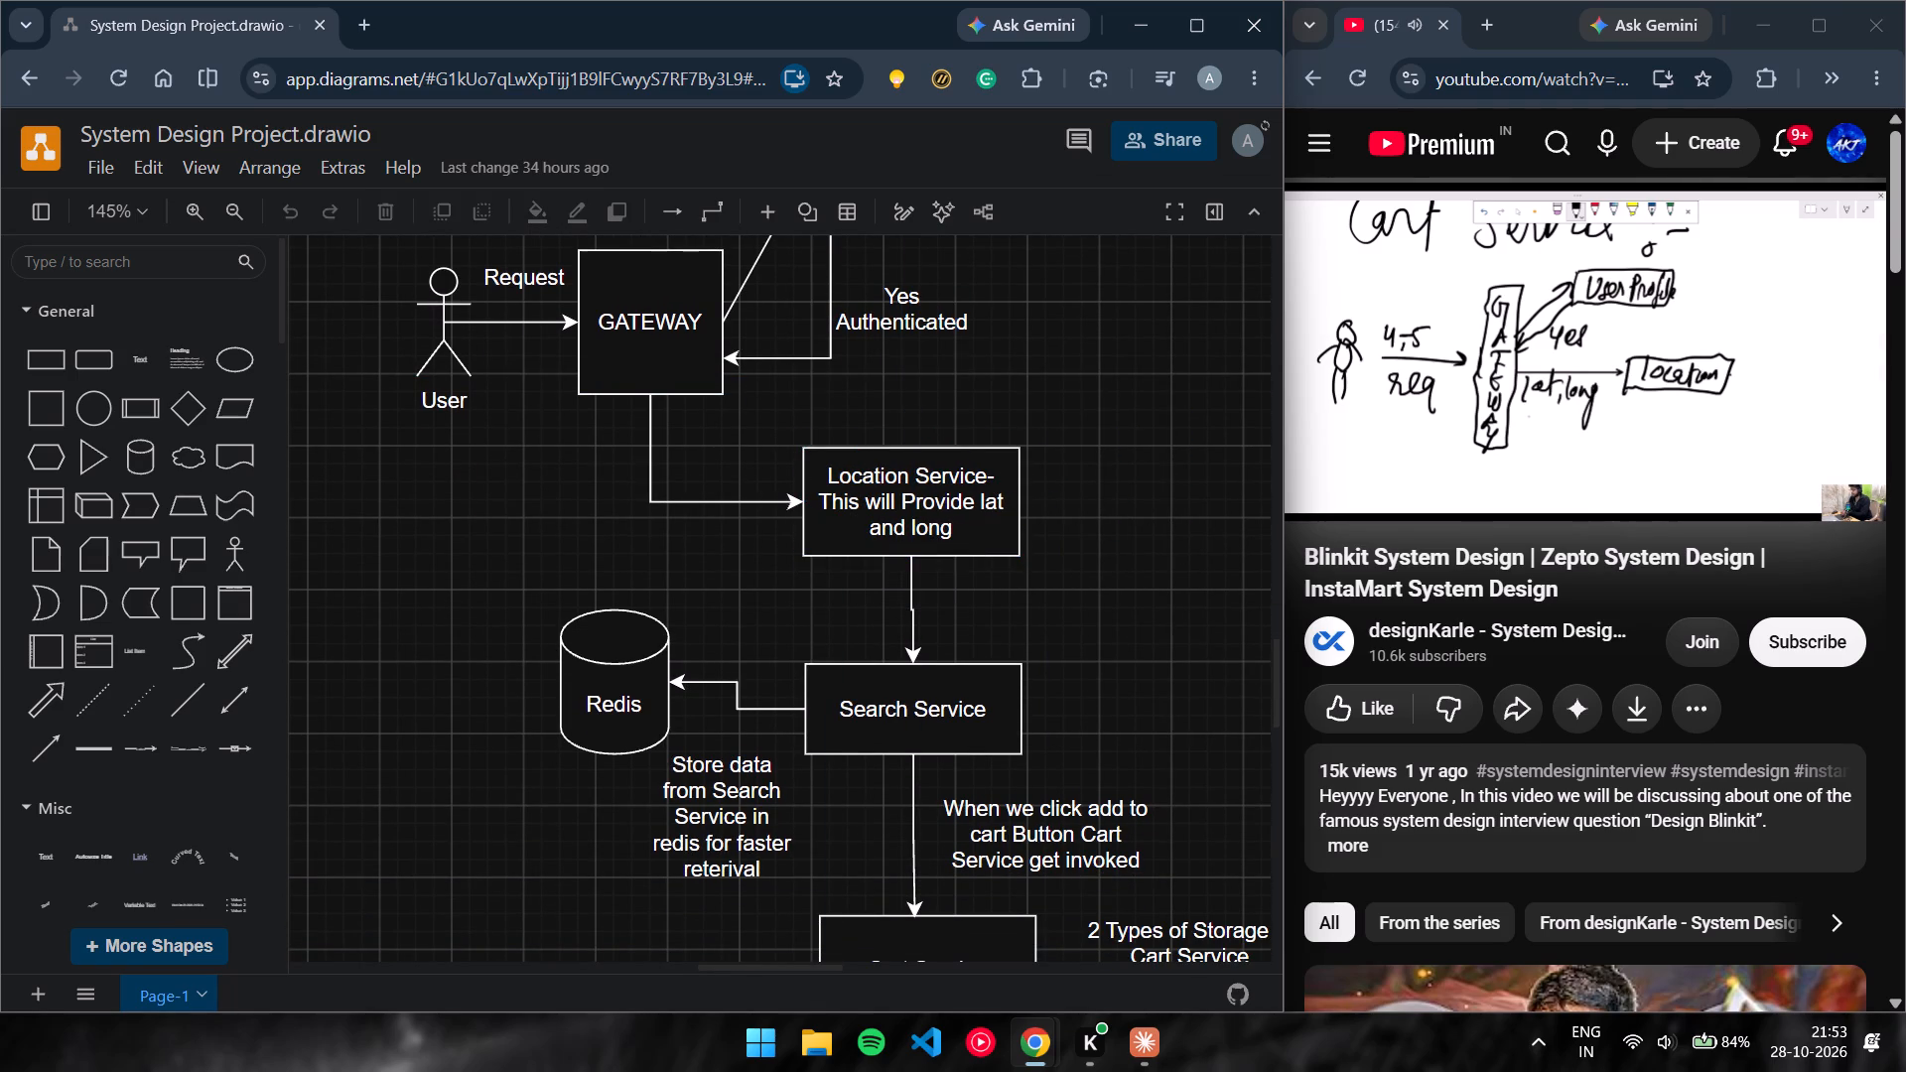
Shift the Location Service box slightly so it lines up vertically with the Search Service box.
{"action": "scroll", "coordinate": [1119, 514], "scroll_direction": "down", "scroll_amount": 1}
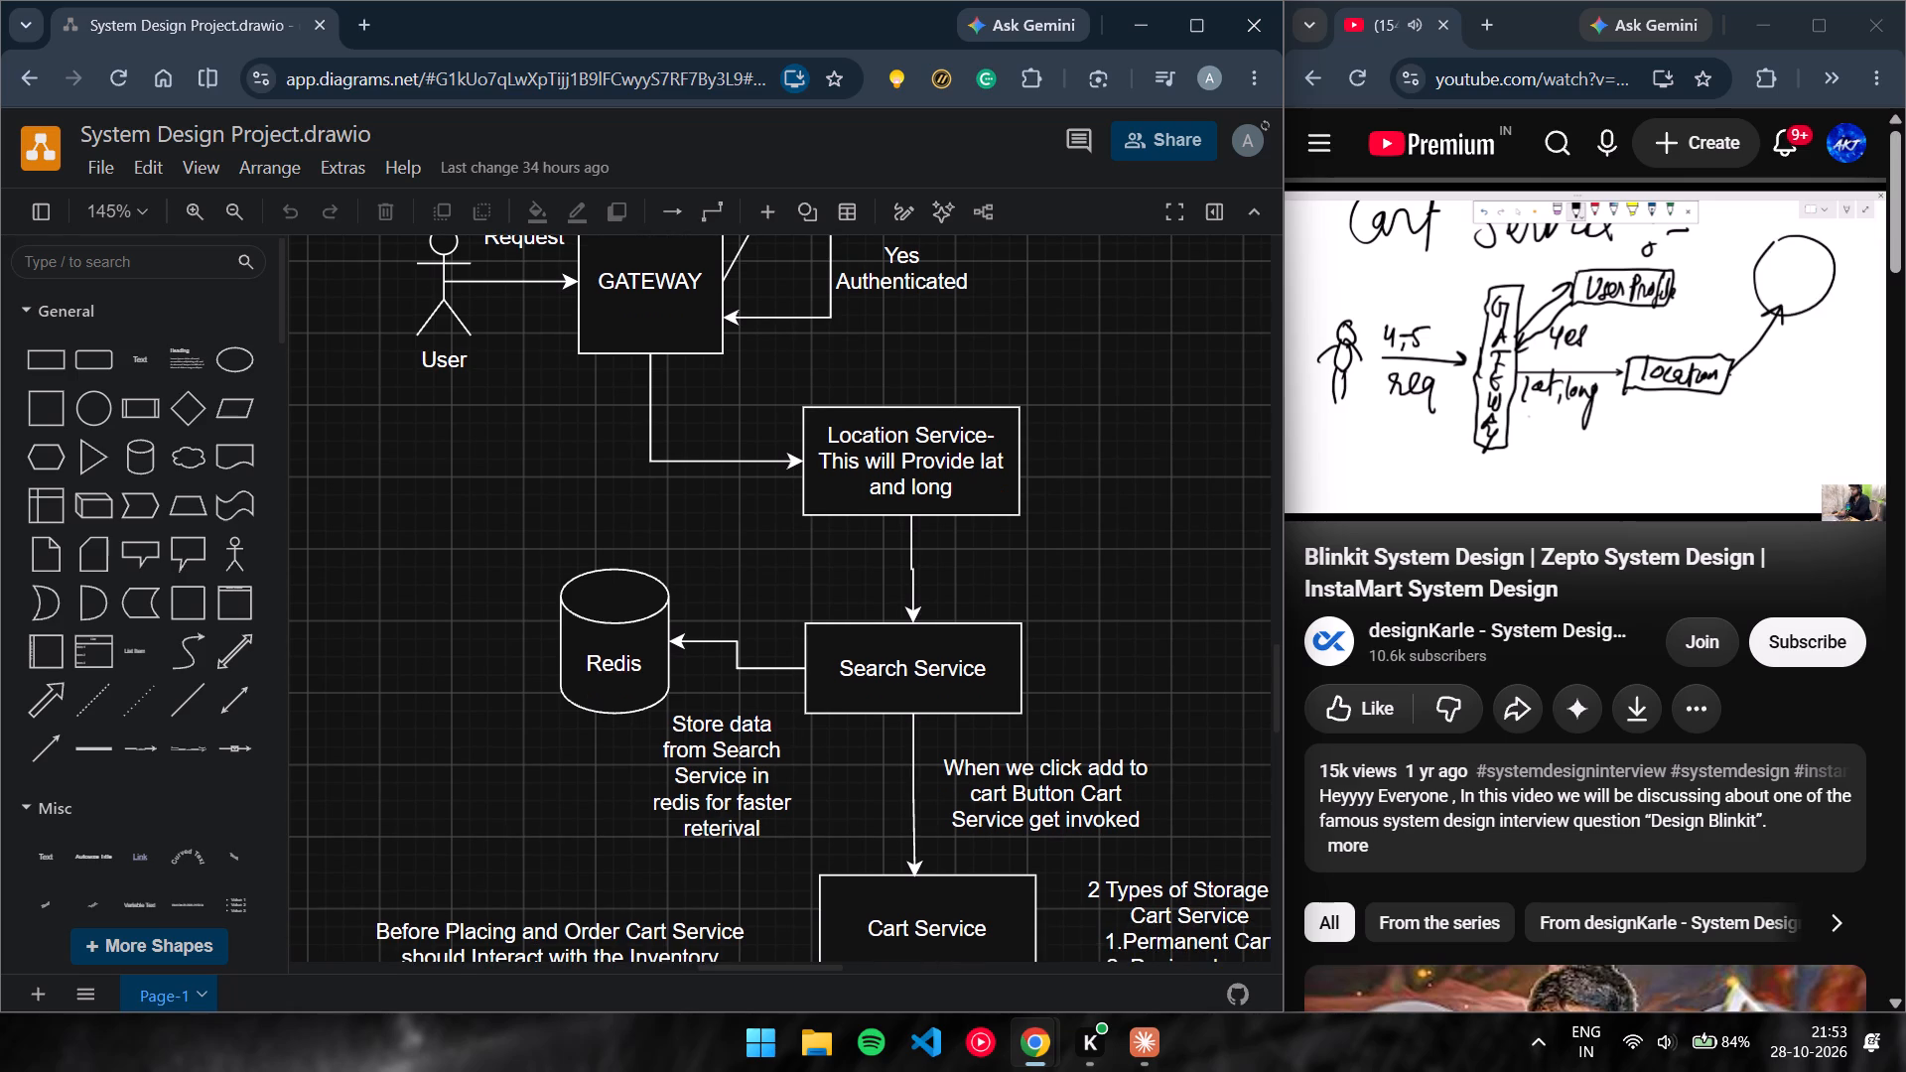
{"action": "scroll", "coordinate": [1119, 514], "scroll_direction": "down", "scroll_amount": 1}
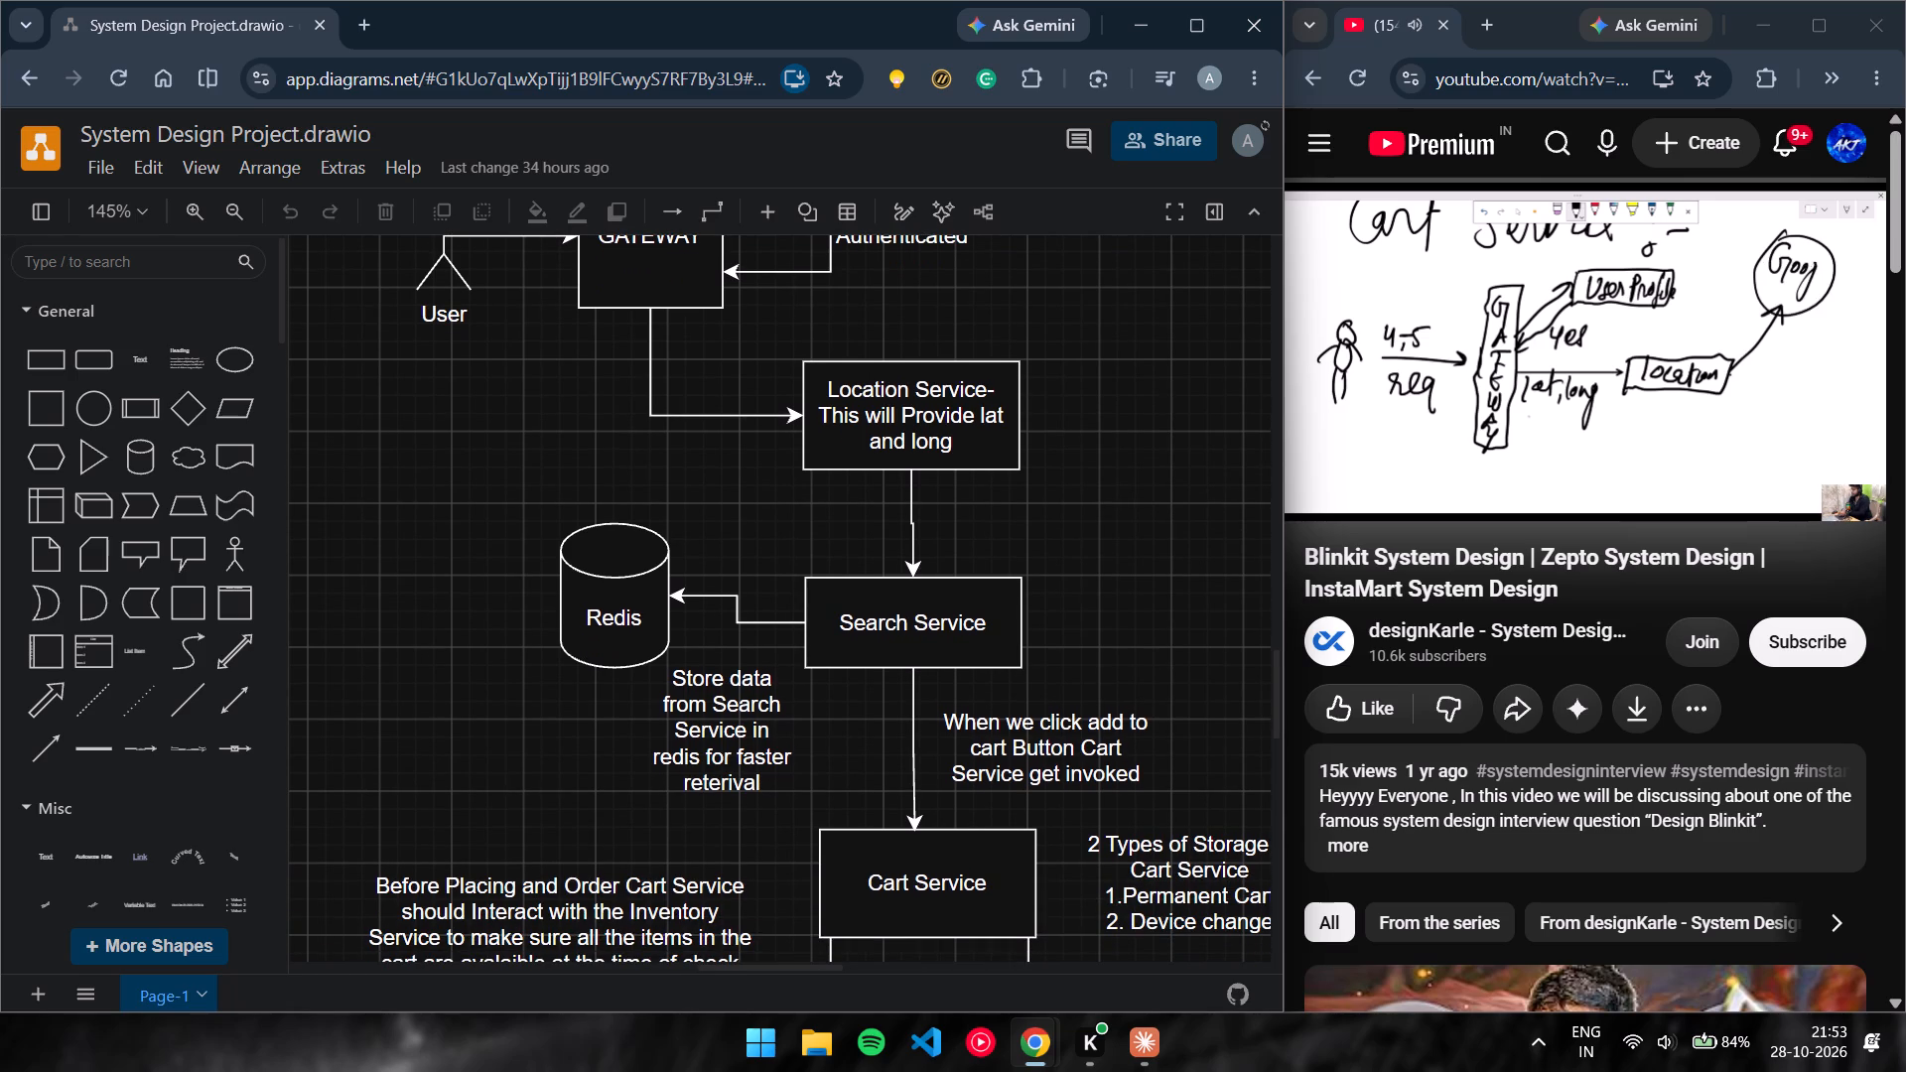
{"action": "left_click", "coordinate": [942, 427]}
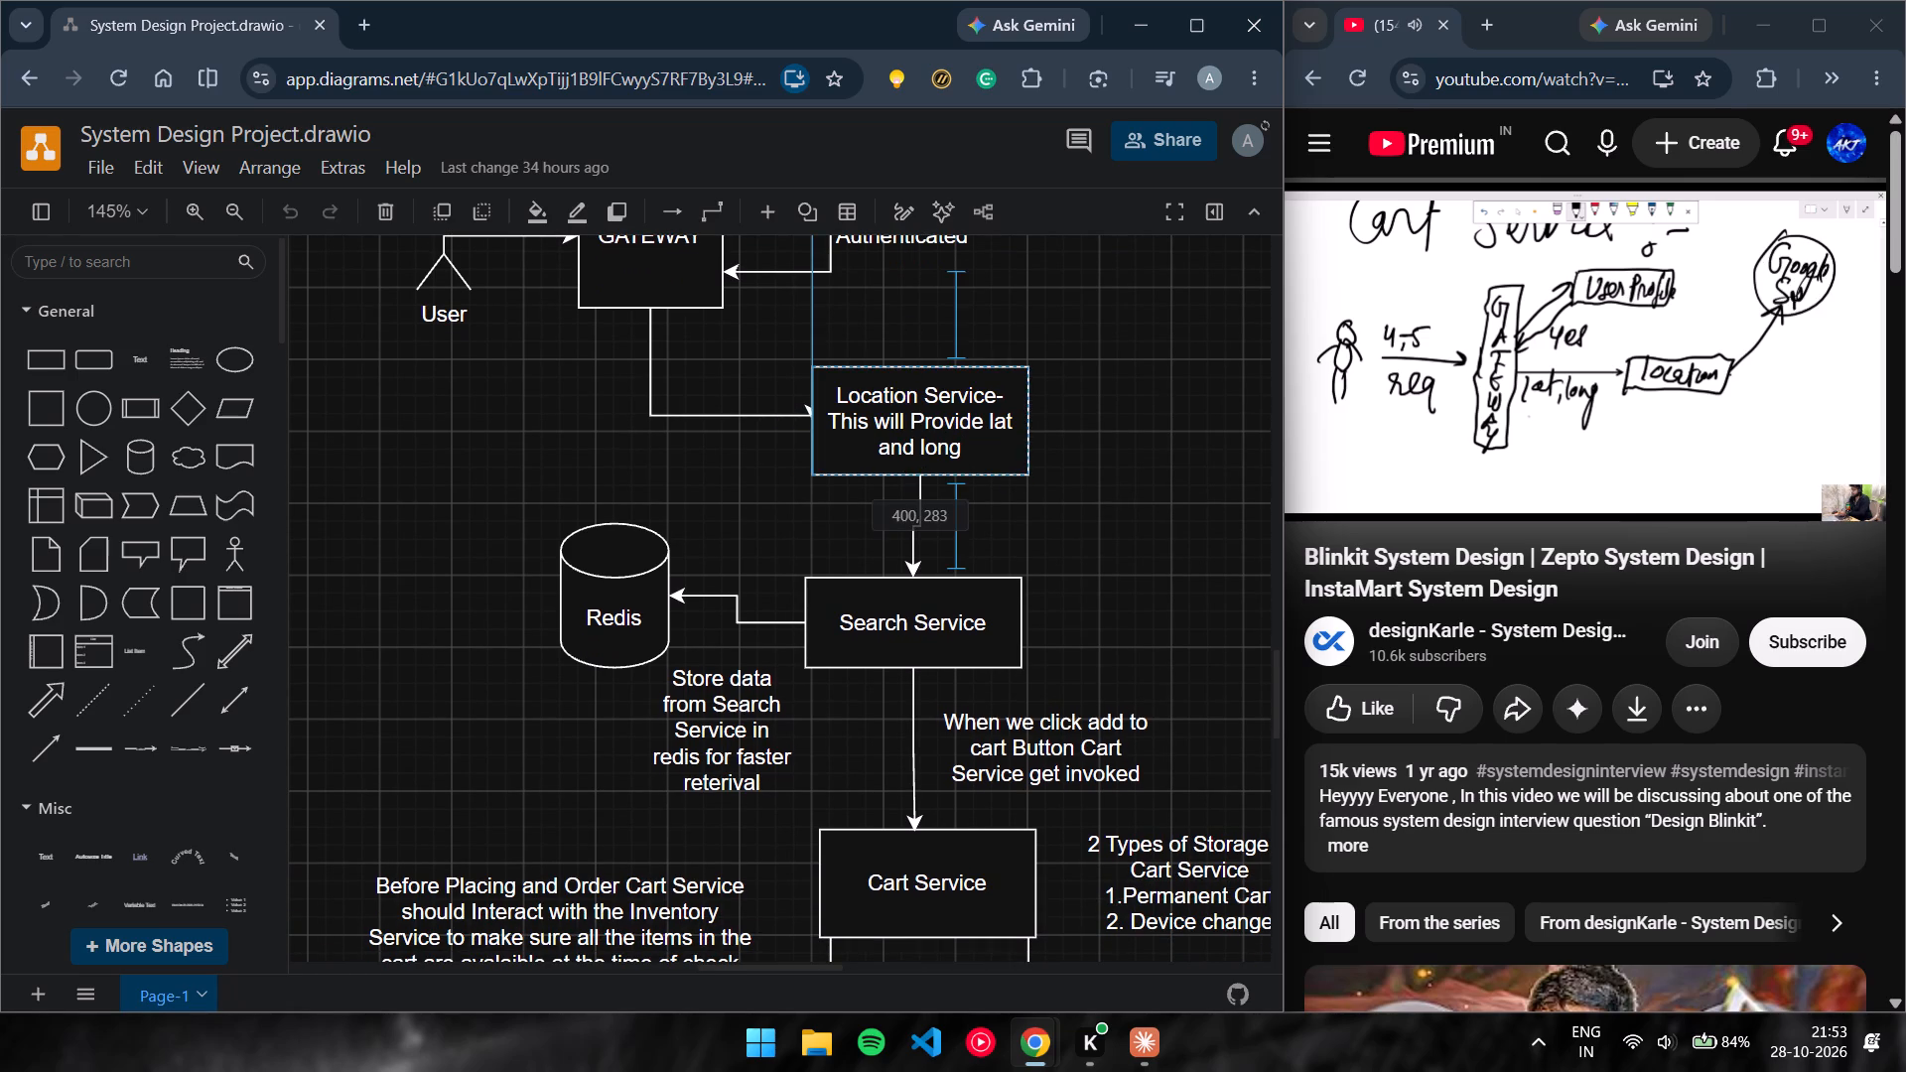
{"action": "left_click", "coordinate": [1059, 462]}
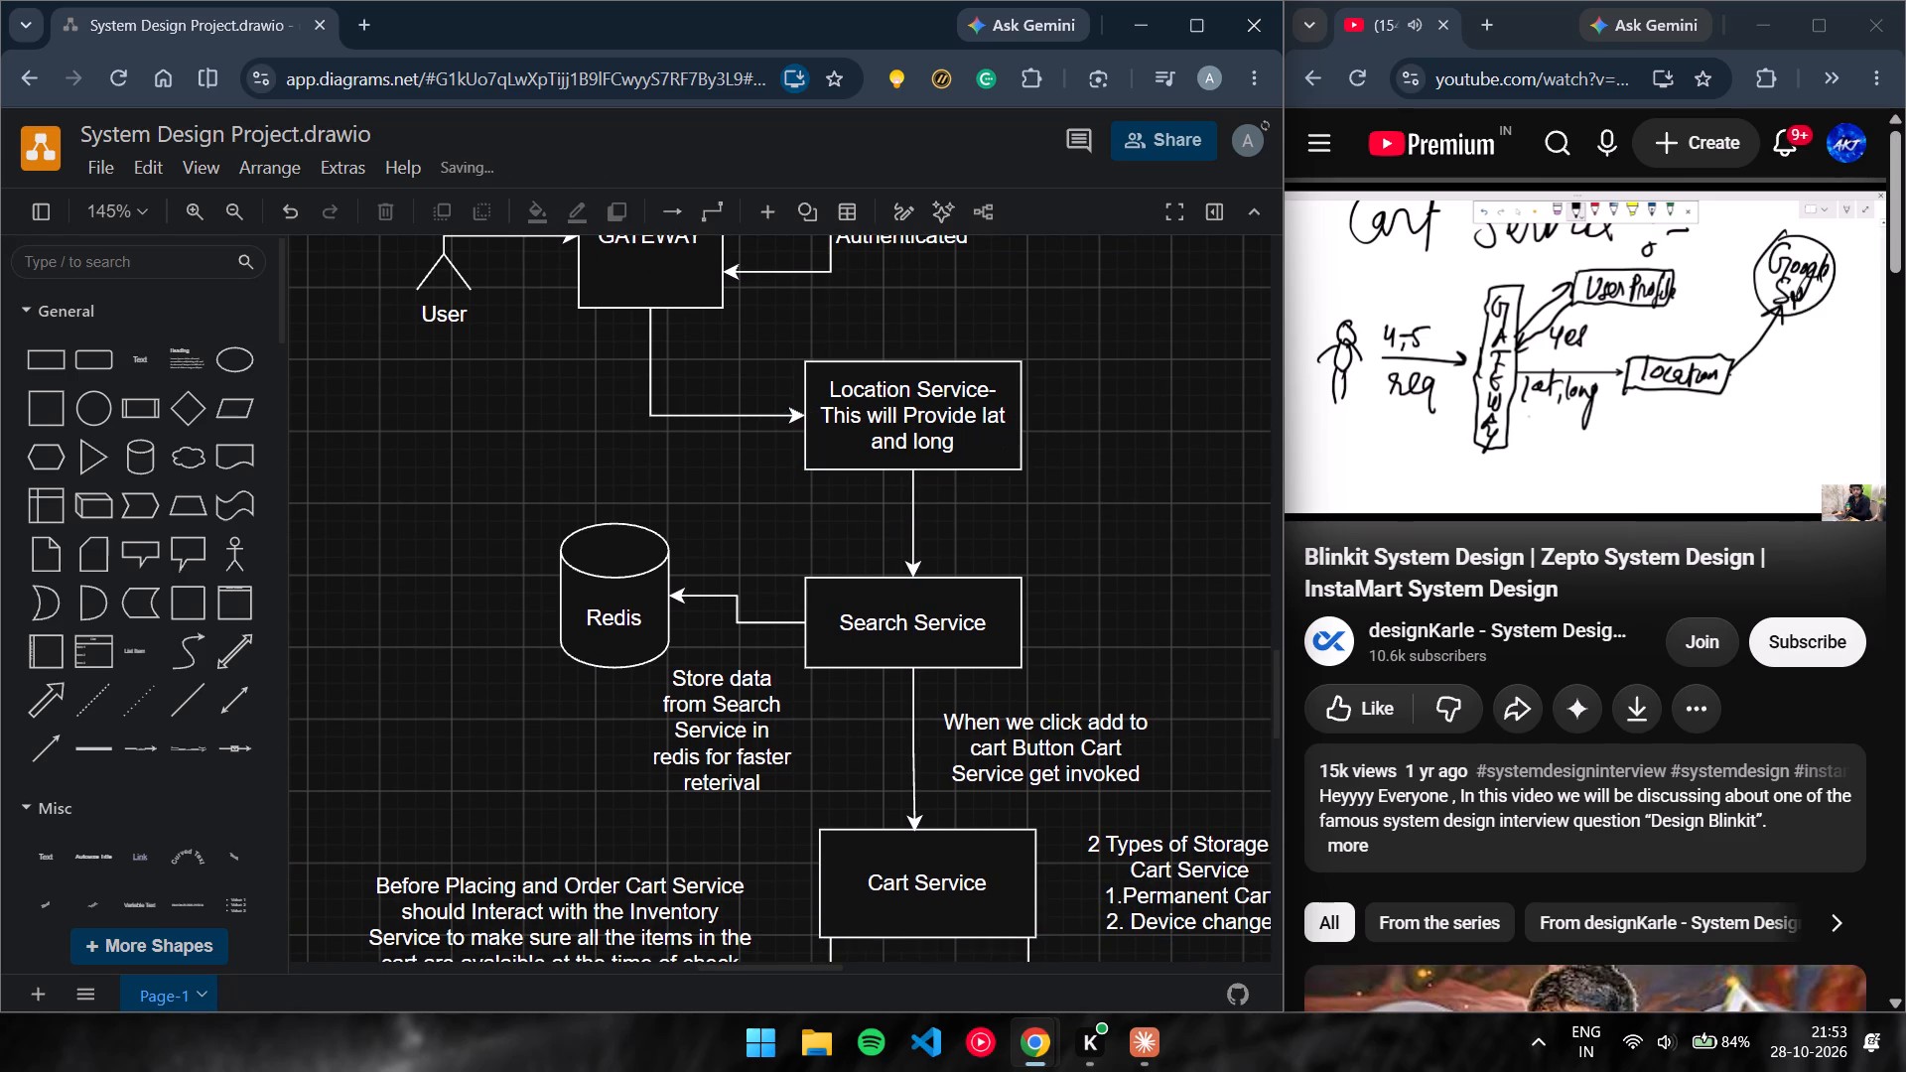
Add a text note beside the Location Service box reading "Google S2 library to Convert lat and long to convert into grid and grid id".
{"action": "left_click_drag", "start_coordinate": [142, 356], "coordinate": [1063, 372]}
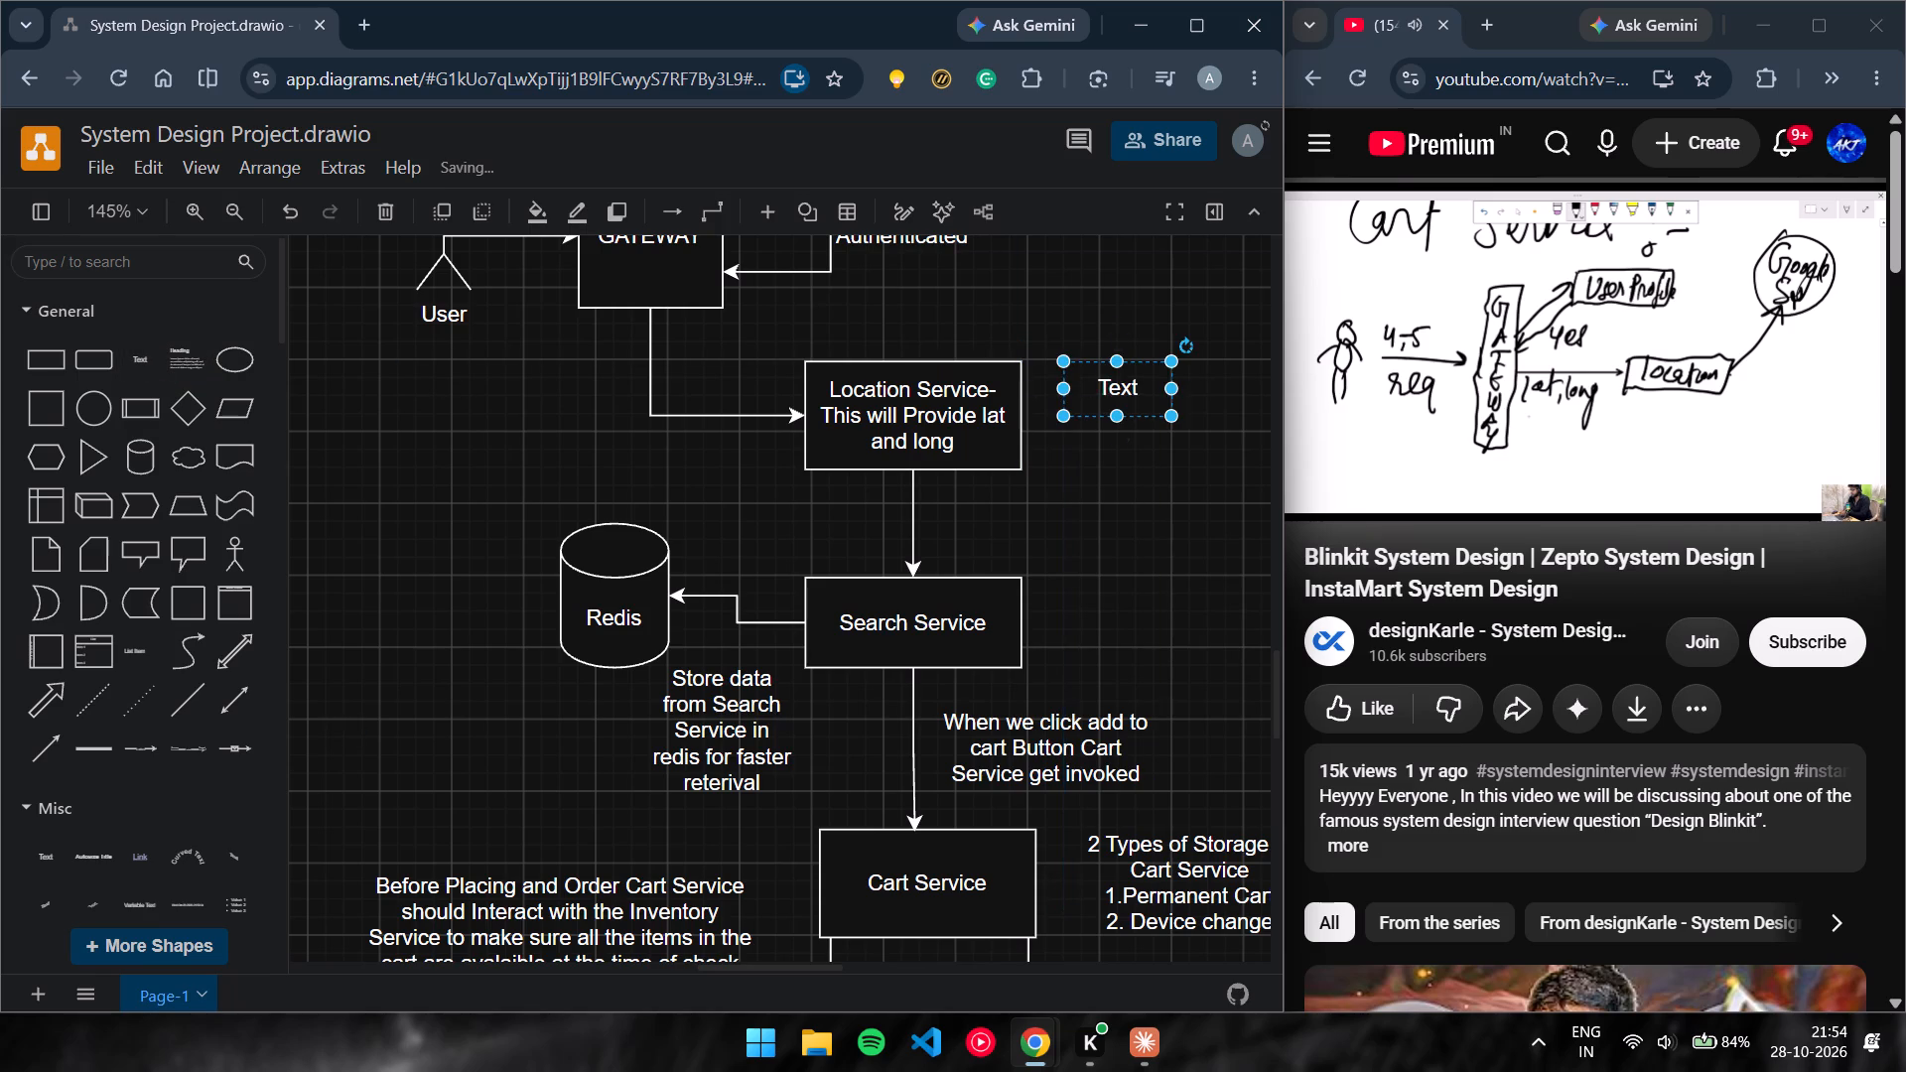
{"action": "double_click", "coordinate": [1107, 393]}
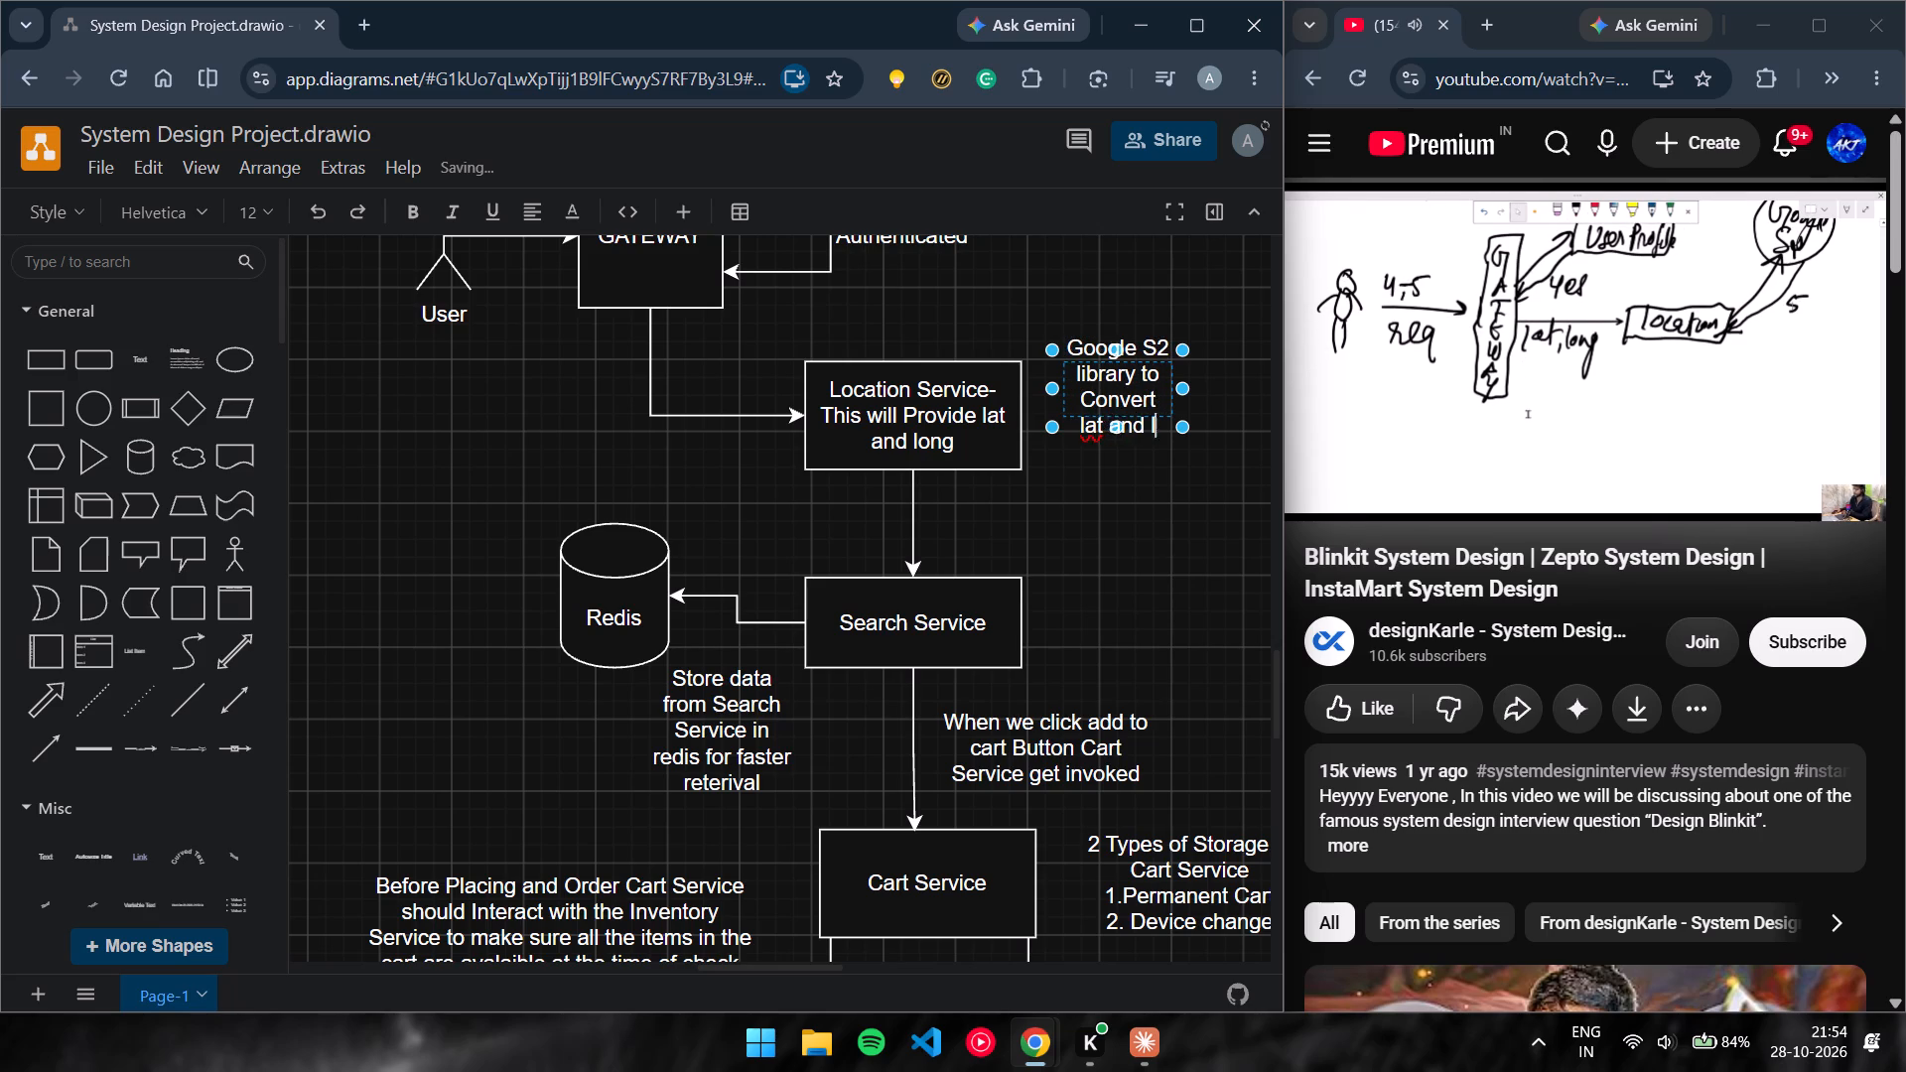
{"action": "type", "text": "to convert into grid and"}
{"action": "key", "text": "space"}
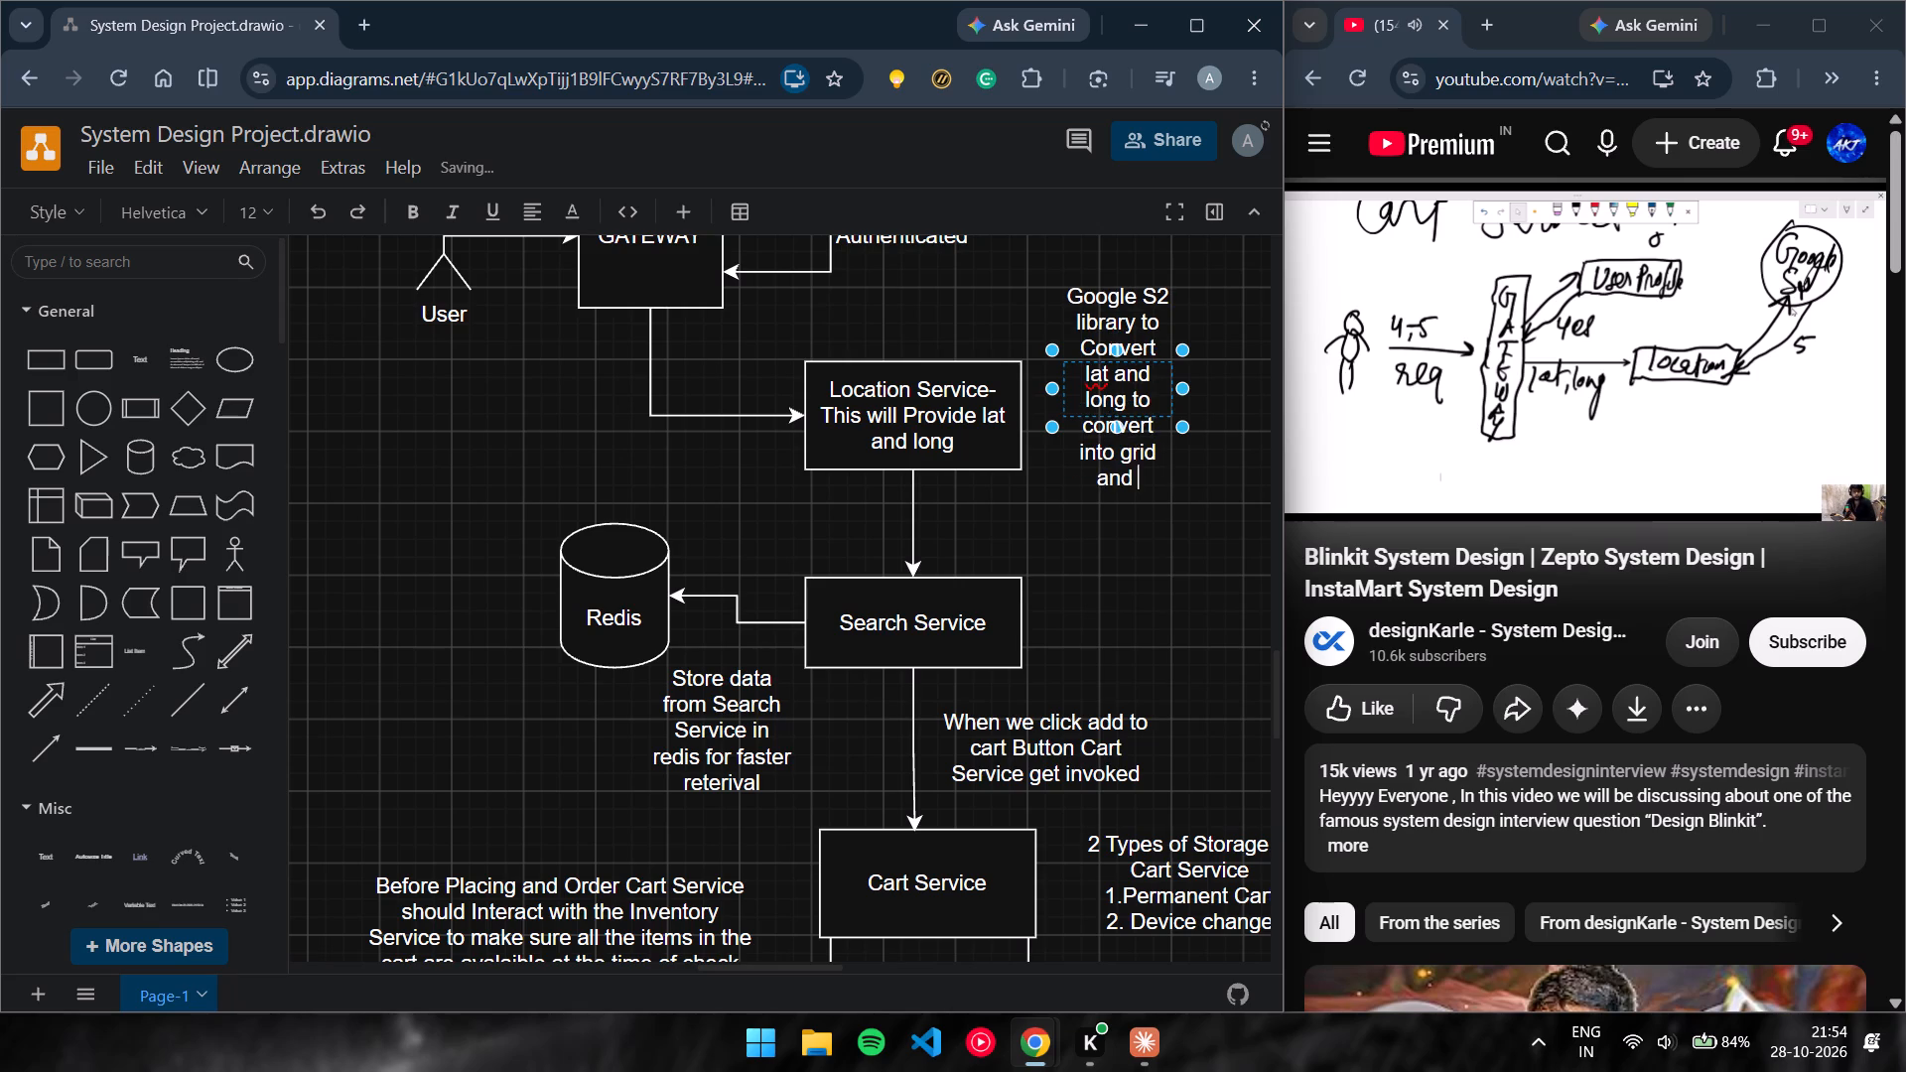
{"action": "key", "text": "BackSpace"}
{"action": "key", "text": "BackSpace"}
{"action": "type", "text": "d grid id"}
{"action": "left_click", "coordinate": [1066, 507]}
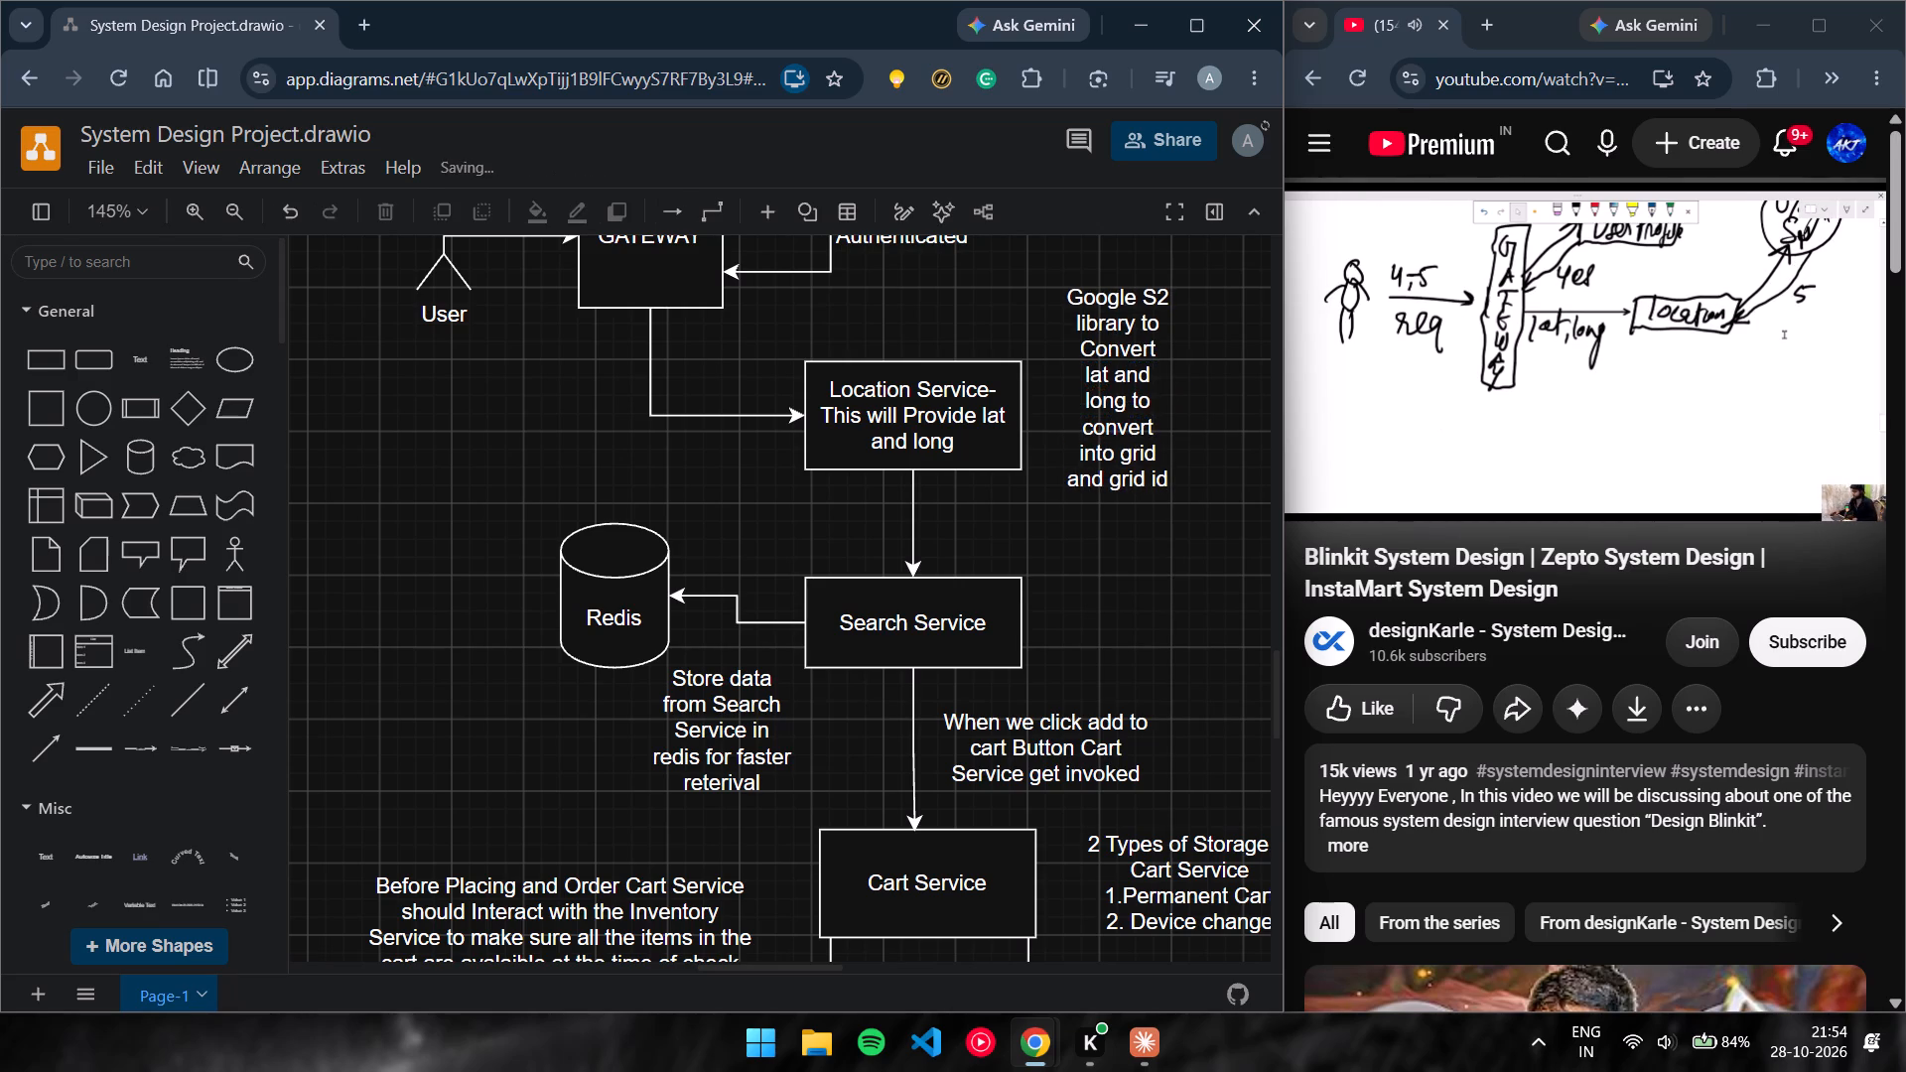
Widen the Google S2 library note beside the Location Service box so its text wraps onto fewer lines.
{"action": "scroll", "coordinate": [719, 384], "scroll_direction": "left", "scroll_amount": 1}
{"action": "left_click", "coordinate": [983, 352]}
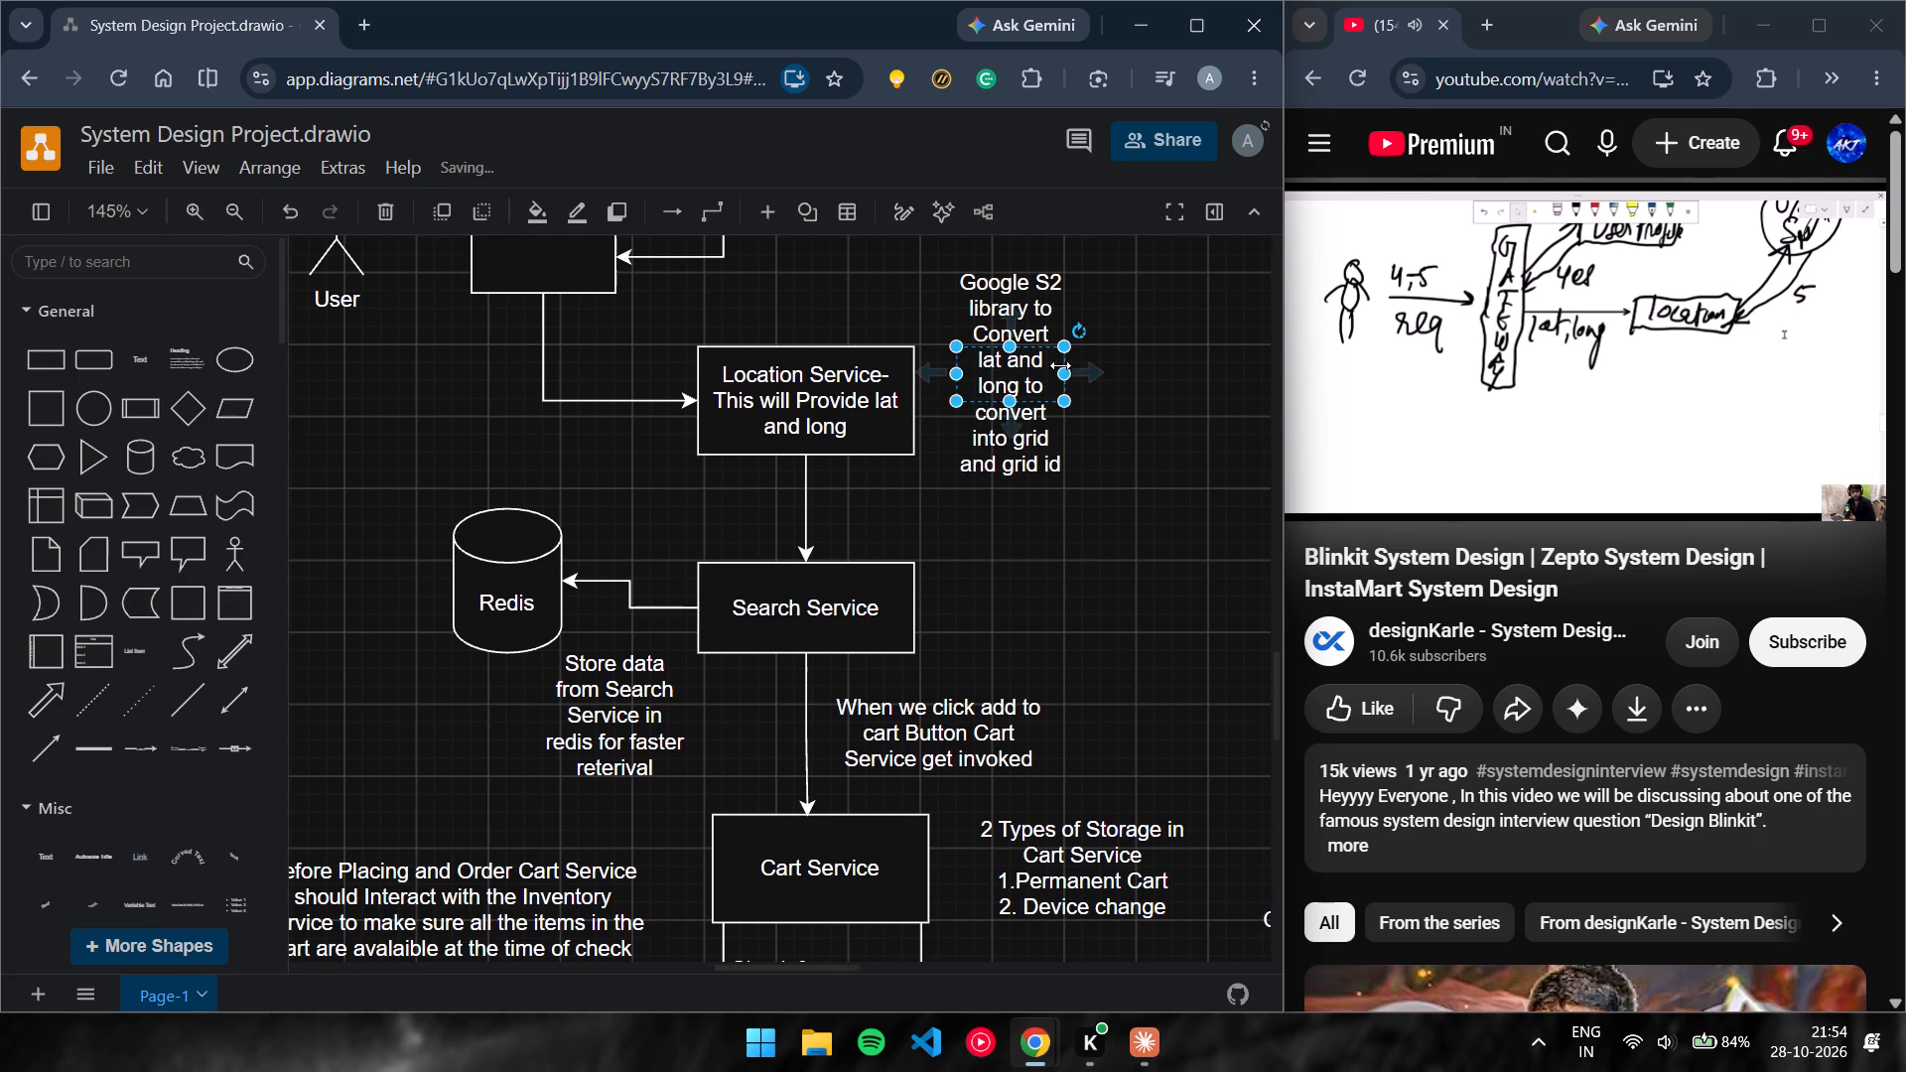
{"action": "left_click_drag", "start_coordinate": [1067, 377], "coordinate": [1210, 369]}
{"action": "left_click", "coordinate": [1140, 538]}
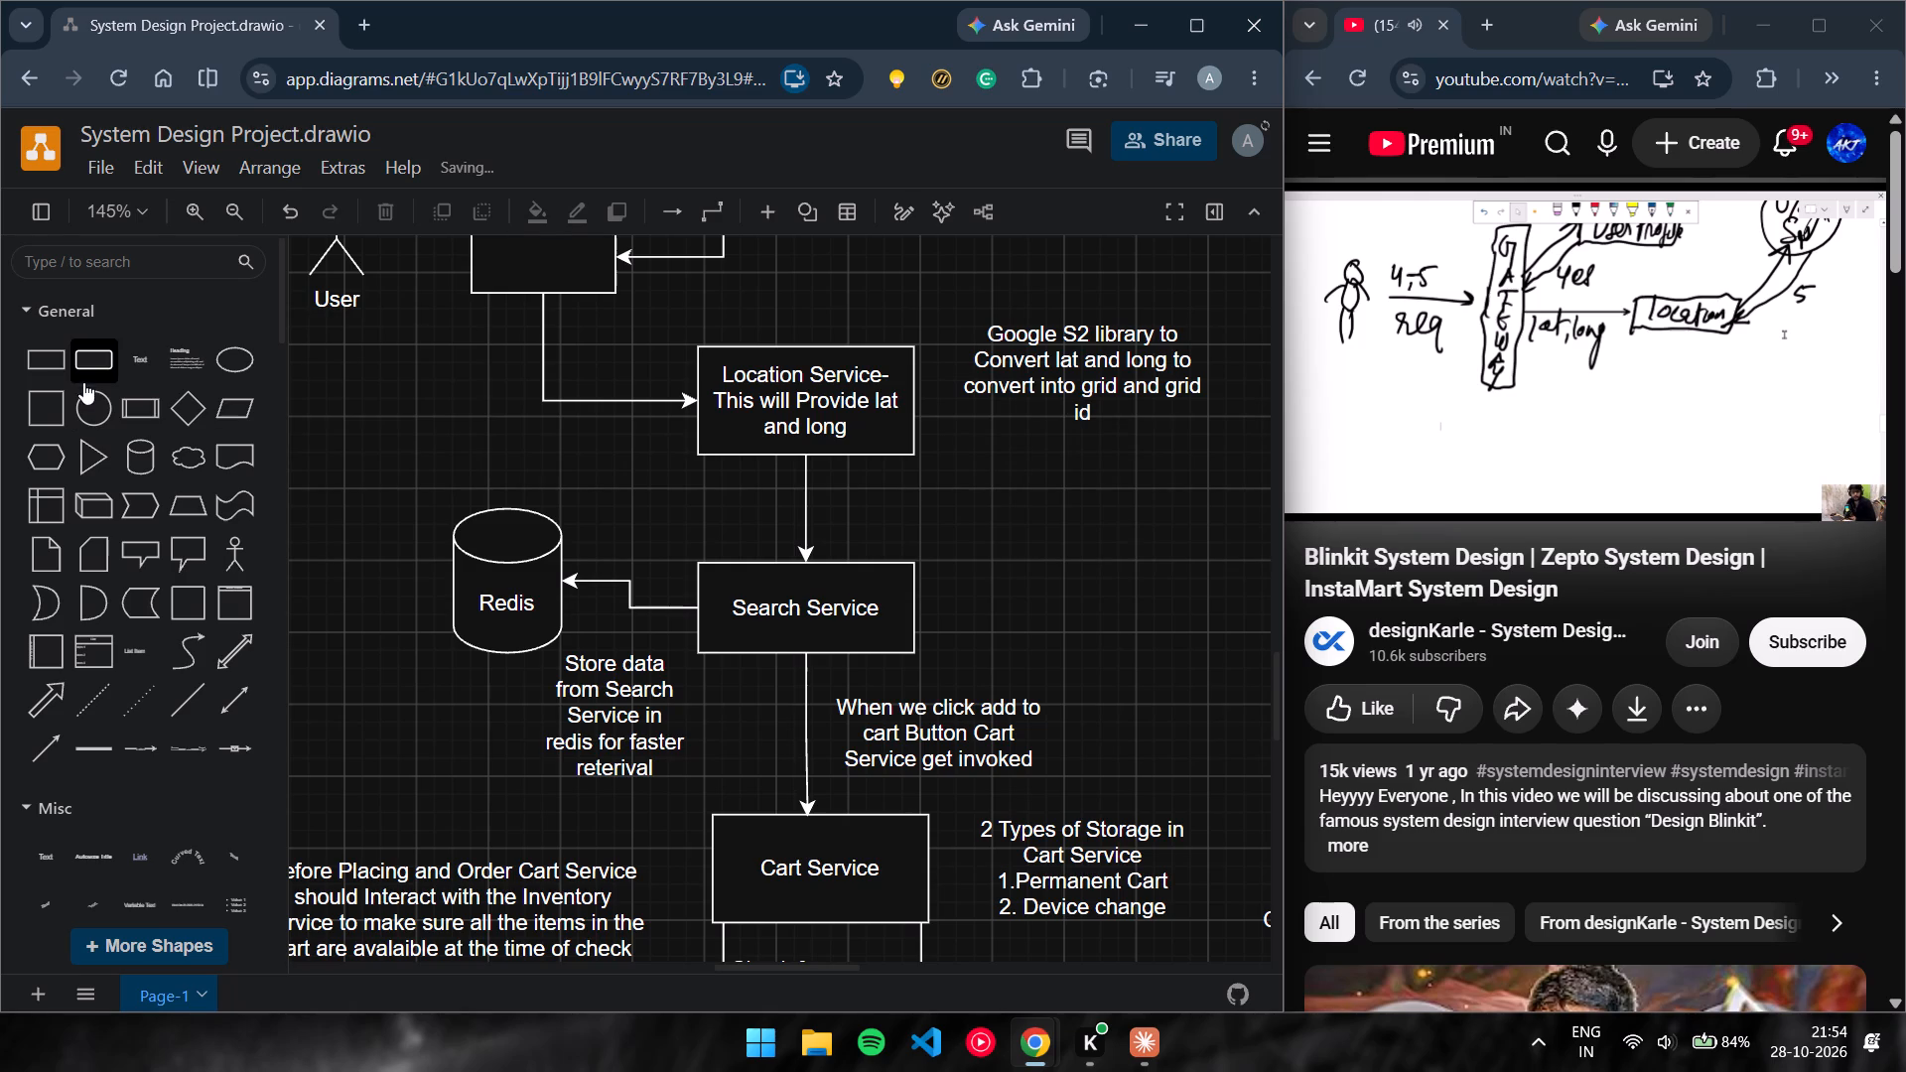
Add a text note beside the Search Service box reading "For products list it will invoke search service".
{"action": "left_click_drag", "start_coordinate": [159, 354], "coordinate": [986, 549]}
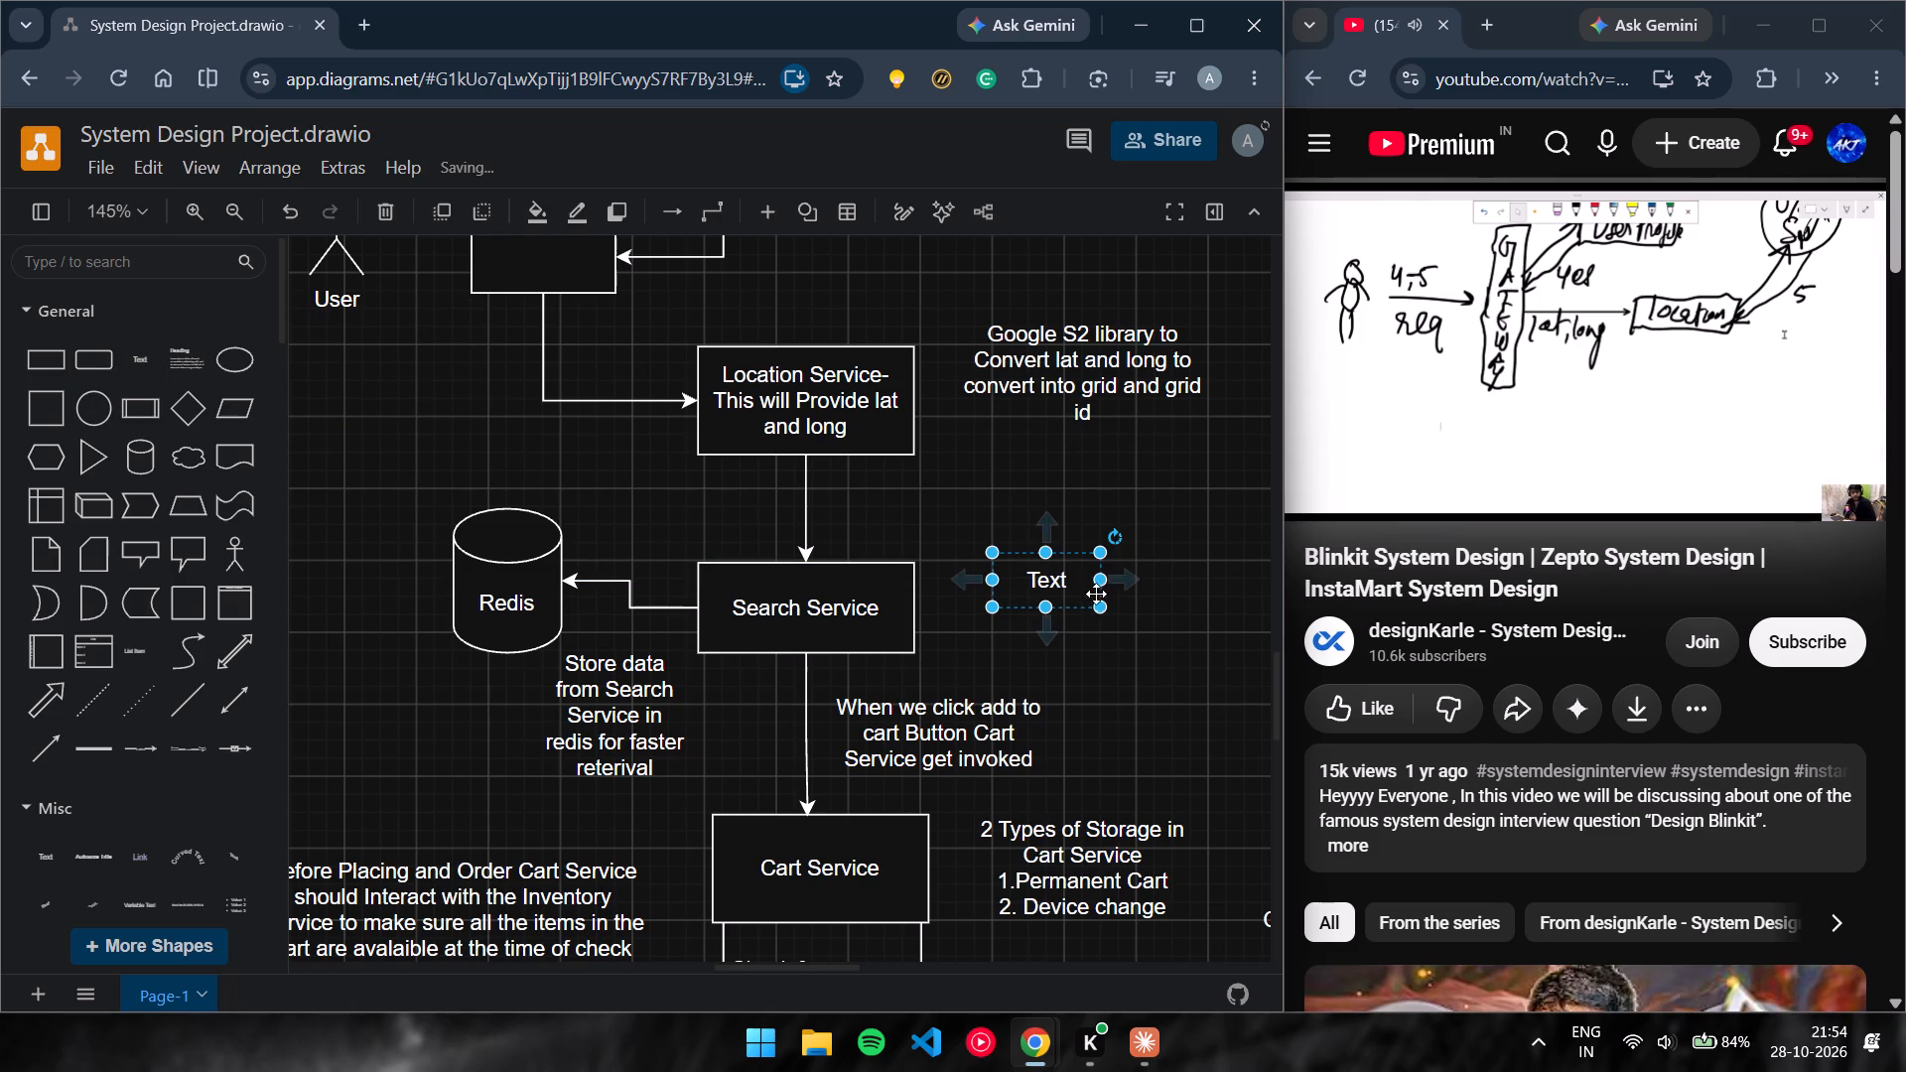
{"action": "left_click", "coordinate": [1059, 581]}
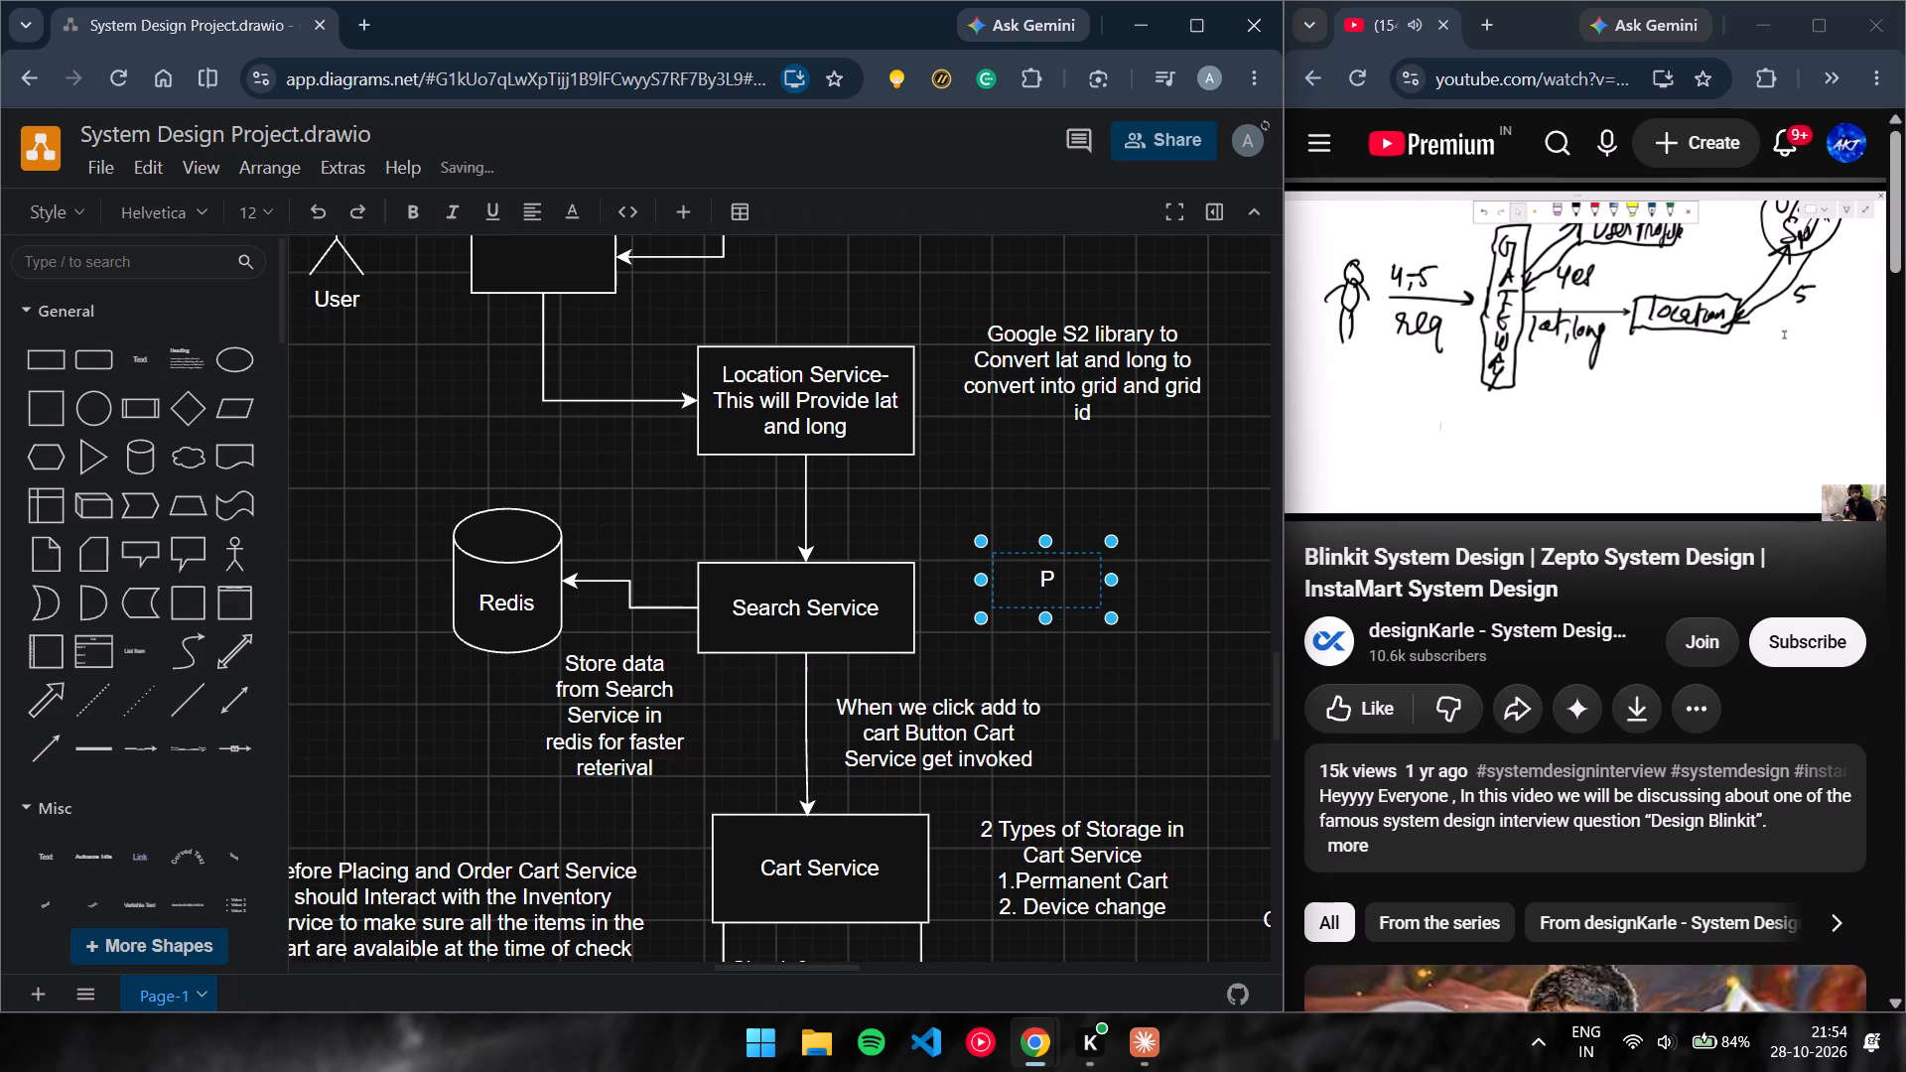
{"action": "key", "text": "BackSpace"}
{"action": "type", "text": "for"}
{"action": "key", "text": "space"}
{"action": "key", "text": "BackSpace"}
{"action": "key", "text": "BackSpace"}
{"action": "key", "text": "BackSpace"}
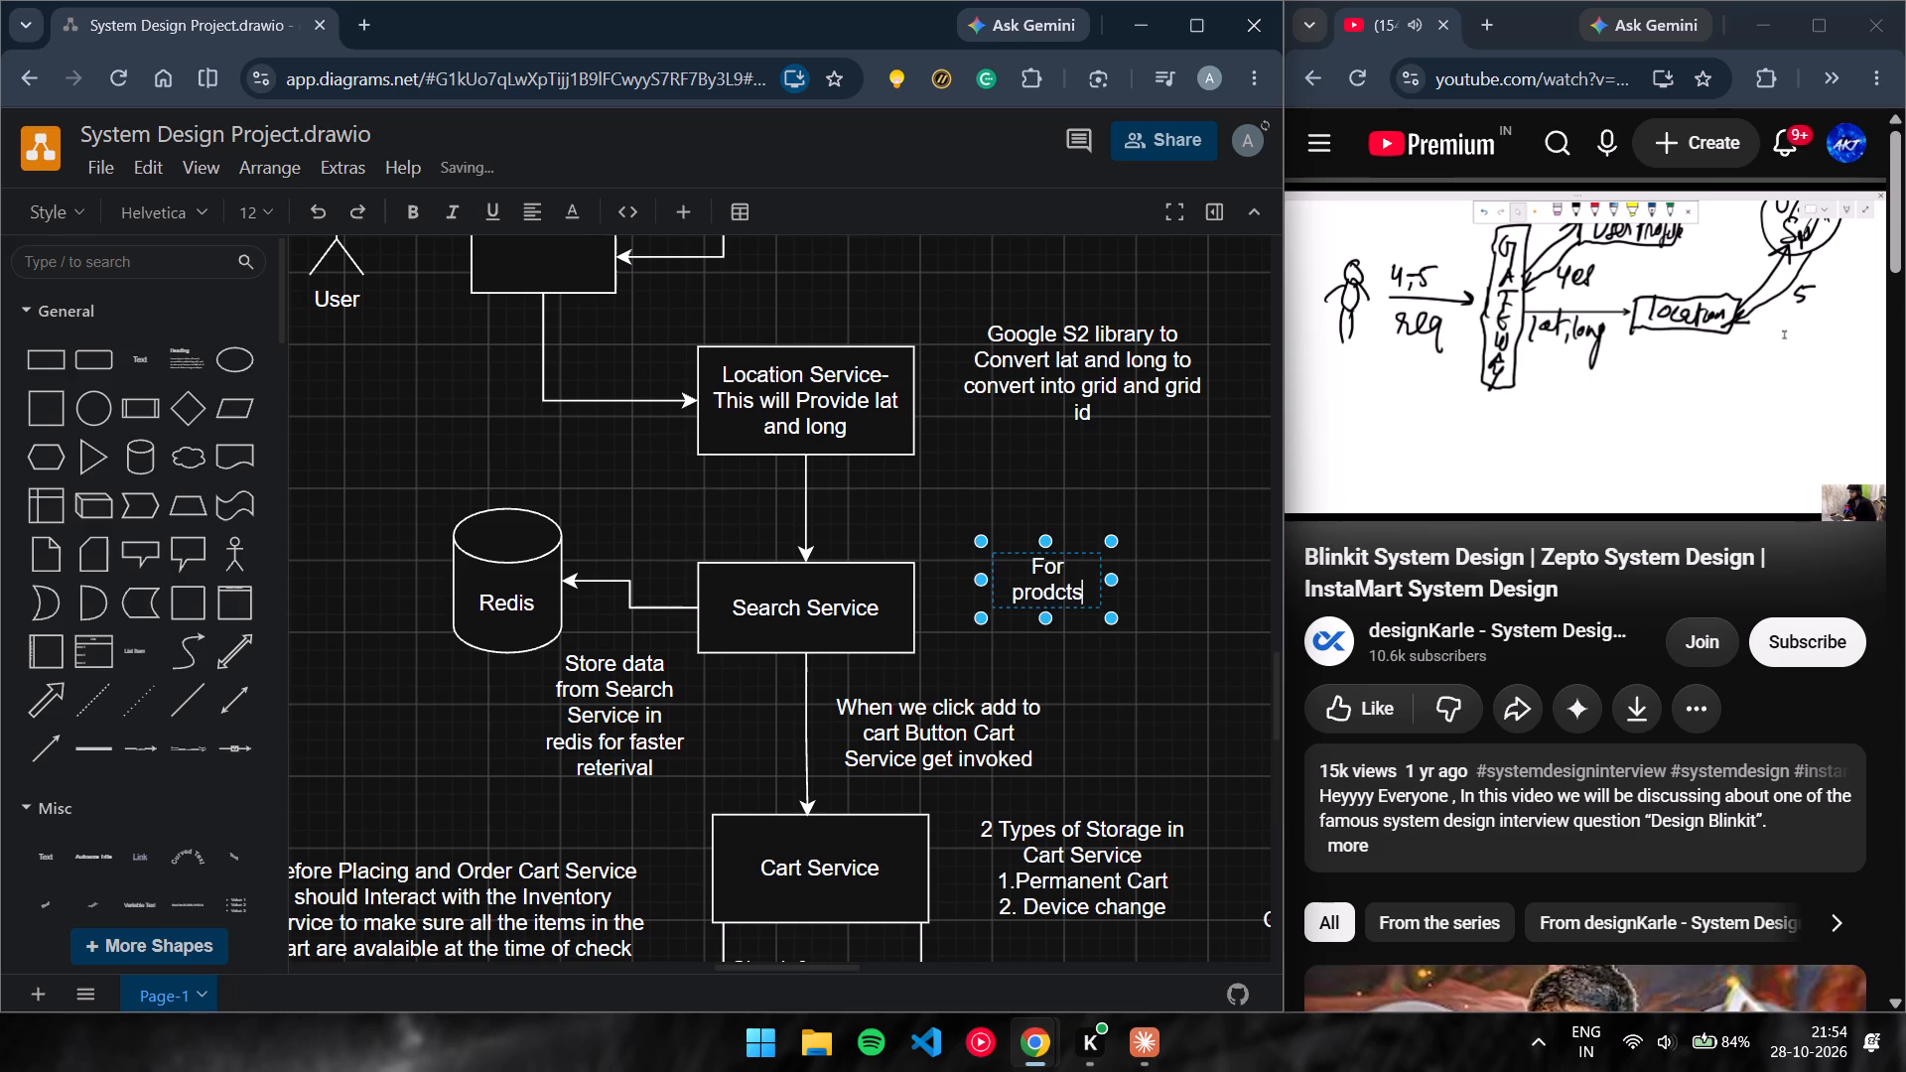
{"action": "key", "text": "BackSpace"}
{"action": "key", "text": "BackSpace"}
{"action": "key", "text": "BackSpace"}
{"action": "key", "text": "BackSpace"}
{"action": "type", "text": "ducts lit"}
{"action": "key", "text": "BackSpace"}
{"action": "type", "text": "st it will invoke search service"}
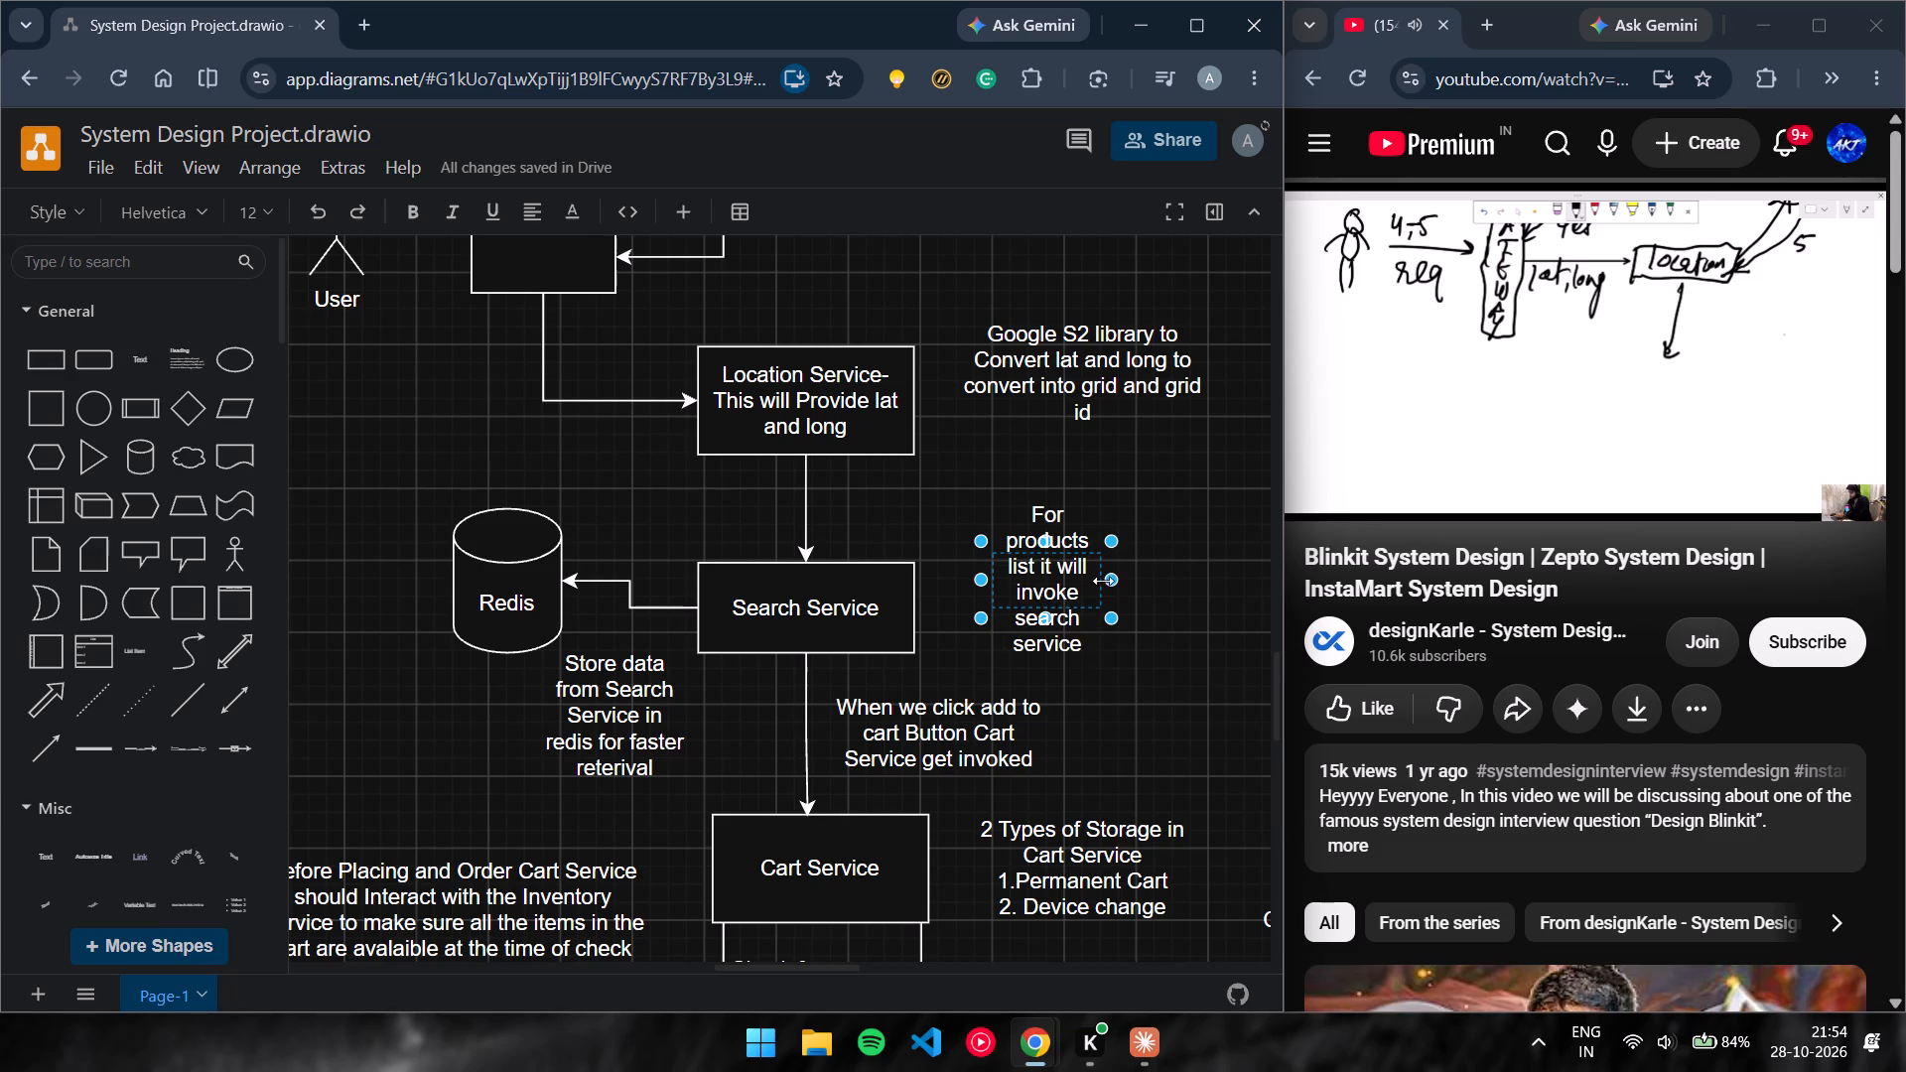
Widen the products list note to fit two lines and shift it slightly to line up with the Search Service box.
{"action": "left_click_drag", "start_coordinate": [1111, 636], "coordinate": [1213, 645]}
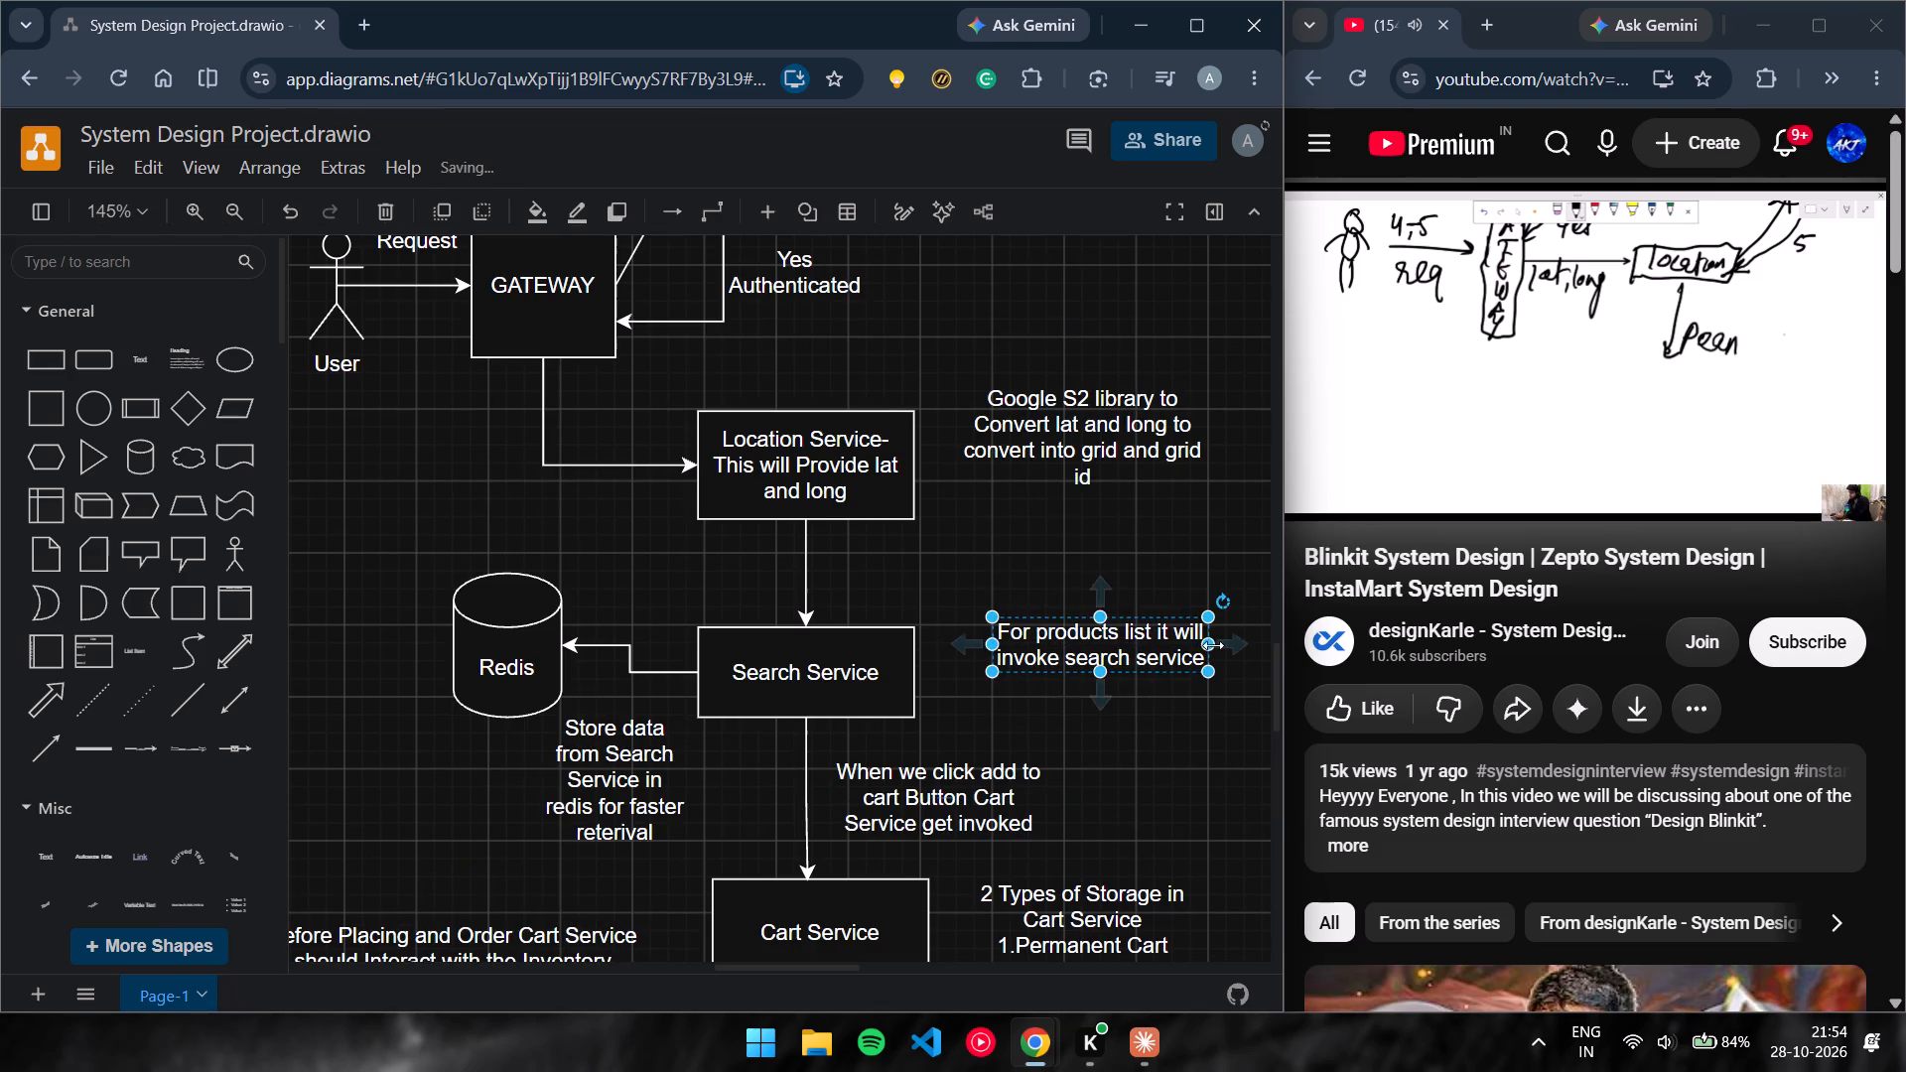
{"action": "left_click", "coordinate": [1138, 568]}
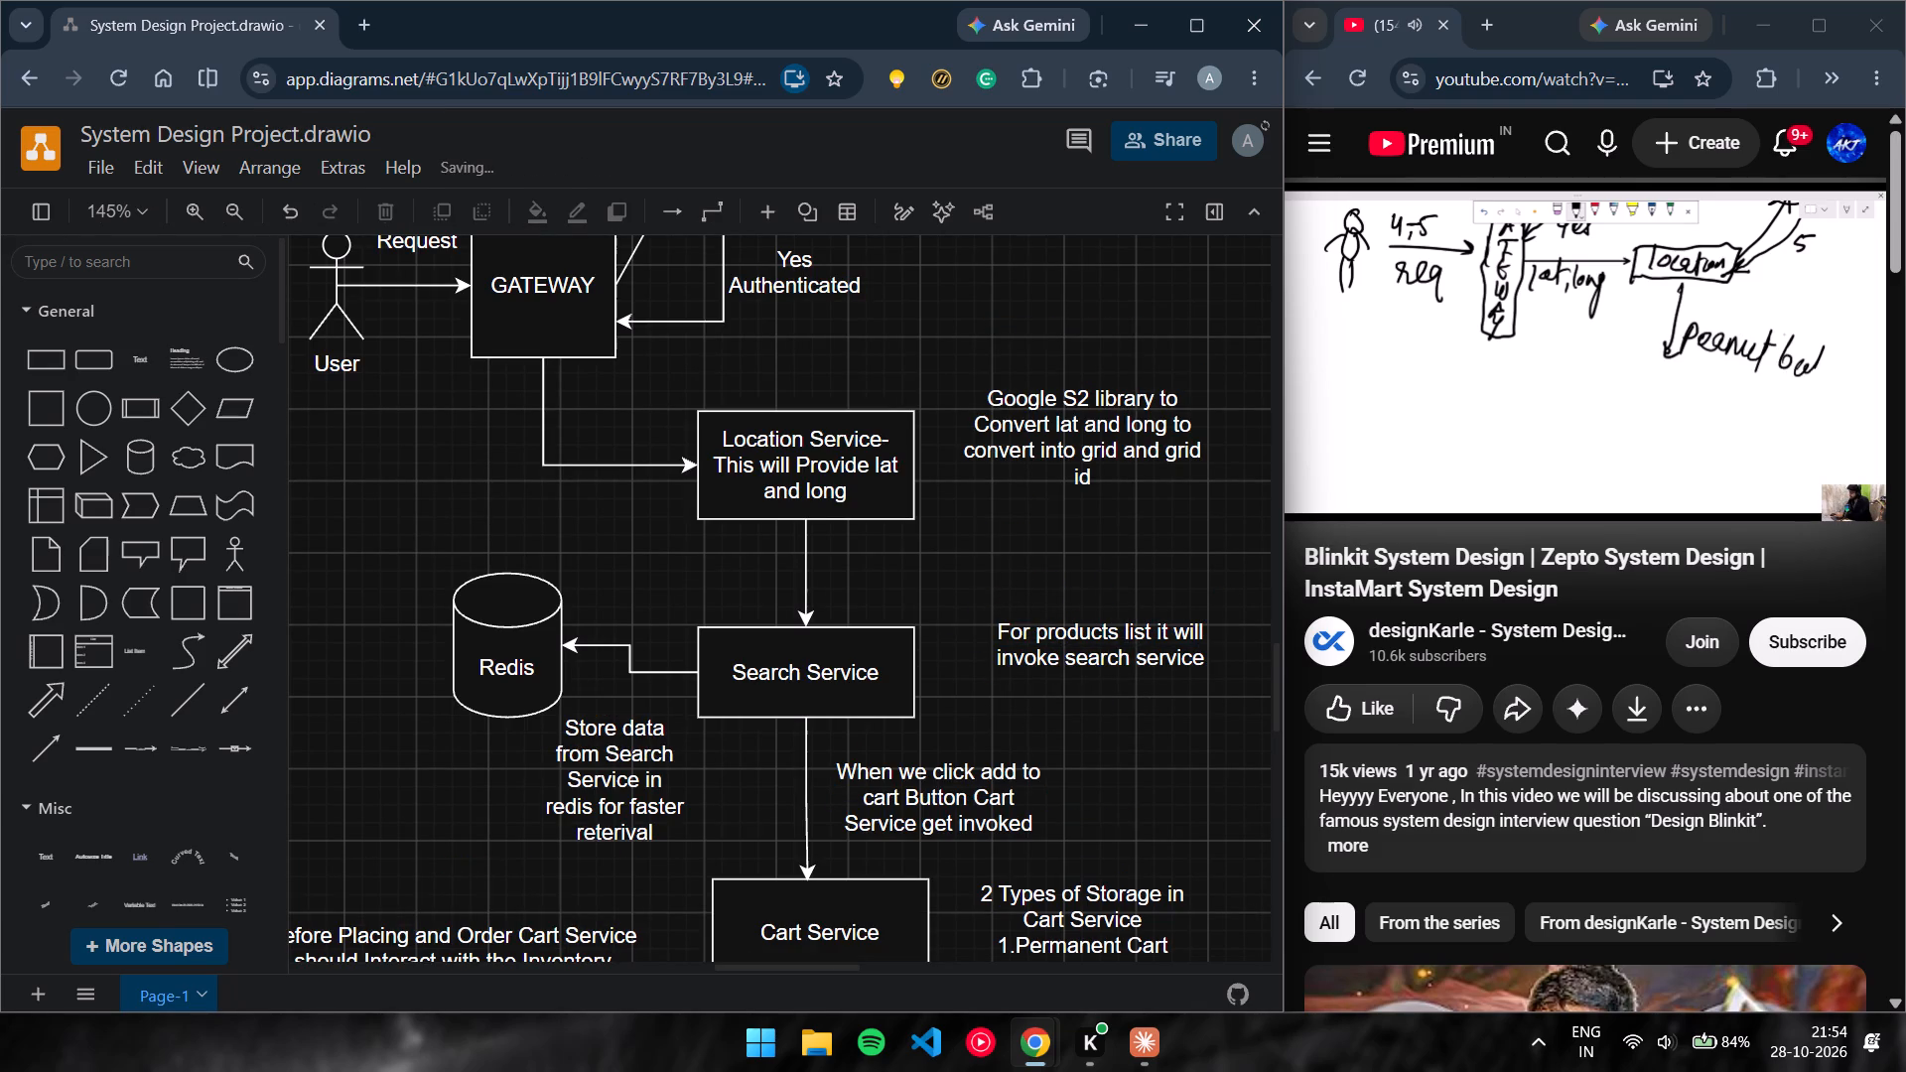
{"action": "left_click_drag", "start_coordinate": [1136, 649], "coordinate": [1135, 649]}
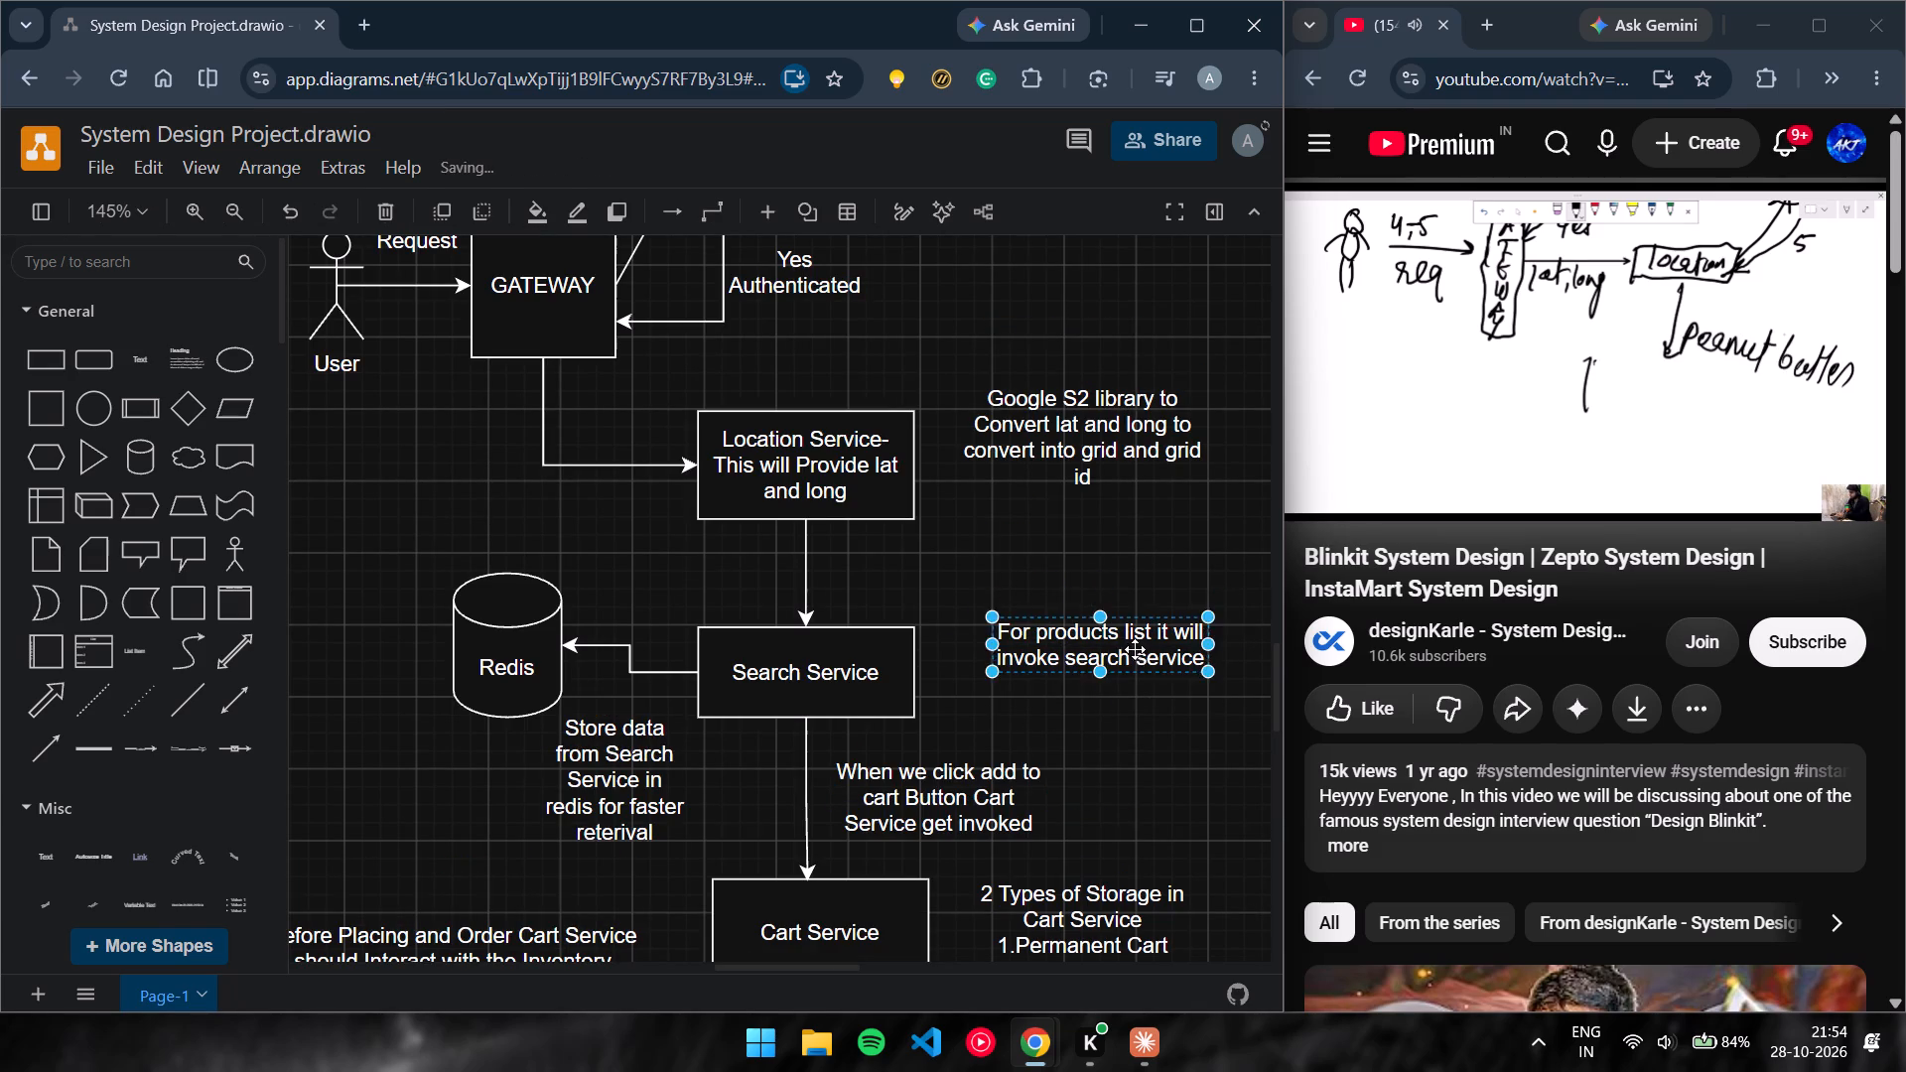
{"action": "left_click_drag", "start_coordinate": [1135, 649], "coordinate": [1120, 668]}
{"action": "left_click", "coordinate": [1126, 519]}
Shift the Google S2 library note slightly down and closer to the Location Service box.
{"action": "left_click_drag", "start_coordinate": [1095, 400], "coordinate": [1084, 423]}
{"action": "left_click", "coordinate": [1081, 325]}
Examine the flow from Location Service and Search Service down to the Inventory, Order and Store Management boxes.
{"action": "scroll", "coordinate": [1081, 325], "scroll_direction": "right", "scroll_amount": 1}
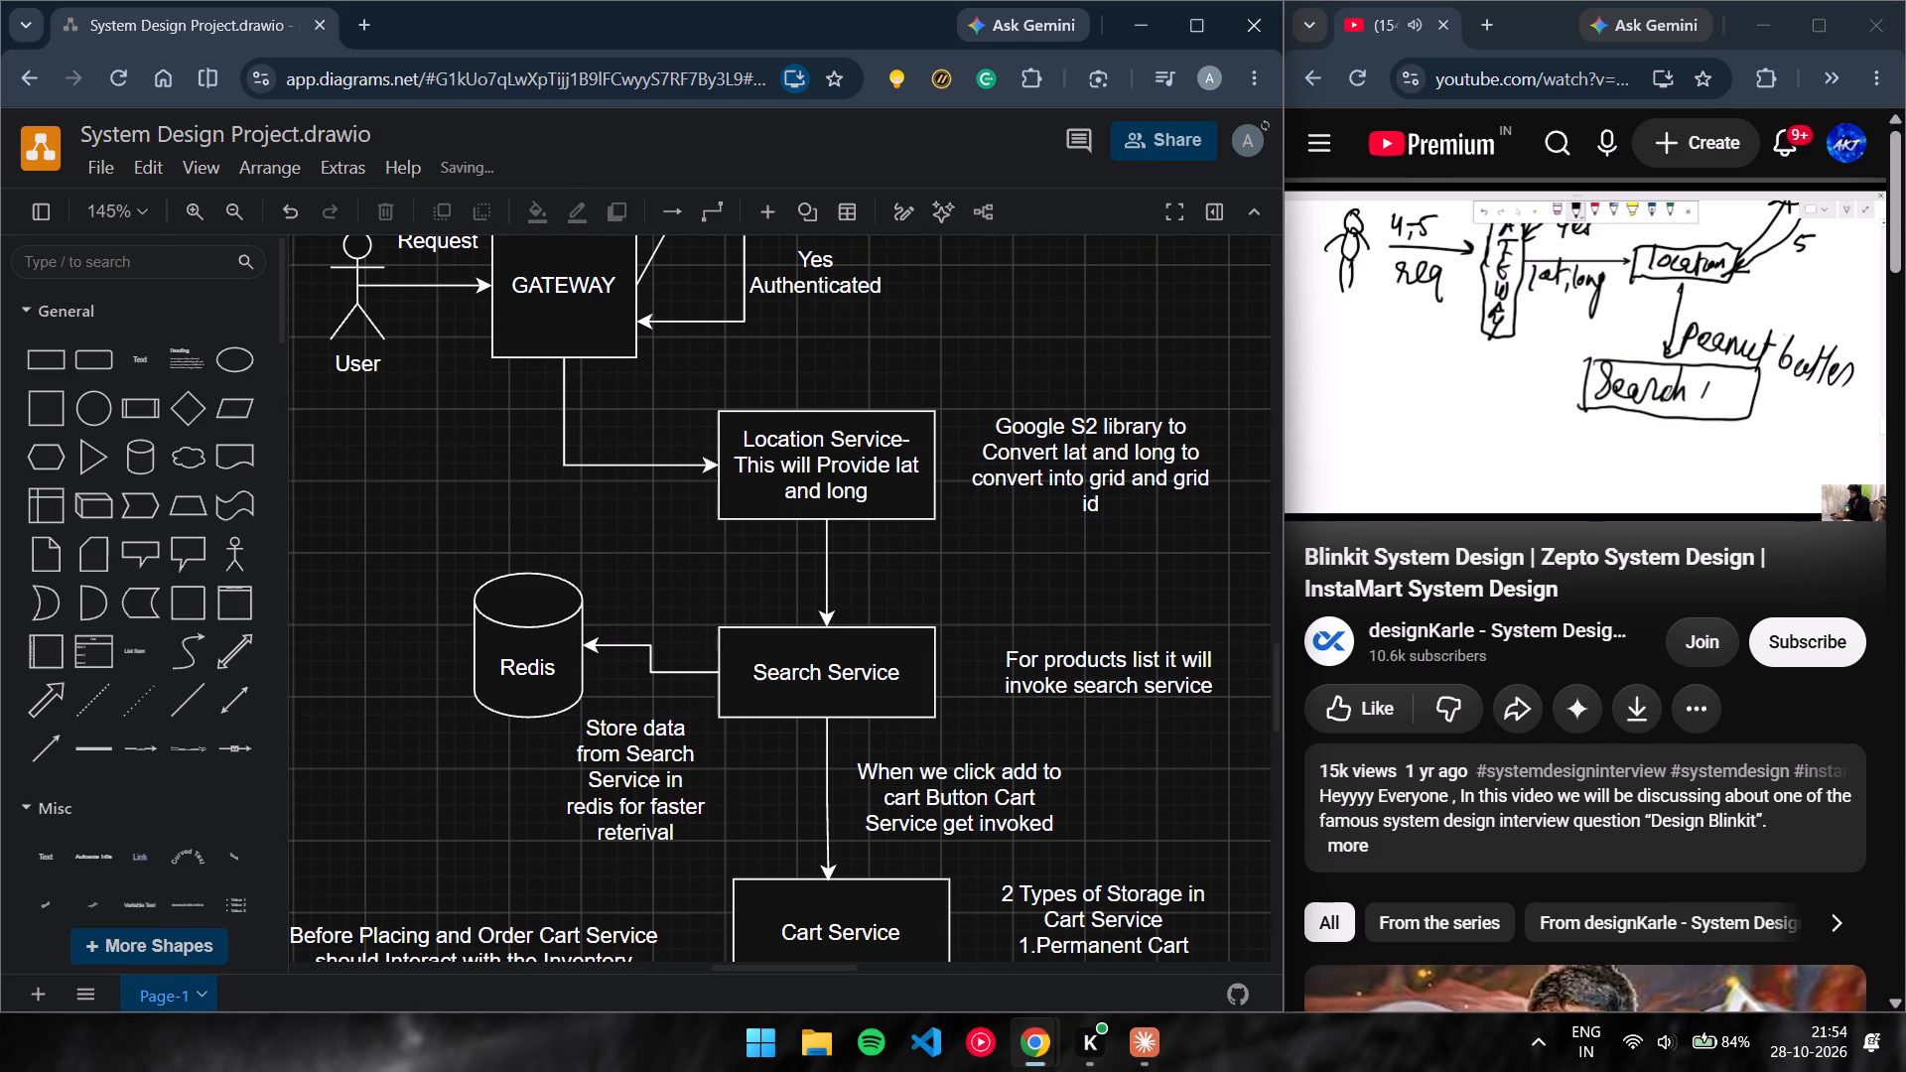
{"action": "scroll", "coordinate": [1081, 325], "scroll_direction": "right", "scroll_amount": 1}
{"action": "scroll", "coordinate": [1081, 325], "scroll_direction": "down", "scroll_amount": 1}
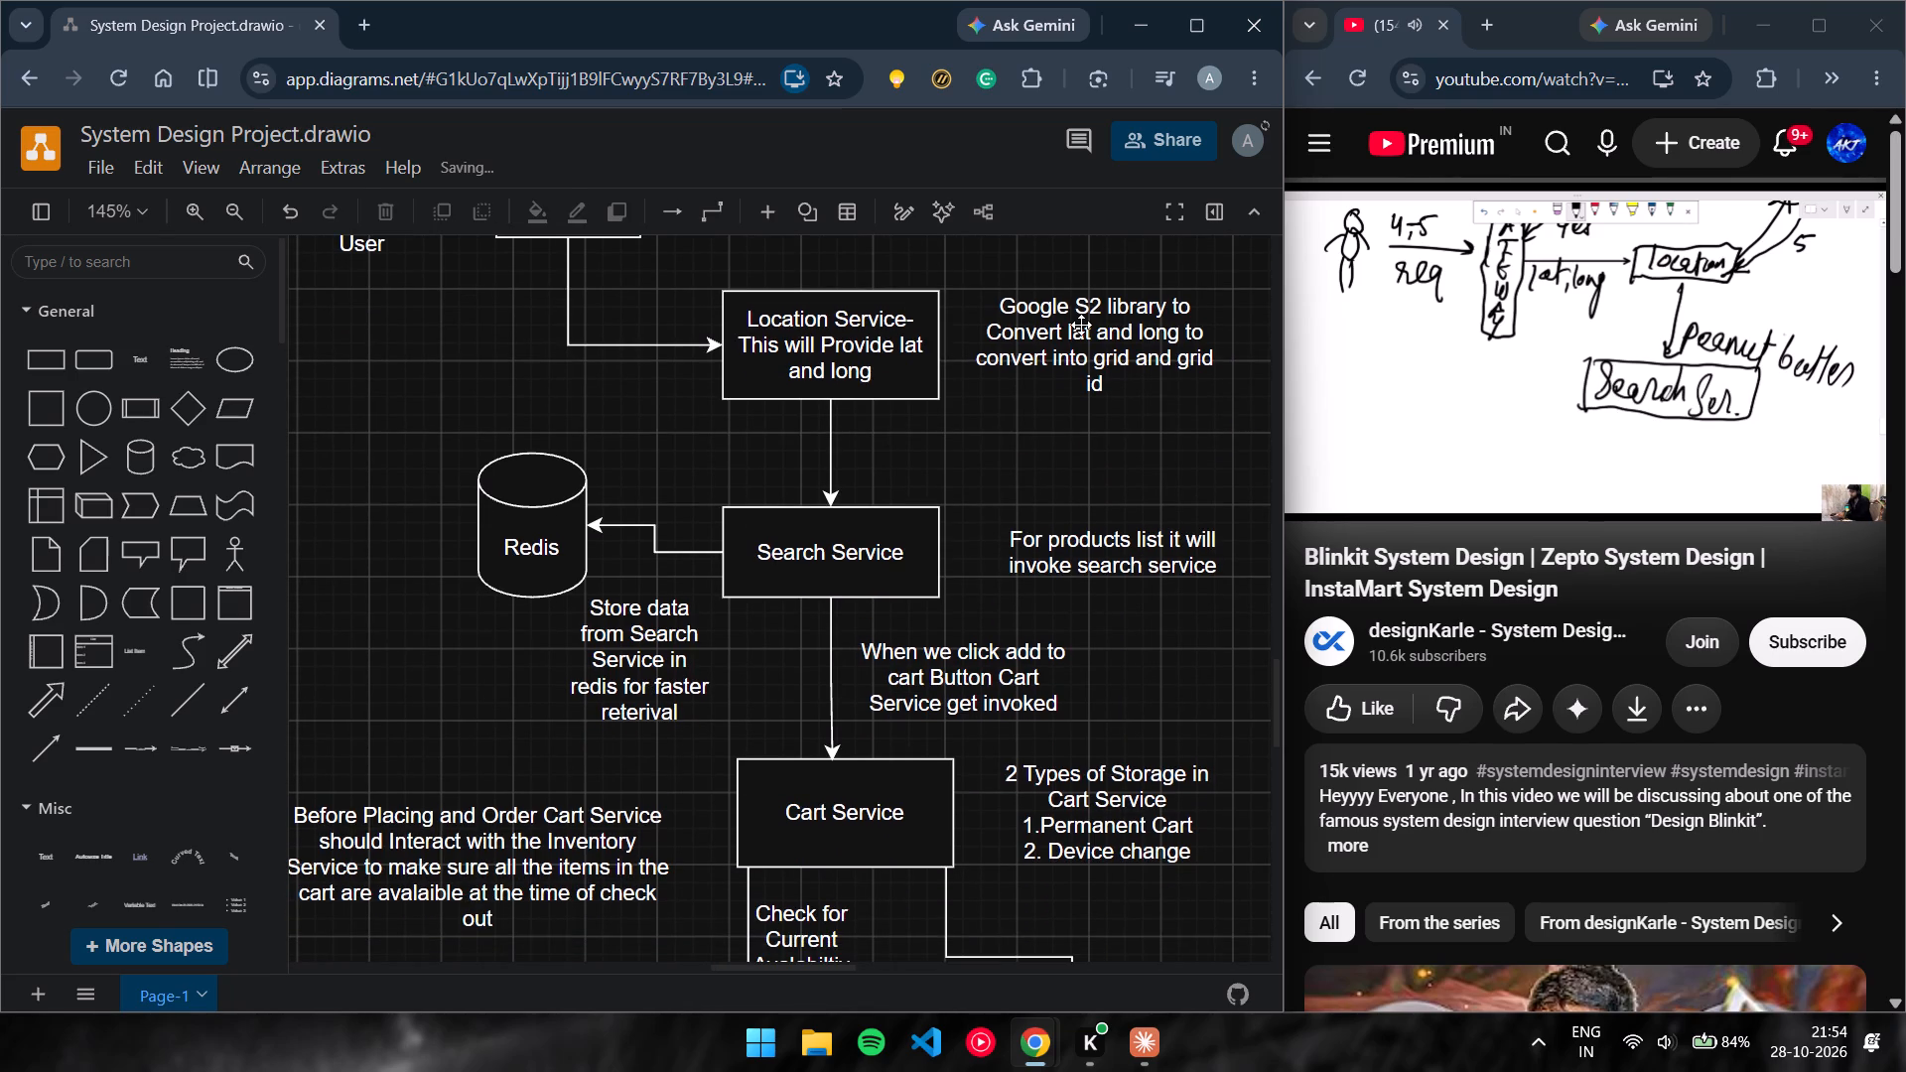
{"action": "scroll", "coordinate": [974, 436], "scroll_direction": "down", "scroll_amount": 3}
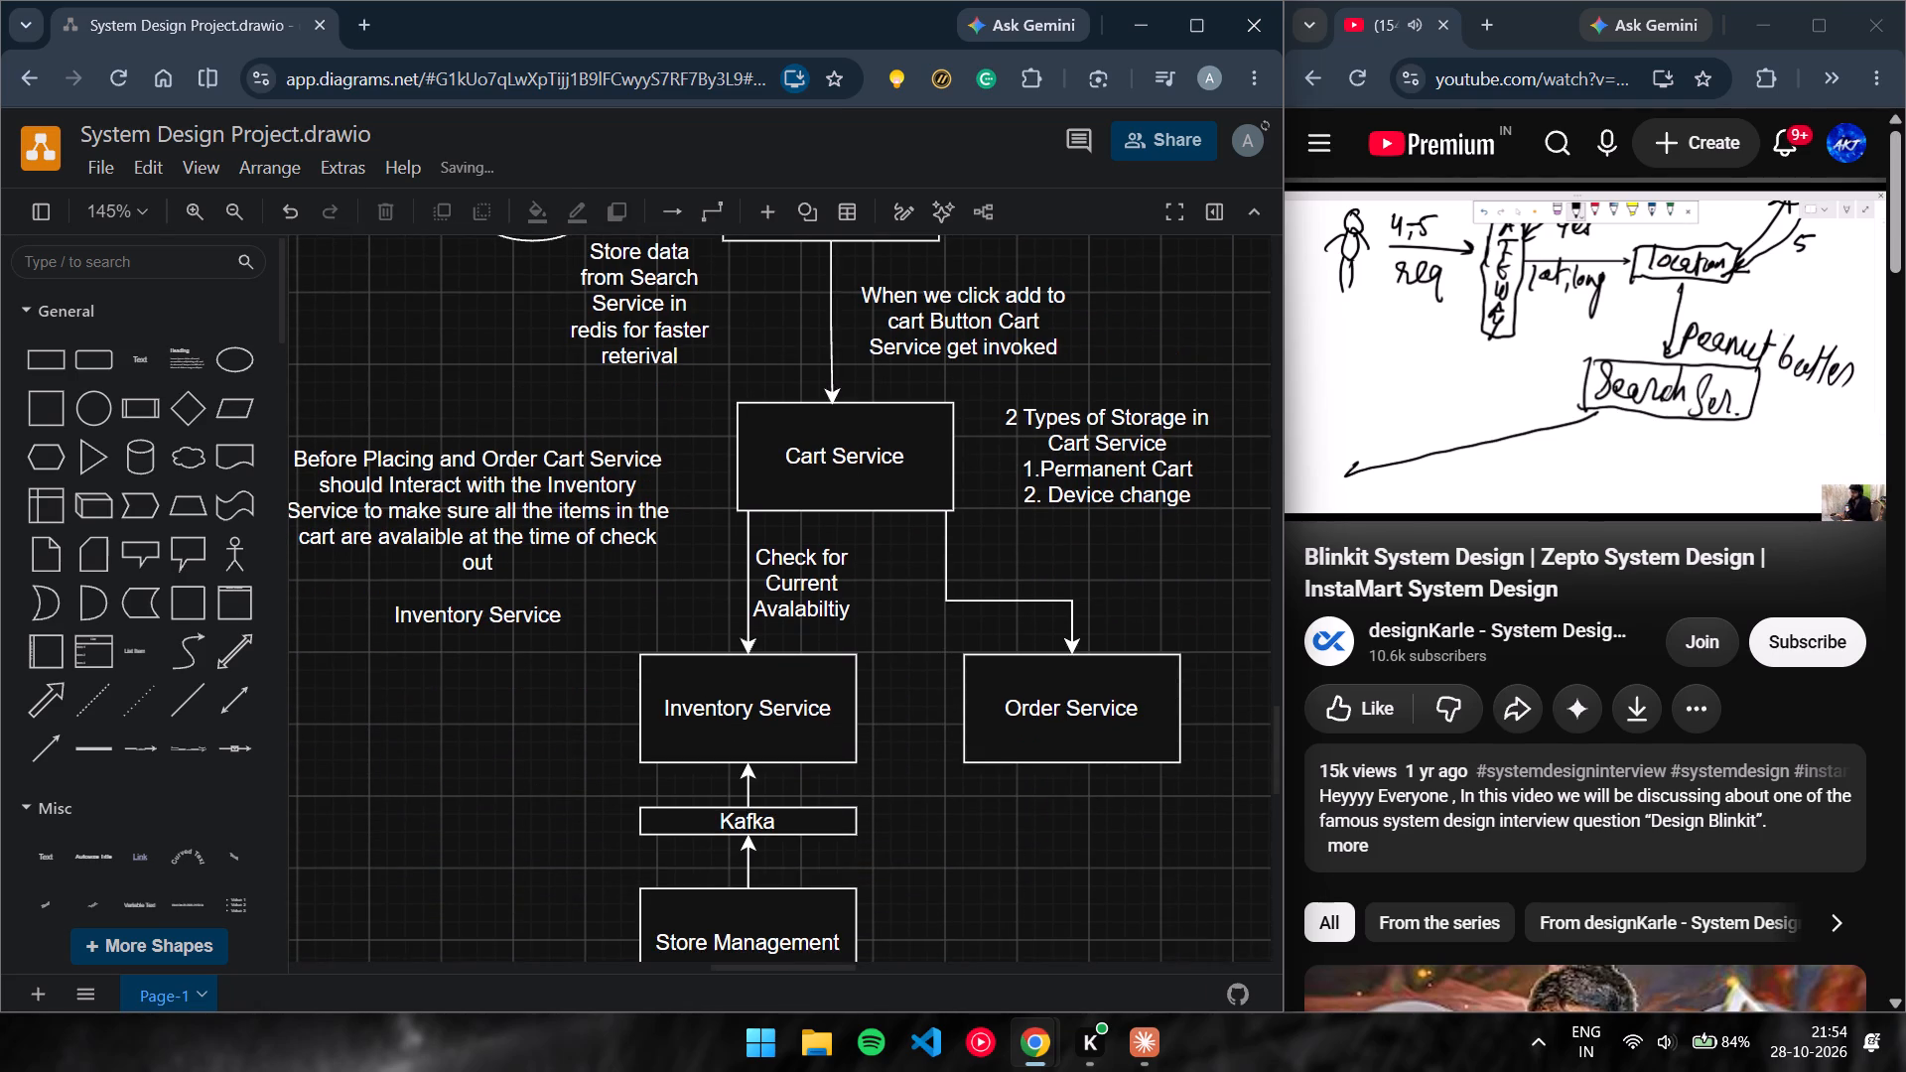
{"action": "scroll", "coordinate": [974, 436], "scroll_direction": "up", "scroll_amount": 1}
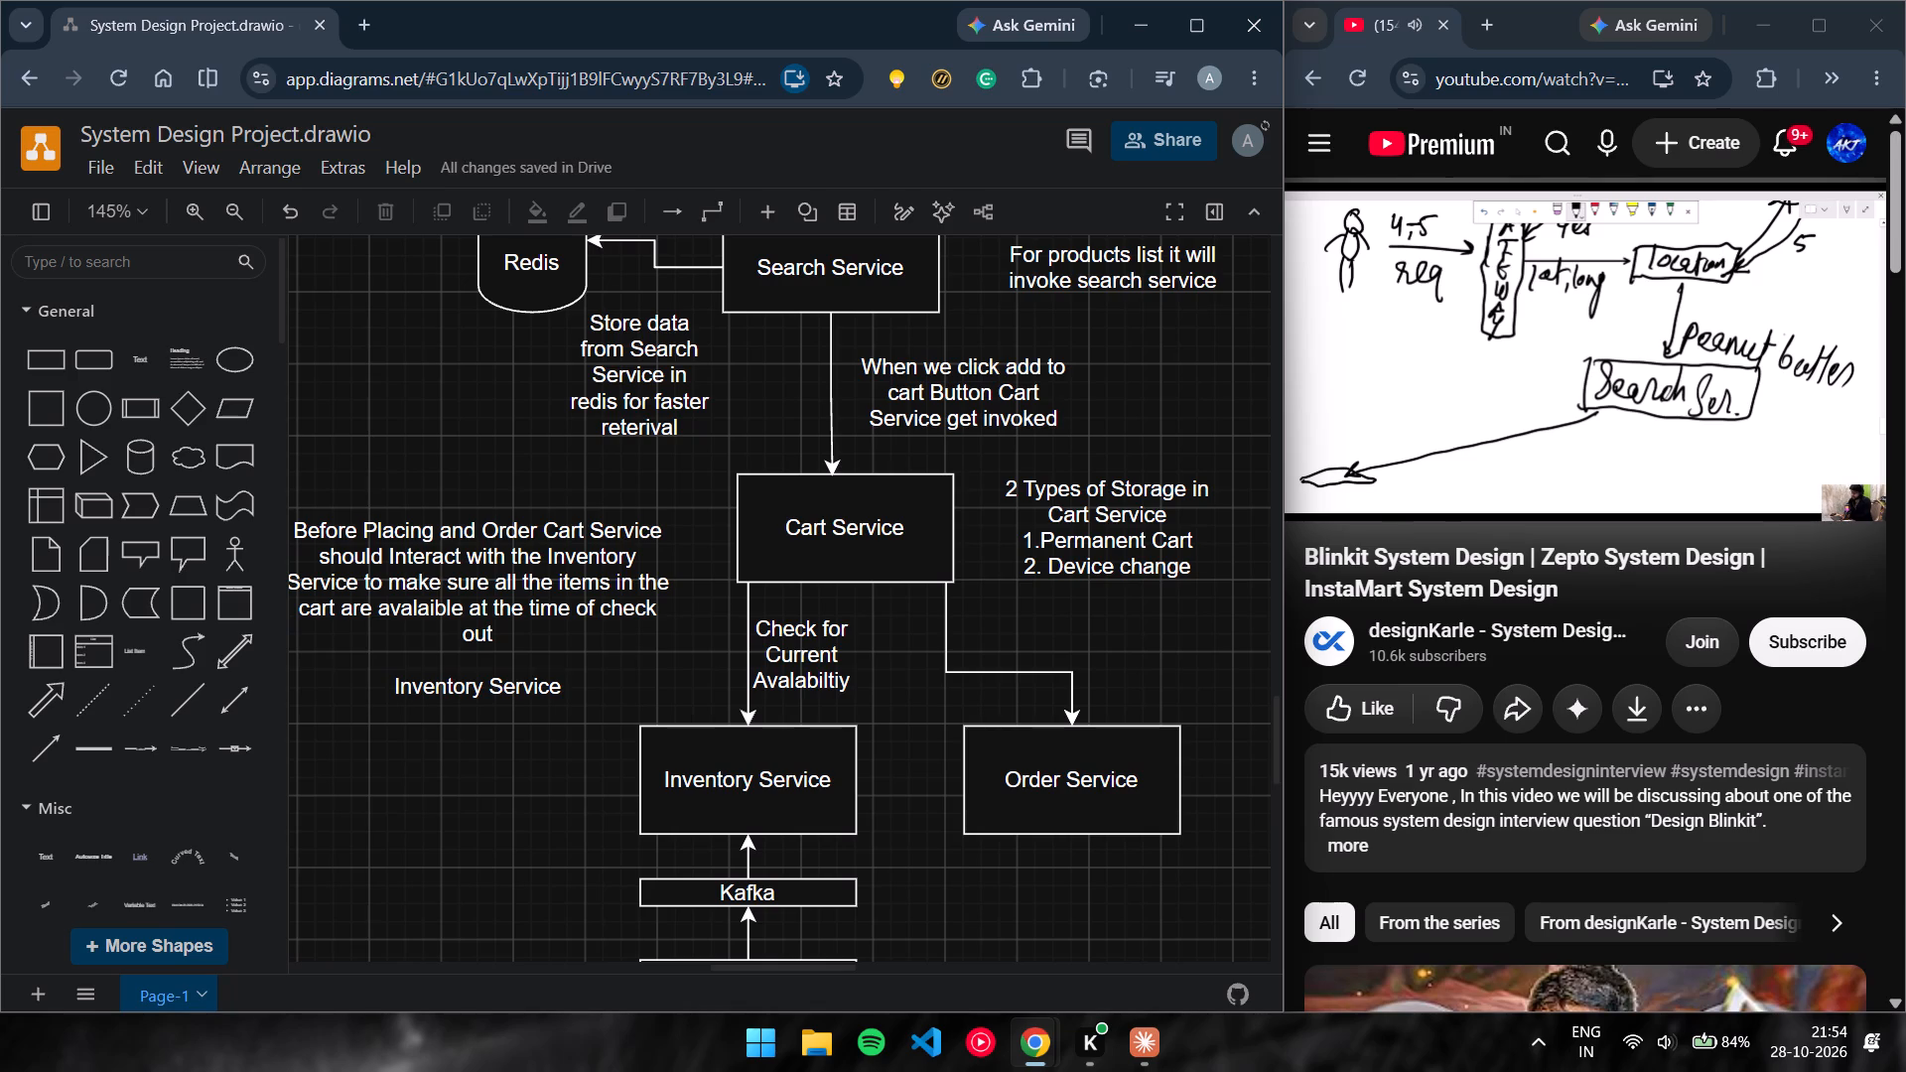
{"action": "scroll", "coordinate": [1352, 385], "scroll_direction": "up", "scroll_amount": 1}
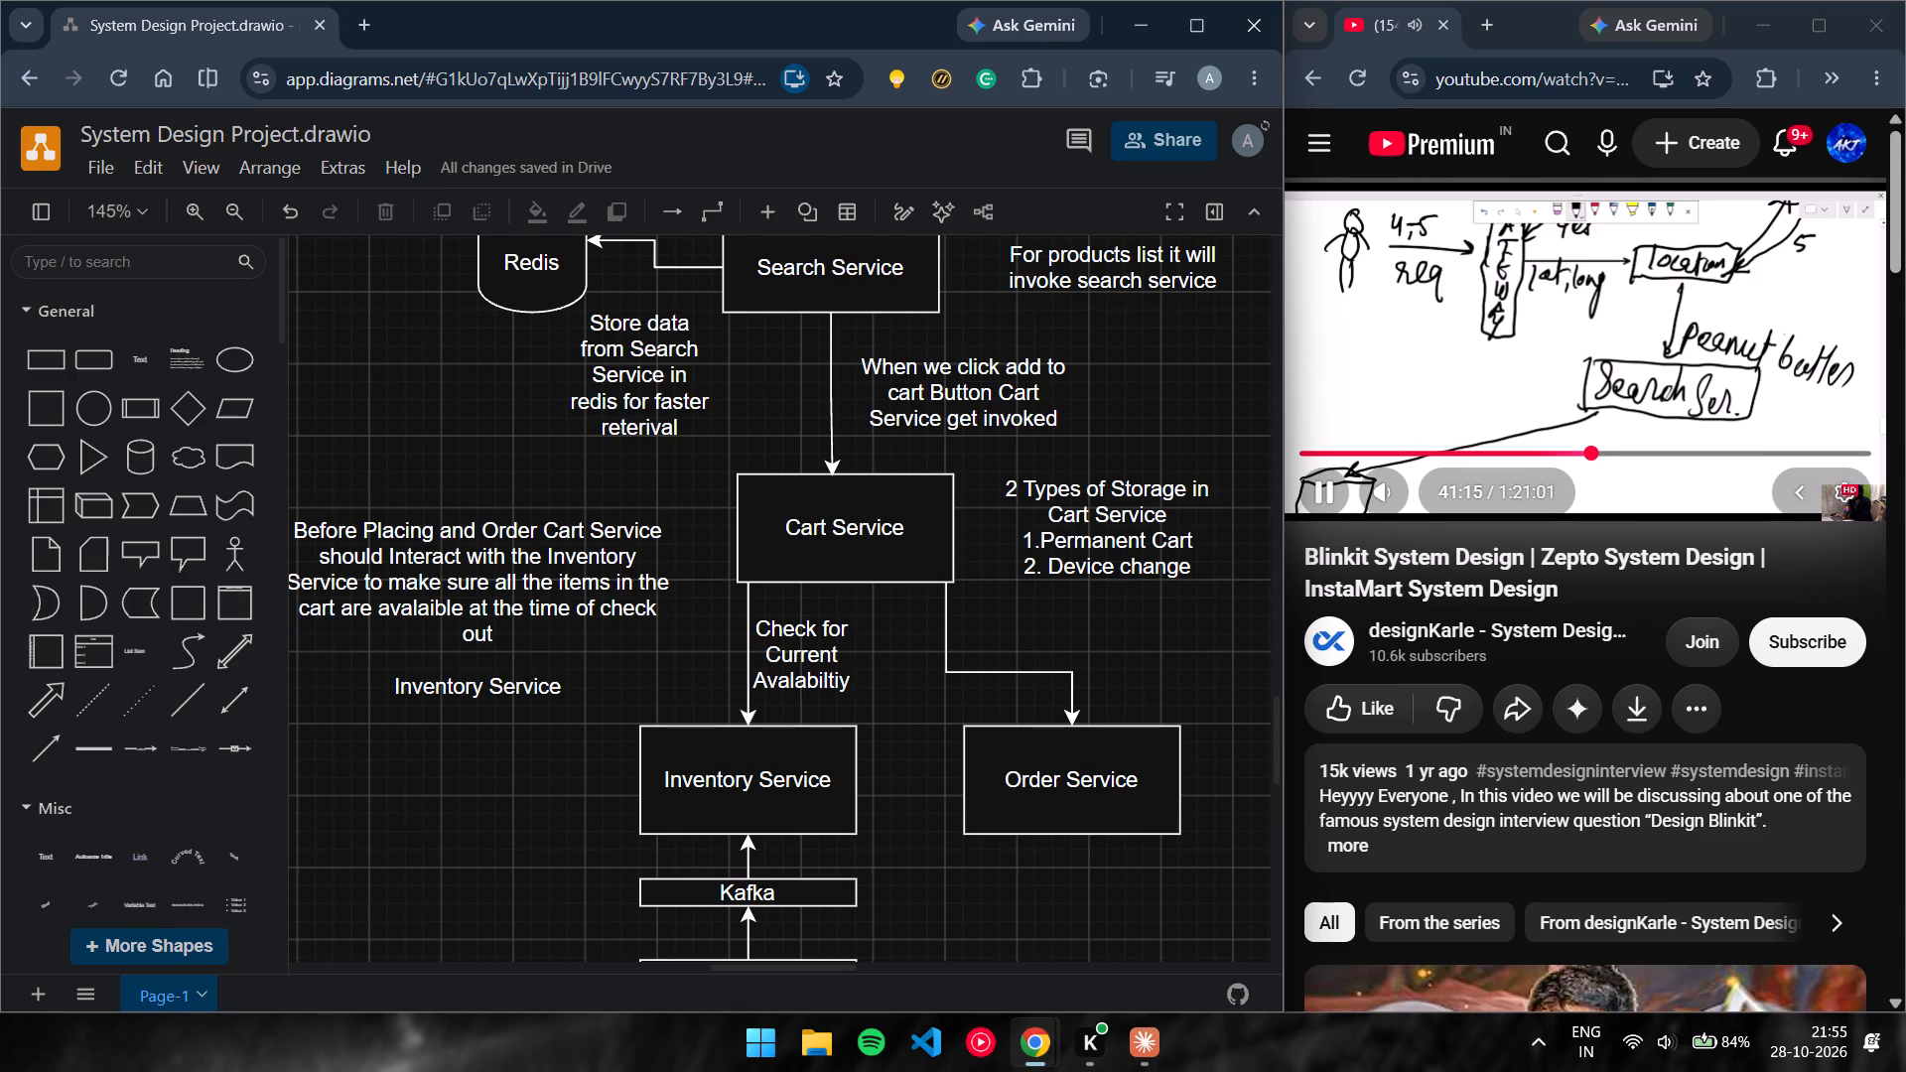
{"action": "scroll", "coordinate": [1090, 438], "scroll_direction": "up", "scroll_amount": 1}
{"action": "scroll", "coordinate": [1090, 438], "scroll_direction": "left", "scroll_amount": 1}
{"action": "scroll", "coordinate": [1090, 438], "scroll_direction": "right", "scroll_amount": 1}
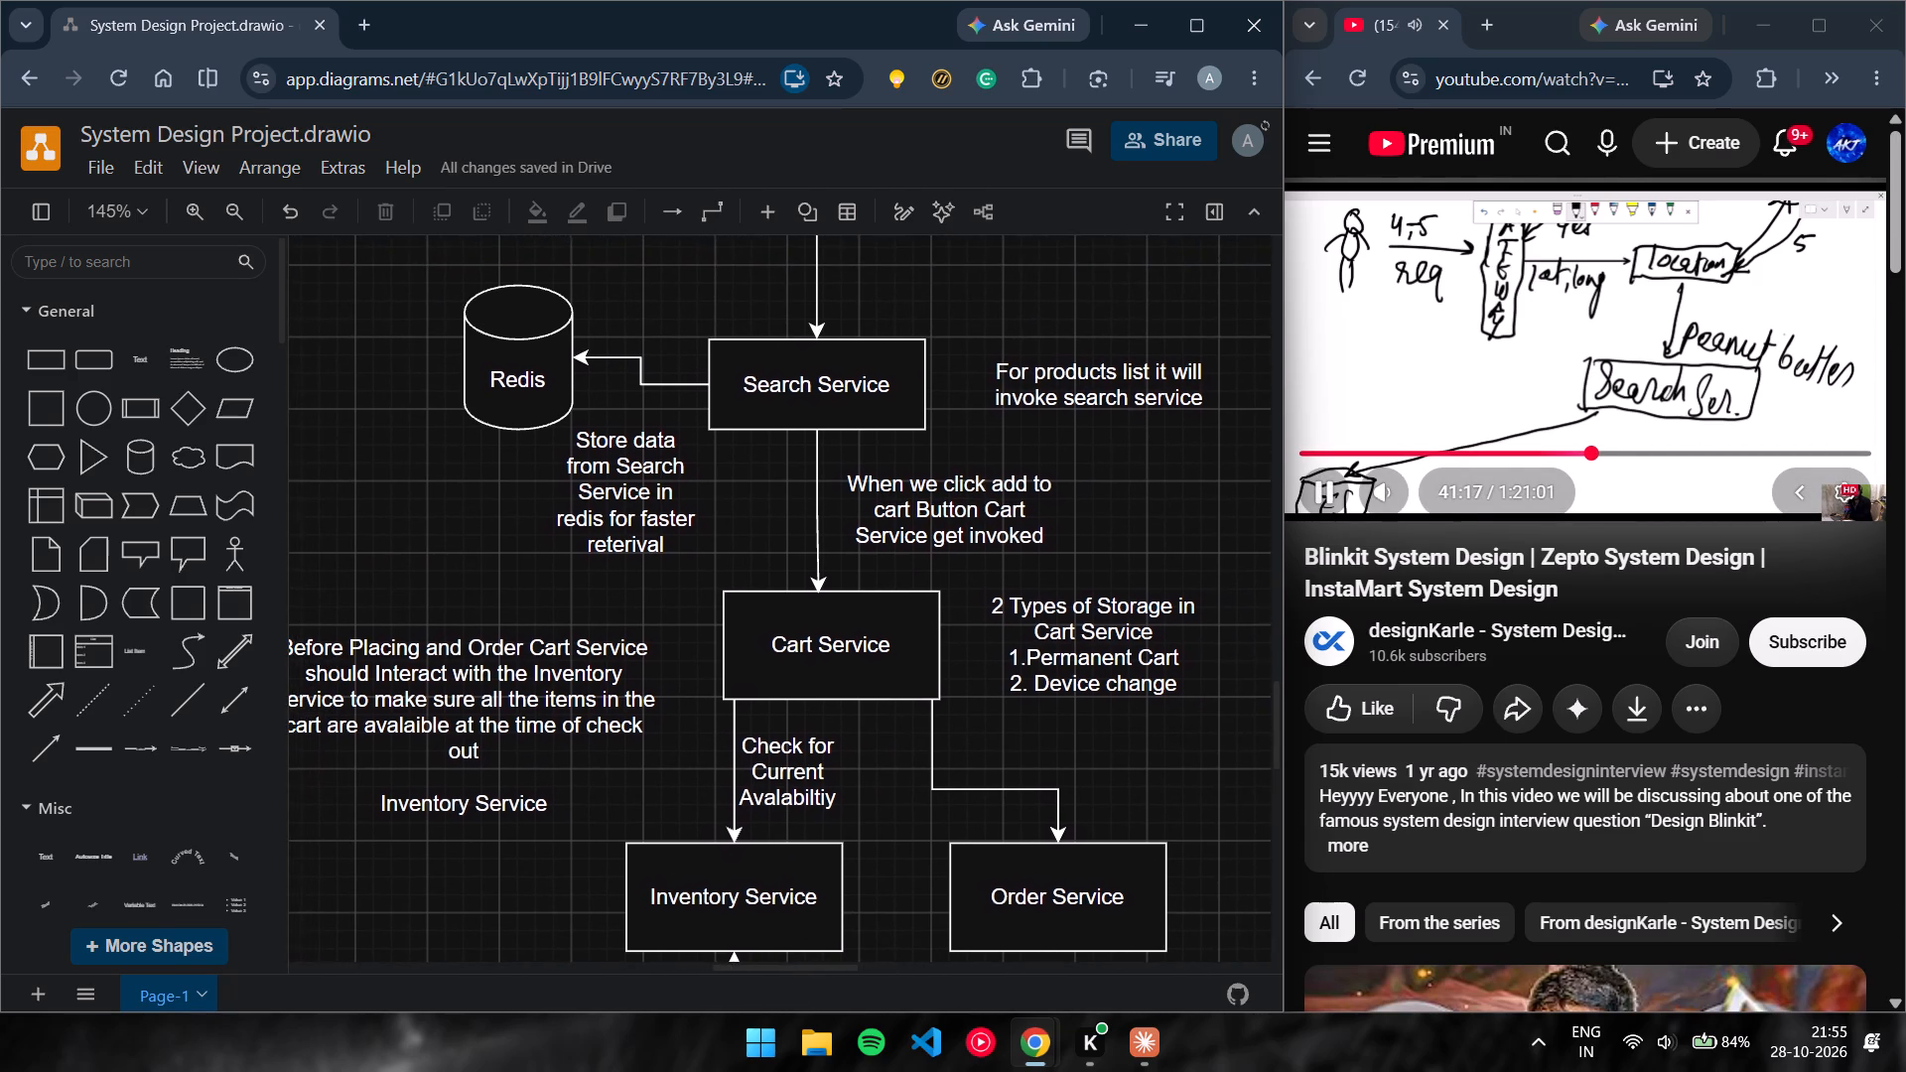
{"action": "scroll", "coordinate": [1090, 438], "scroll_direction": "right", "scroll_amount": 1}
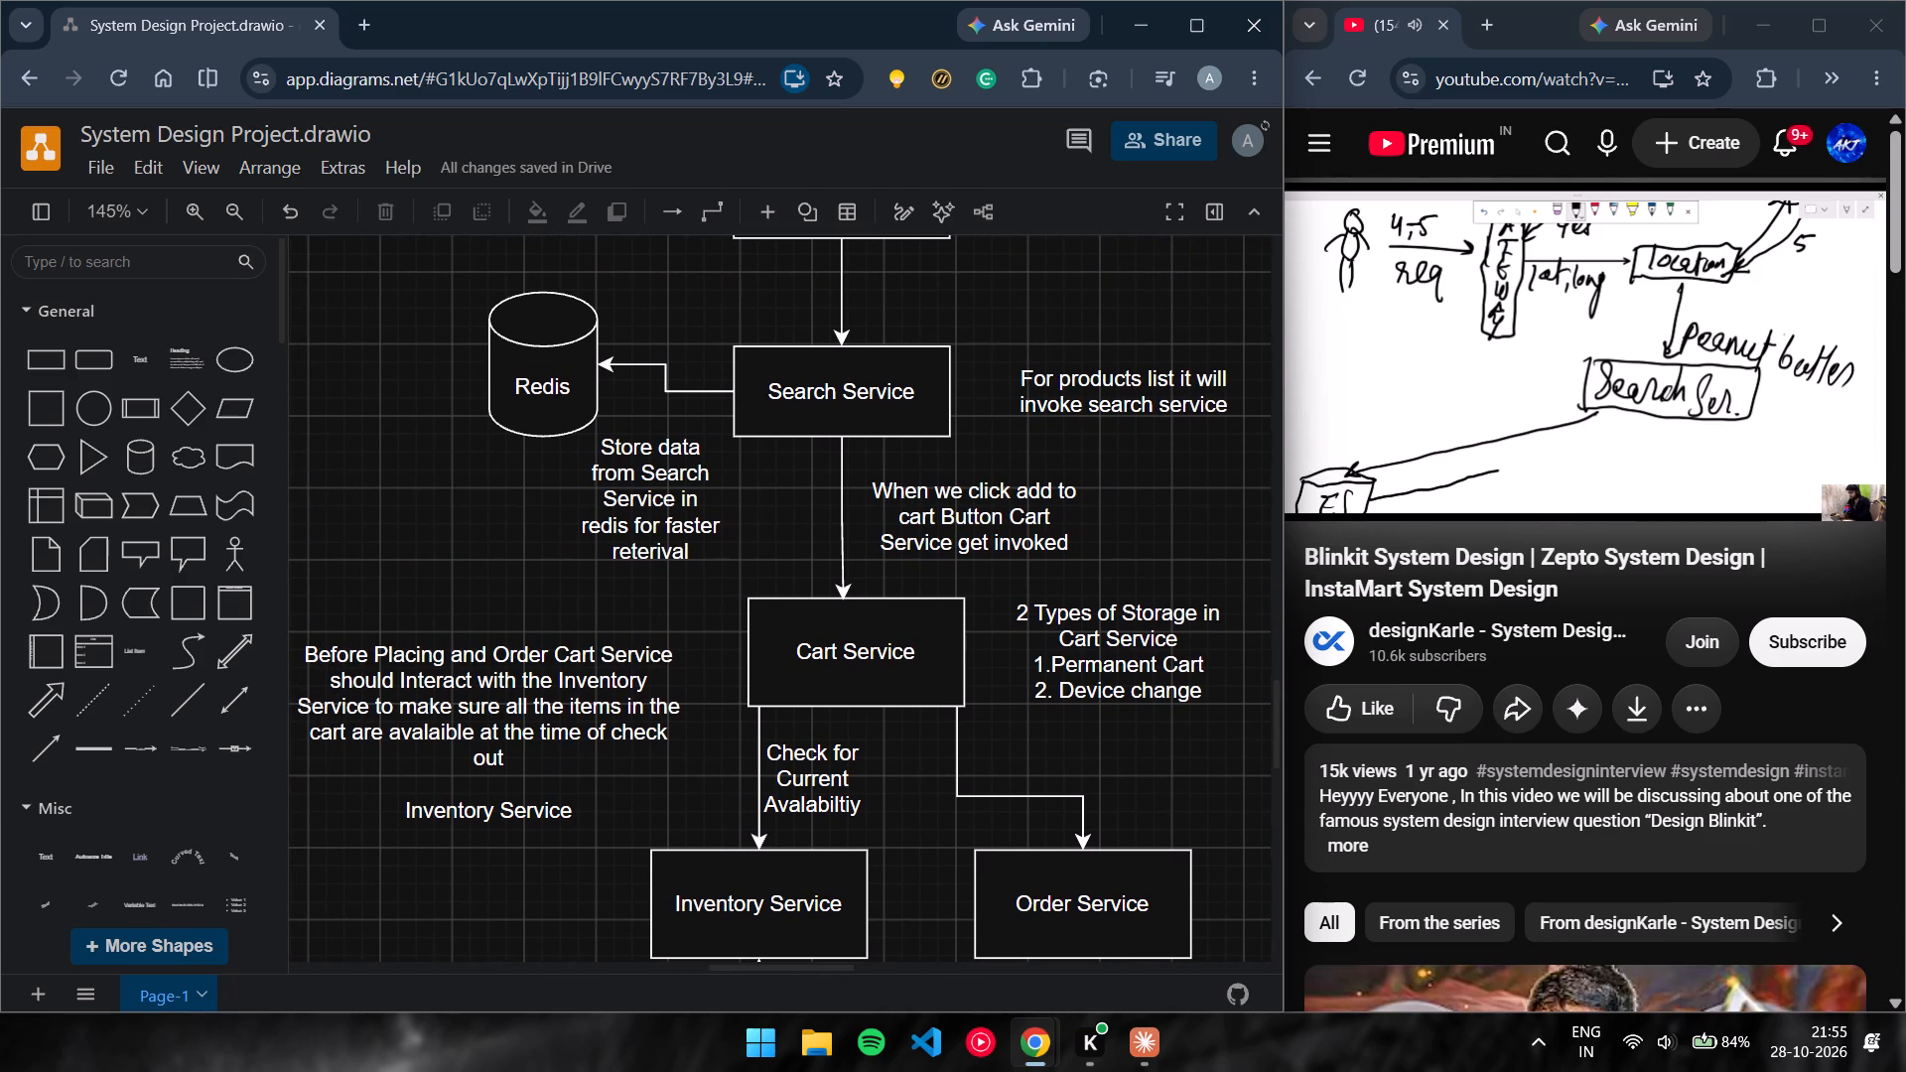
Play the Blinkit design video at 2x speed through the Search Service and Cart Service explanation.
{"action": "left_click_drag", "start_coordinate": [1539, 326], "coordinate": [1547, 347]}
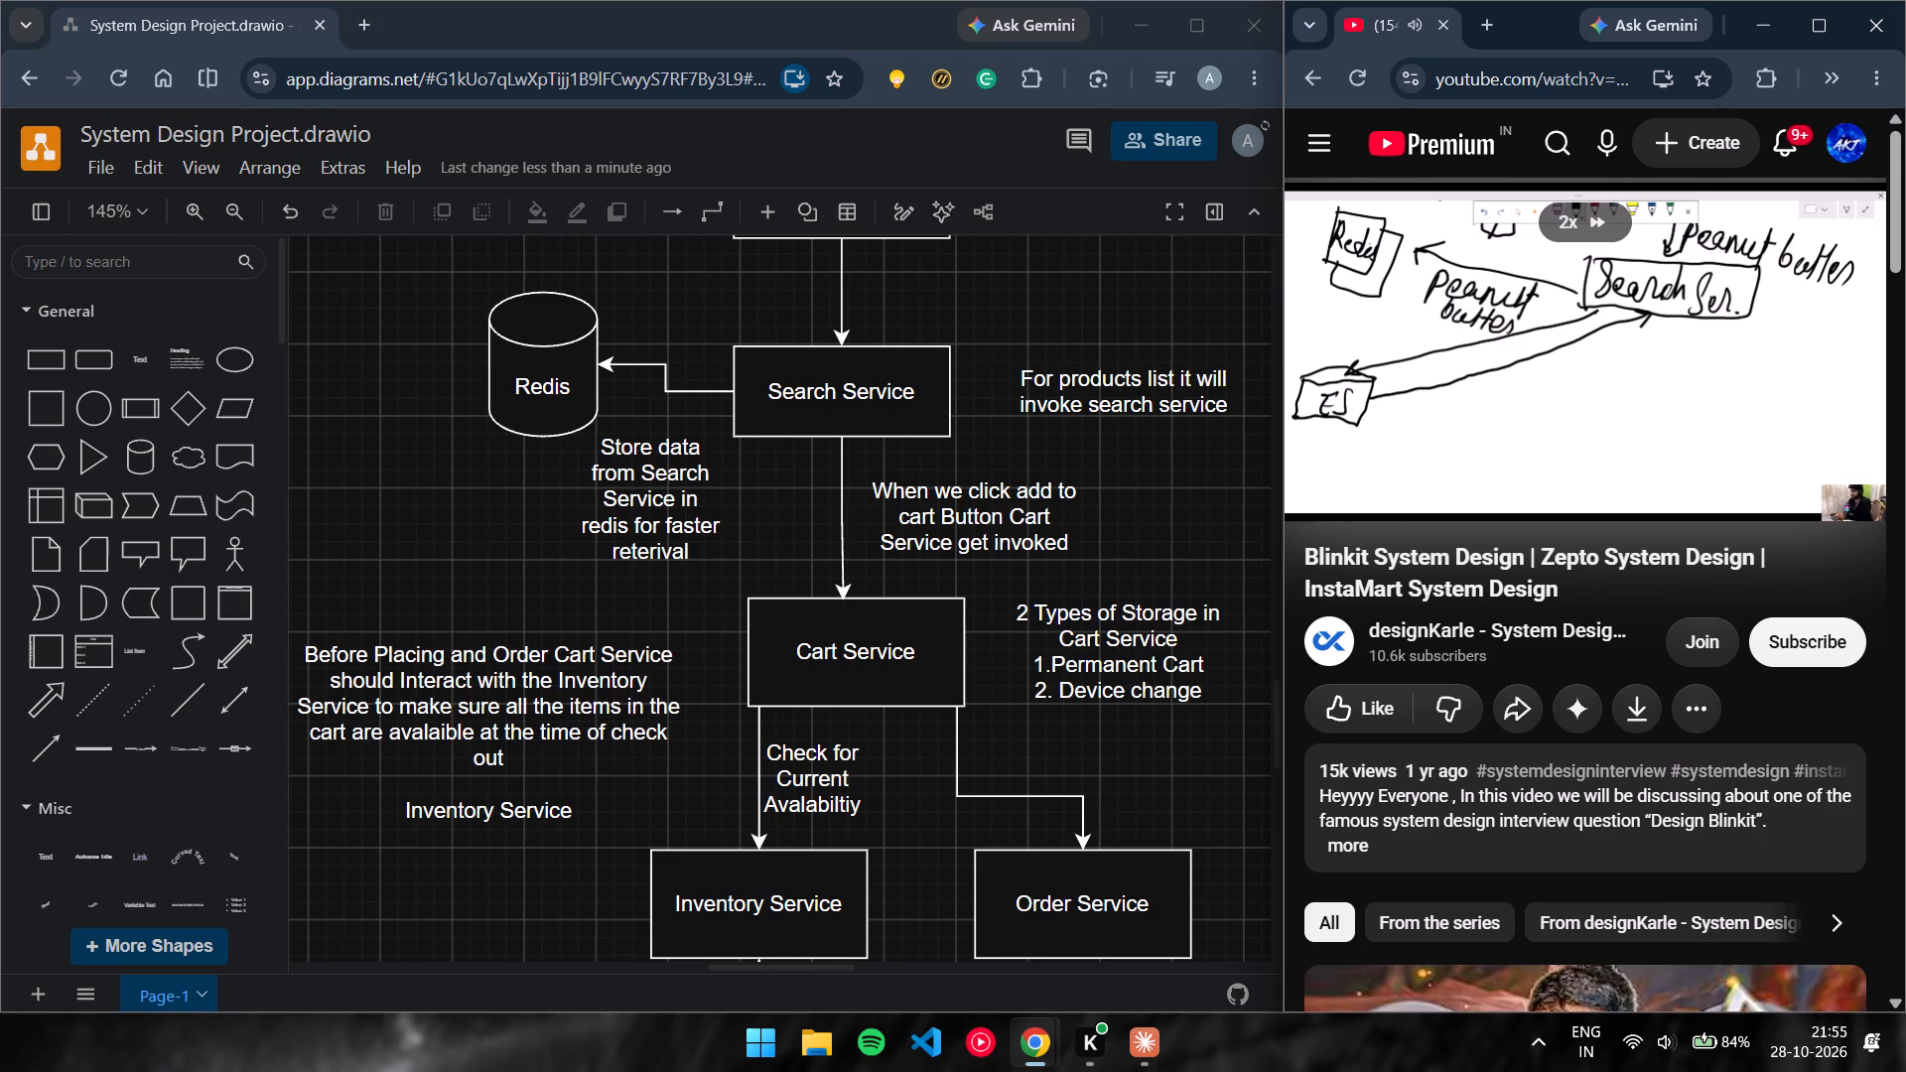
{"action": "left_click_drag", "start_coordinate": [1547, 347], "coordinate": [1554, 343]}
Shift the availability check label slightly away from the arrow between Cart Service and Inventory Service.
{"action": "left_click_drag", "start_coordinate": [825, 776], "coordinate": [840, 763]}
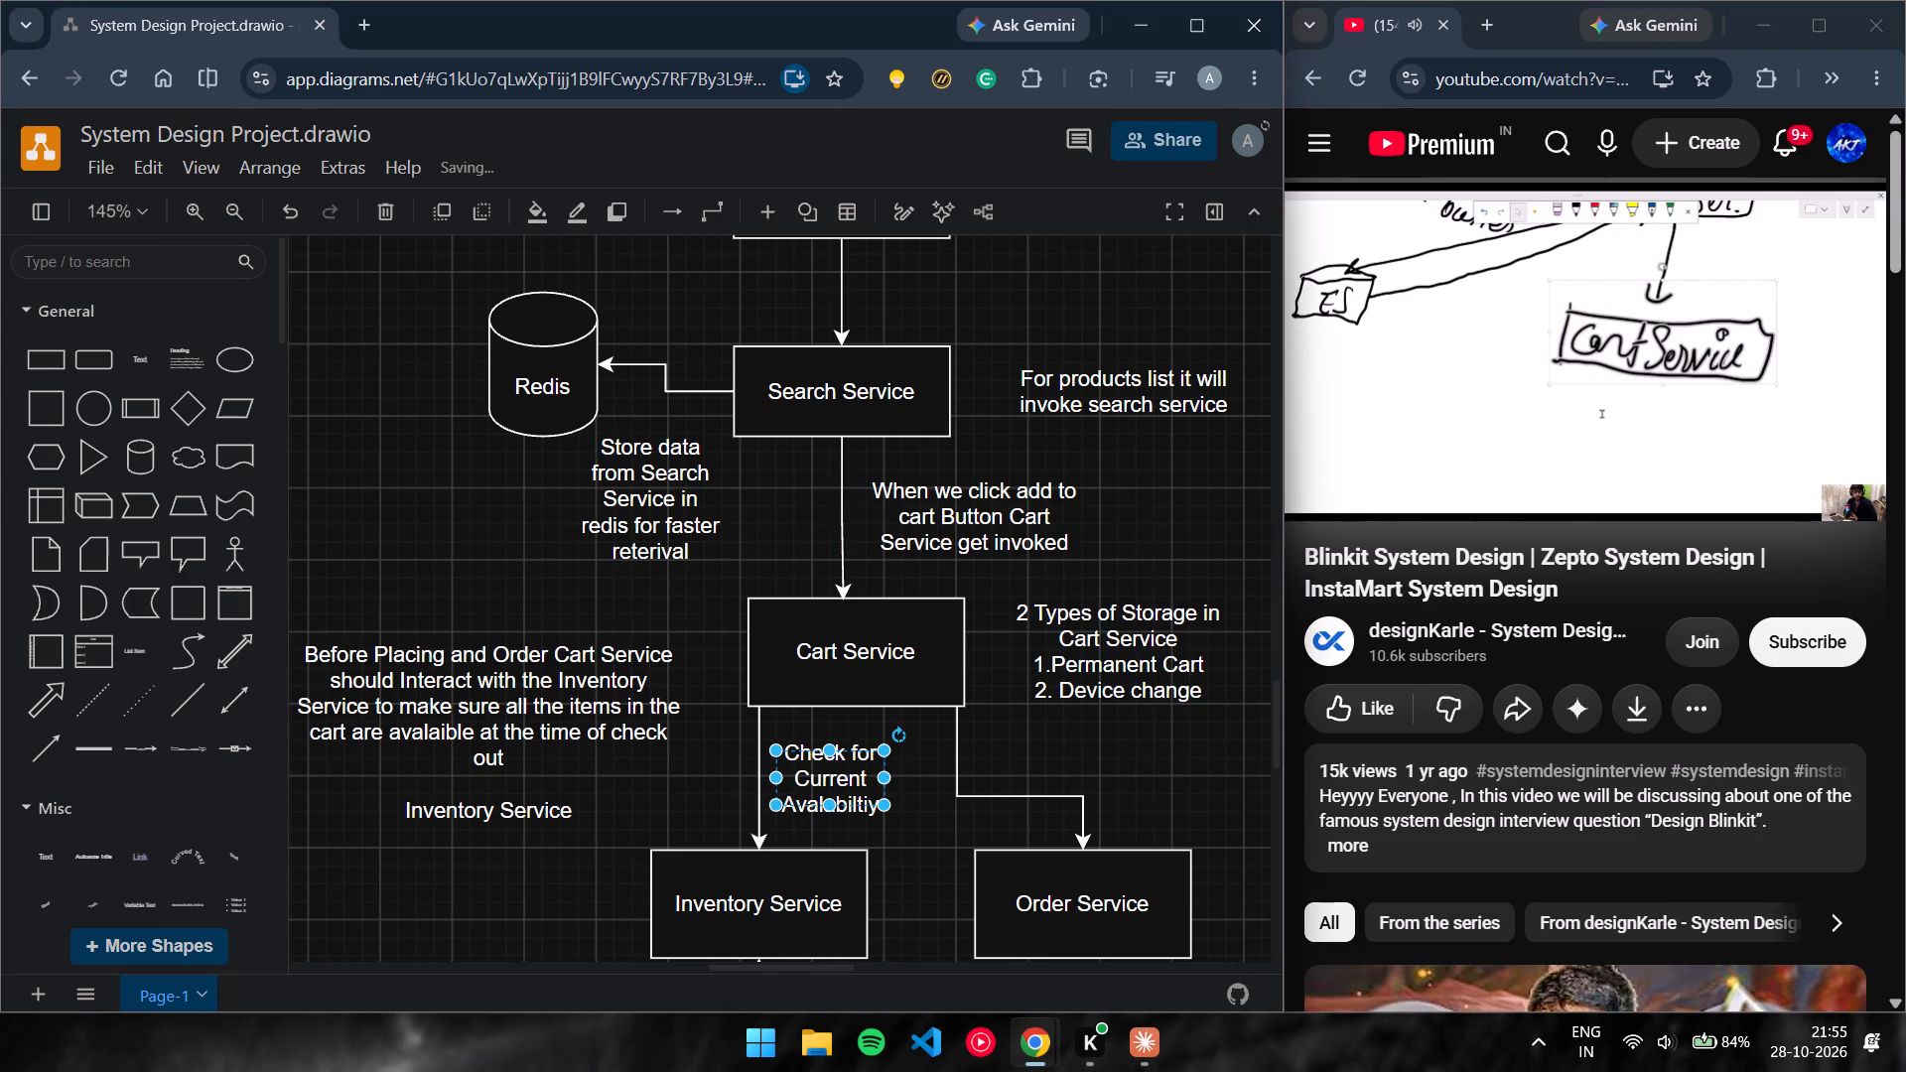
{"action": "left_click", "coordinate": [1043, 738]}
Add a text note below and beside Redis reading "Cart data will be stored in redis as it will be used frequently".
{"action": "scroll", "coordinate": [888, 707], "scroll_direction": "down", "scroll_amount": 1}
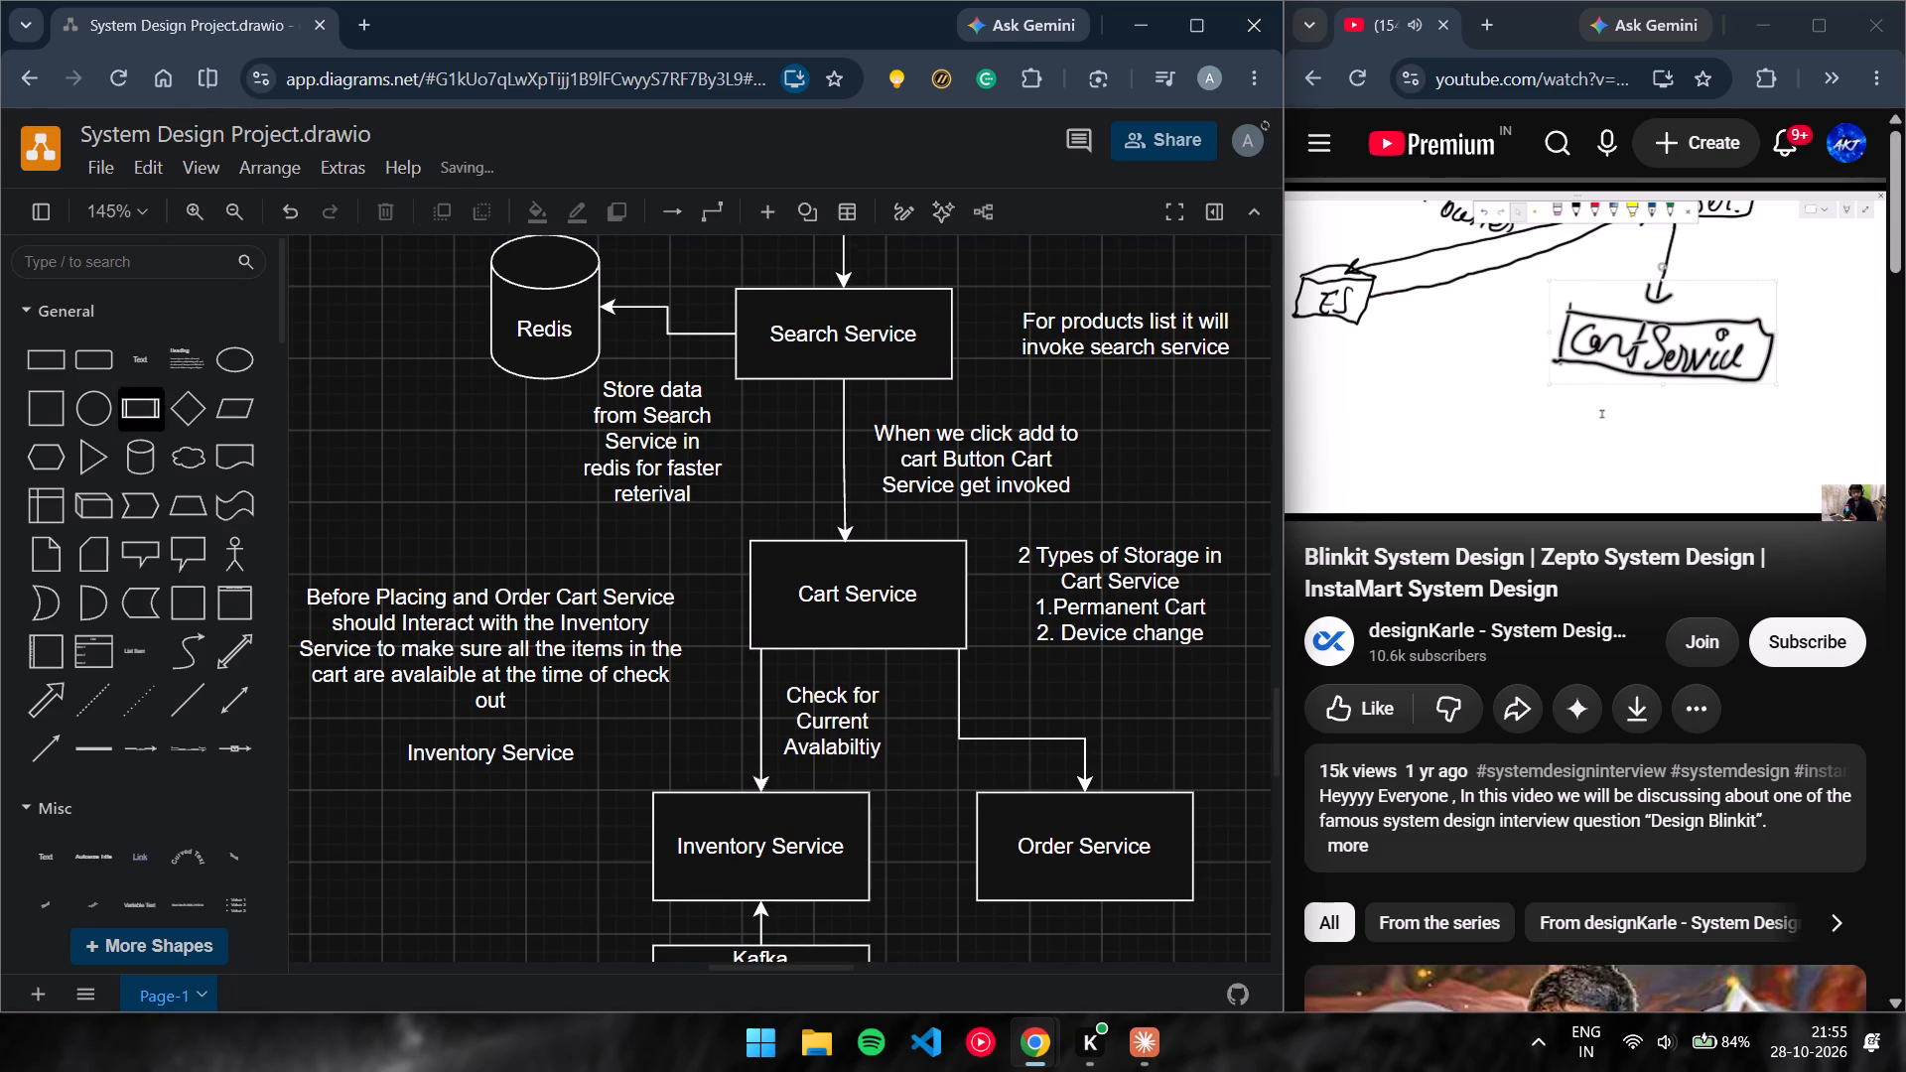
{"action": "left_click_drag", "start_coordinate": [140, 361], "coordinate": [376, 451]}
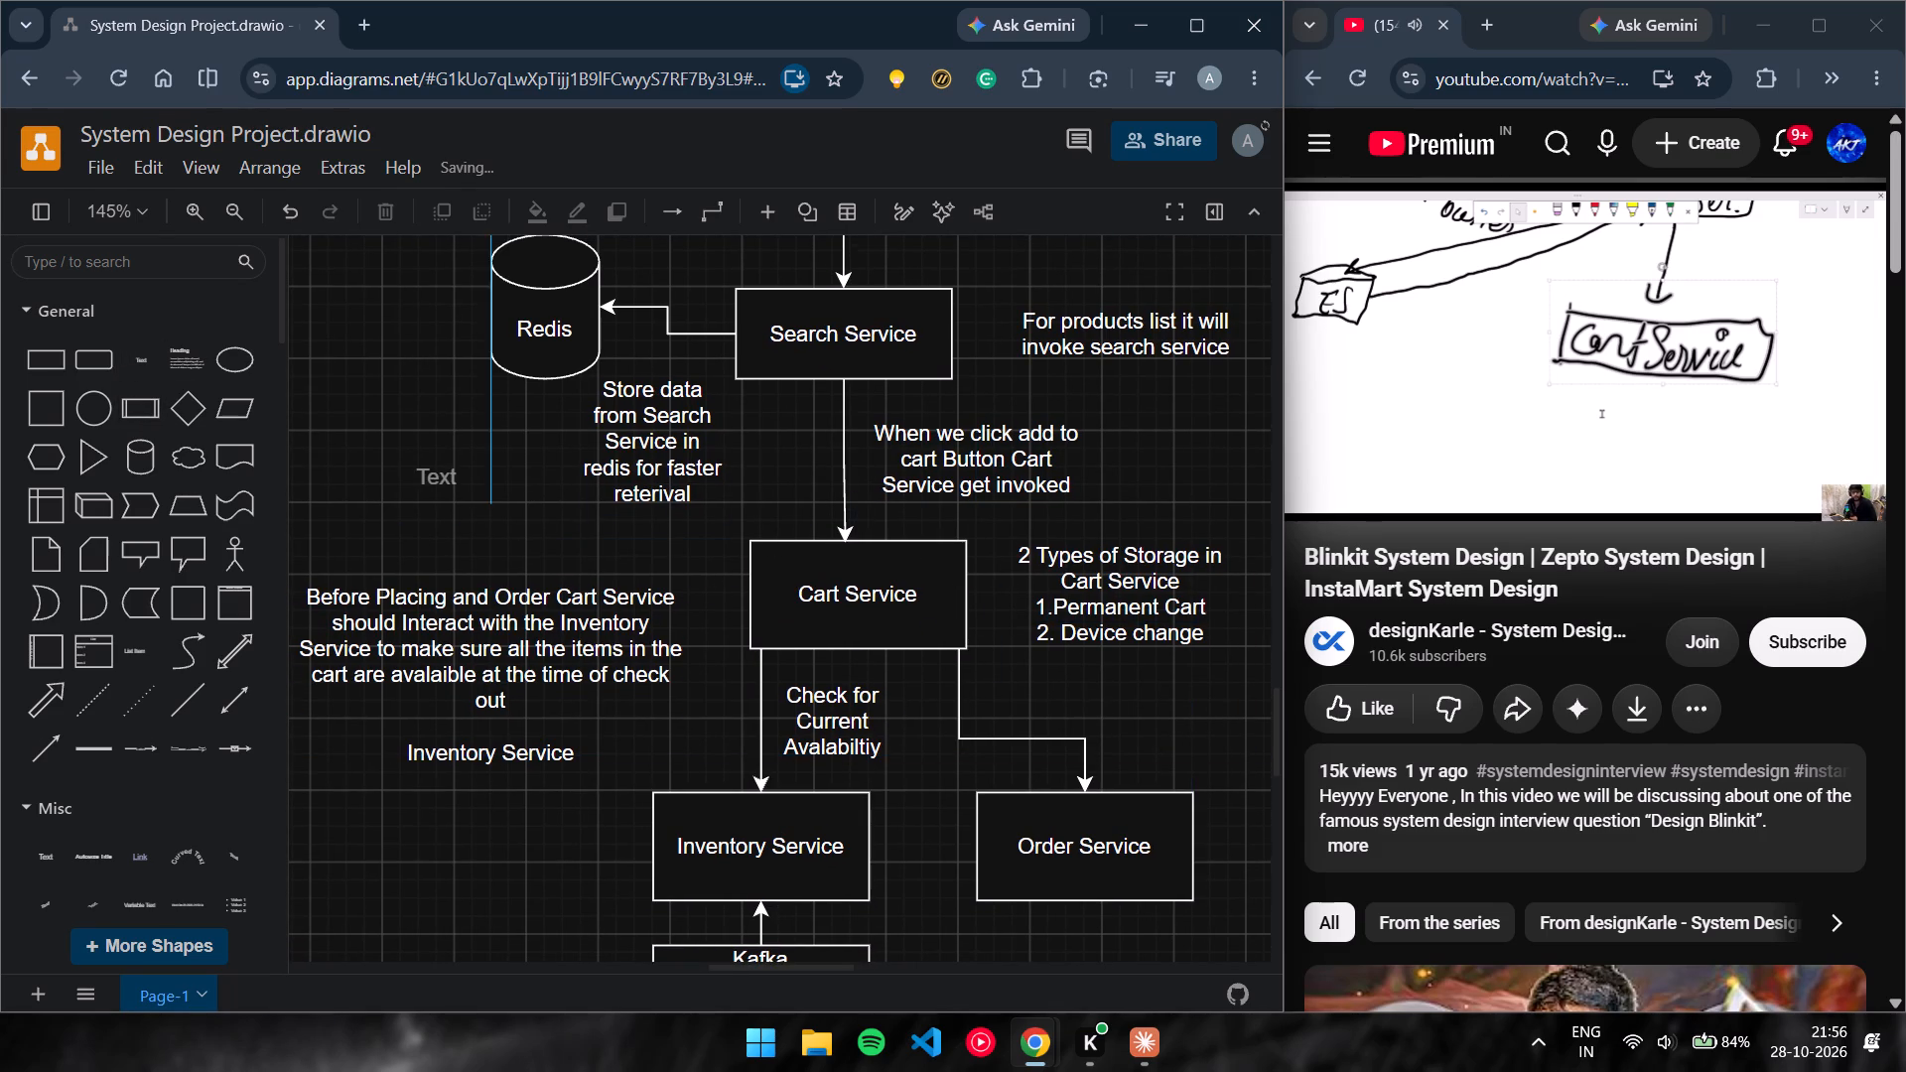
{"action": "left_click_drag", "start_coordinate": [376, 451], "coordinate": [322, 463]}
{"action": "scroll", "coordinate": [322, 463], "scroll_direction": "right", "scroll_amount": 2}
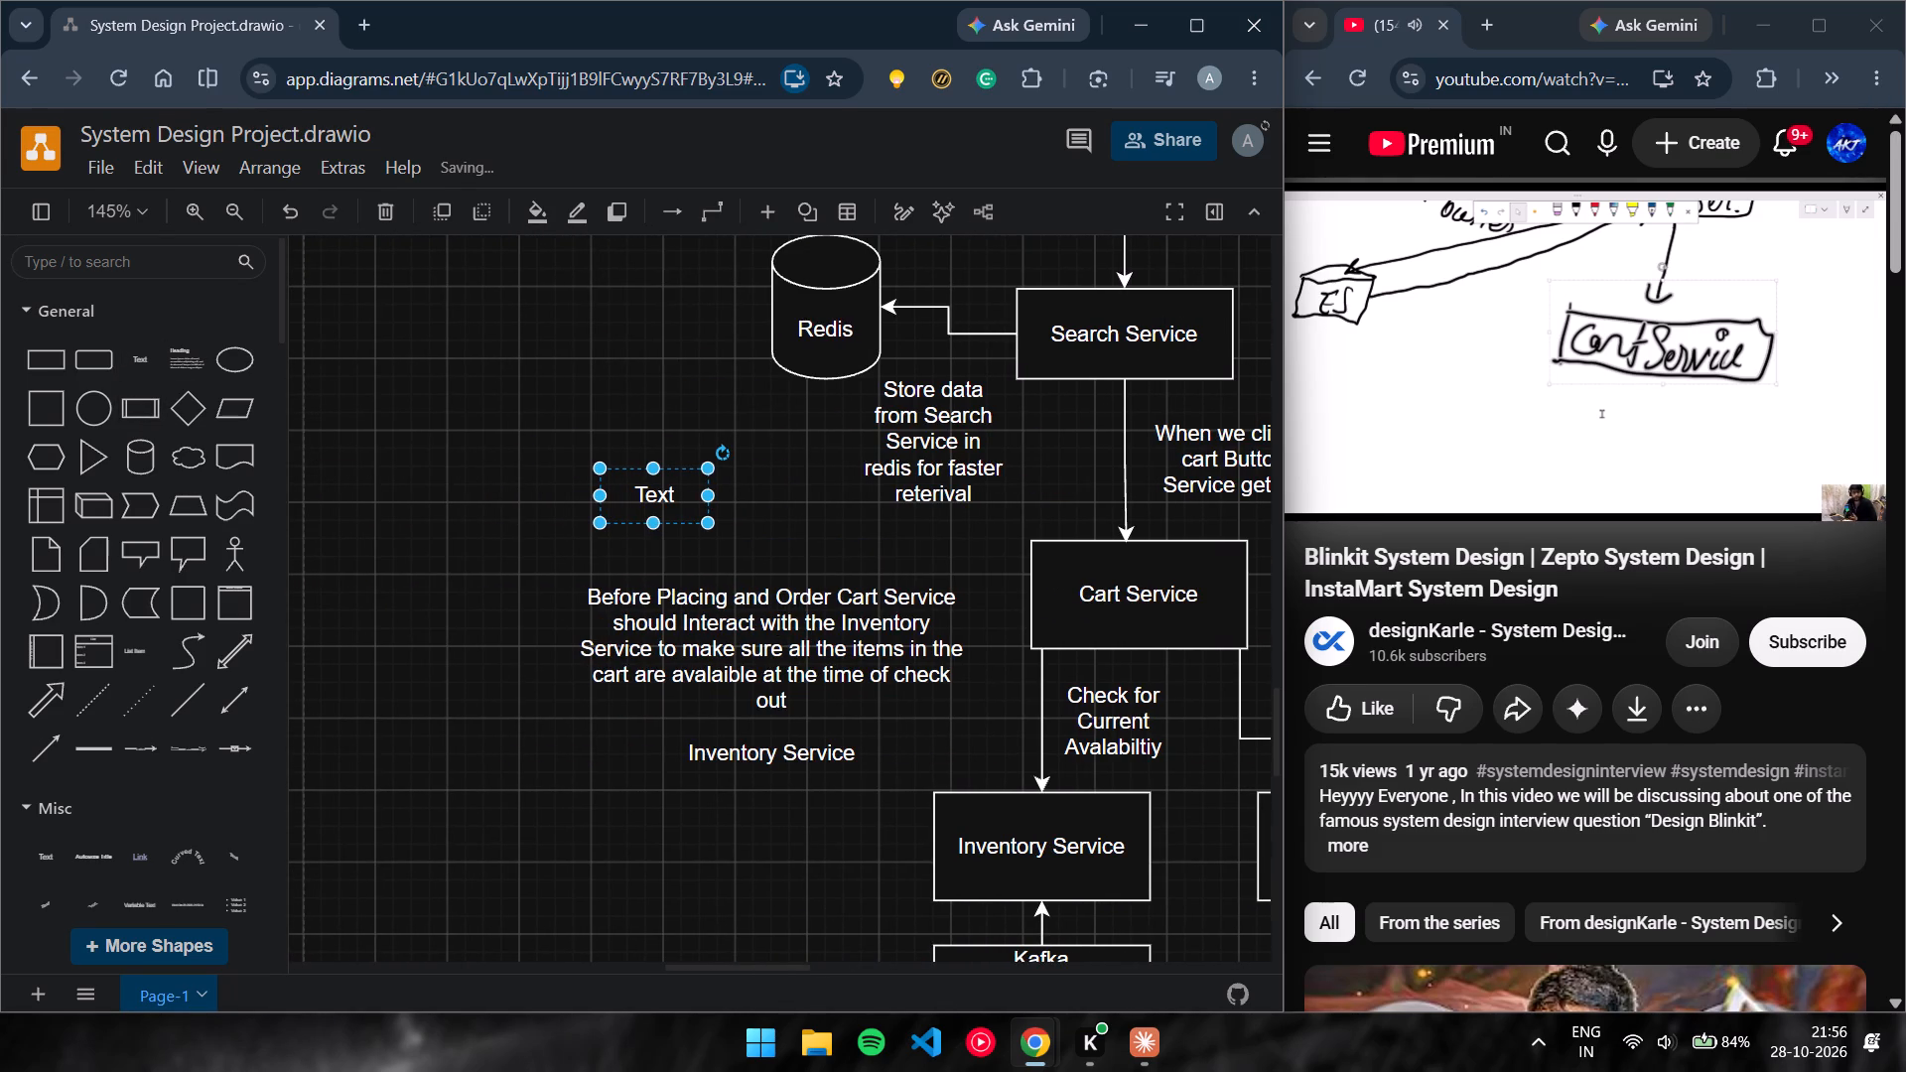
{"action": "double_click", "coordinate": [641, 497]}
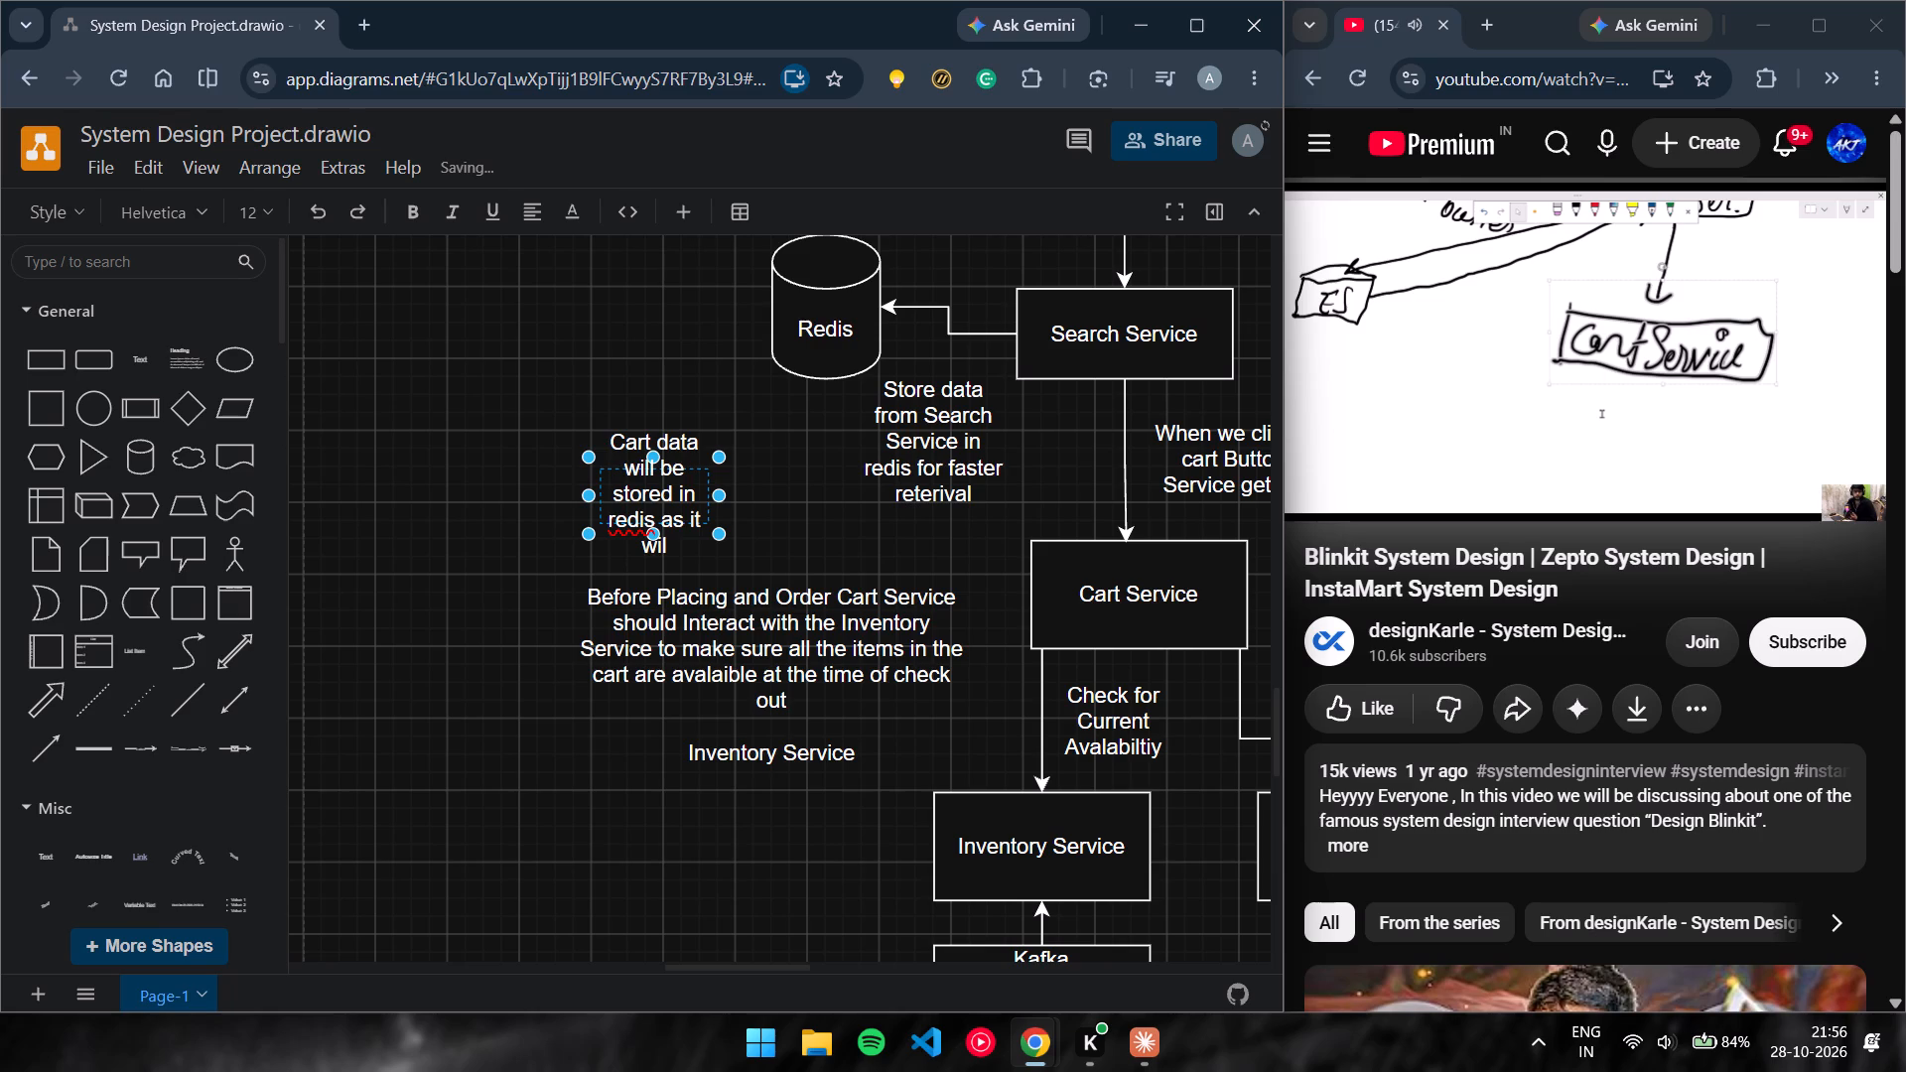
{"action": "type", "text": "l be used frequently"}
{"action": "key", "text": "space"}
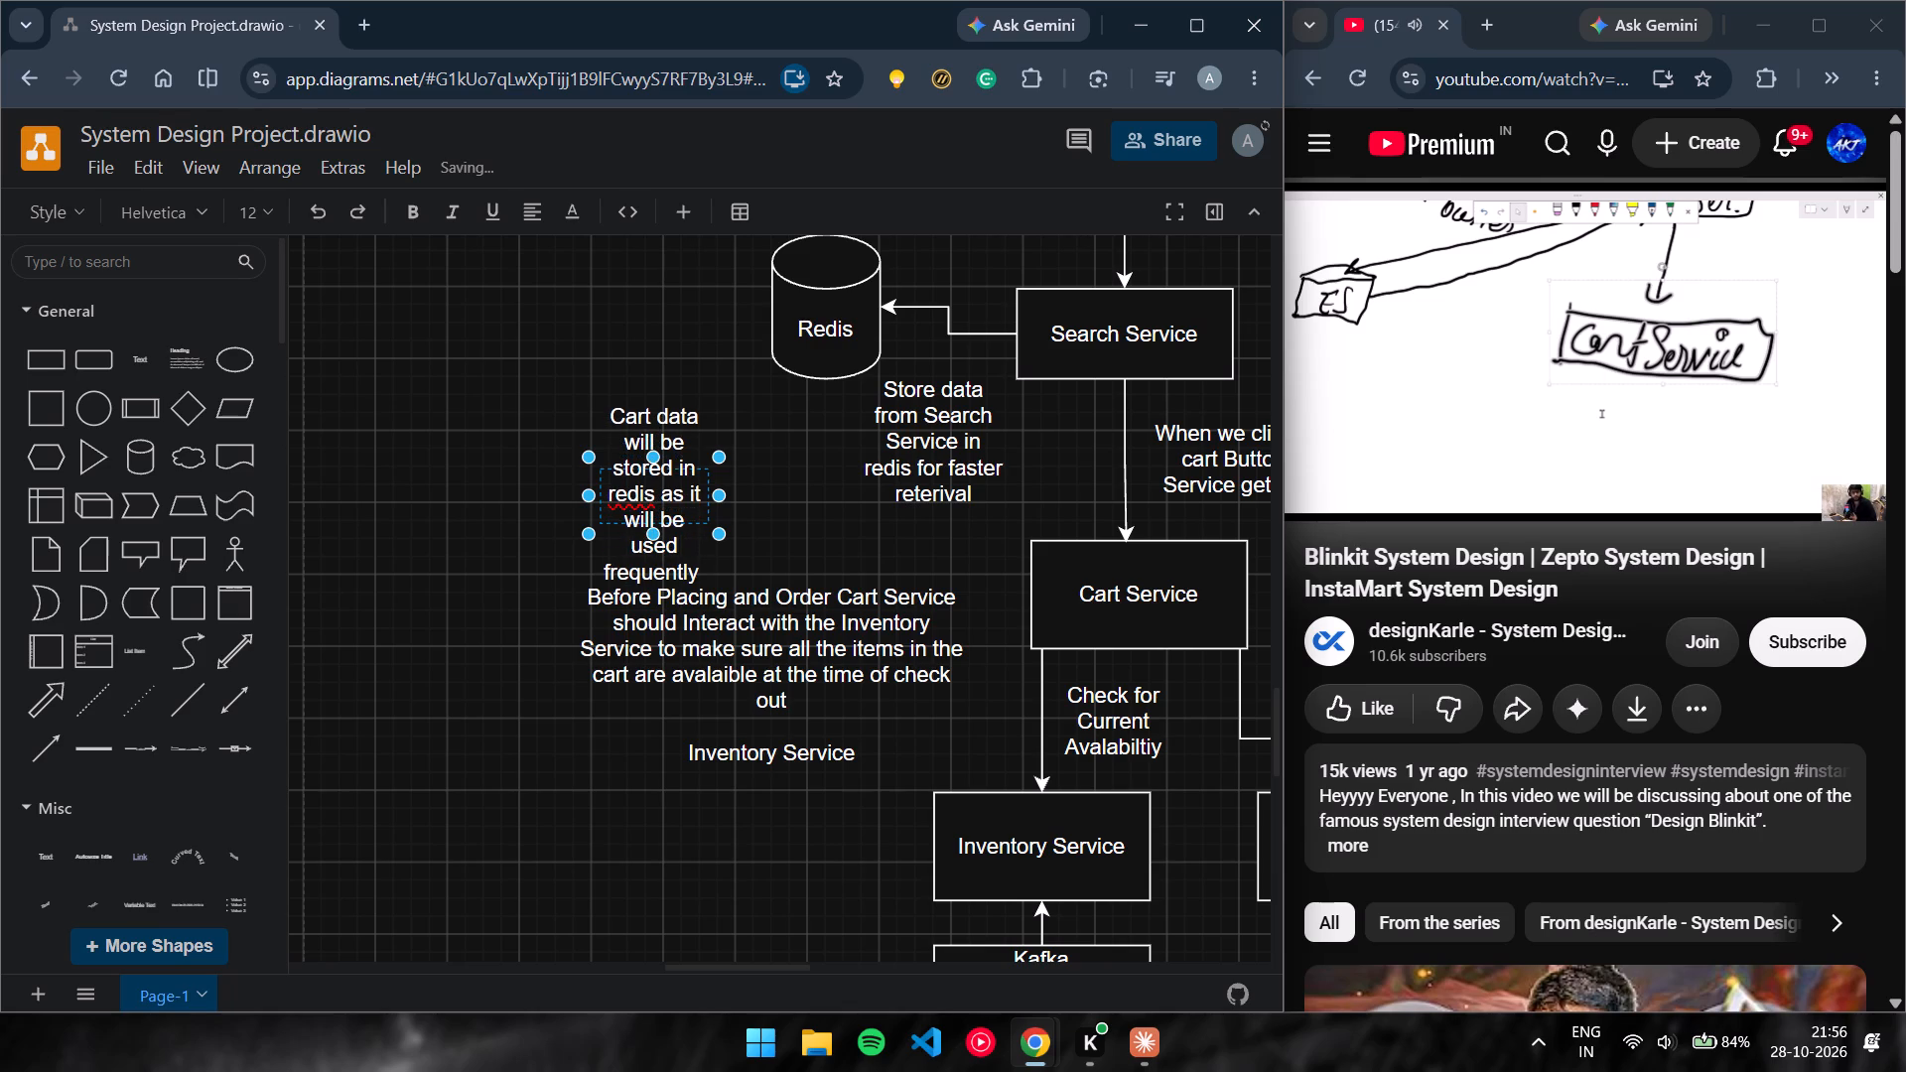
Widen the cart data note to about 140 and move it slightly down, away from the Redis retrieval note.
{"action": "left_click_drag", "start_coordinate": [723, 570], "coordinate": [867, 571]}
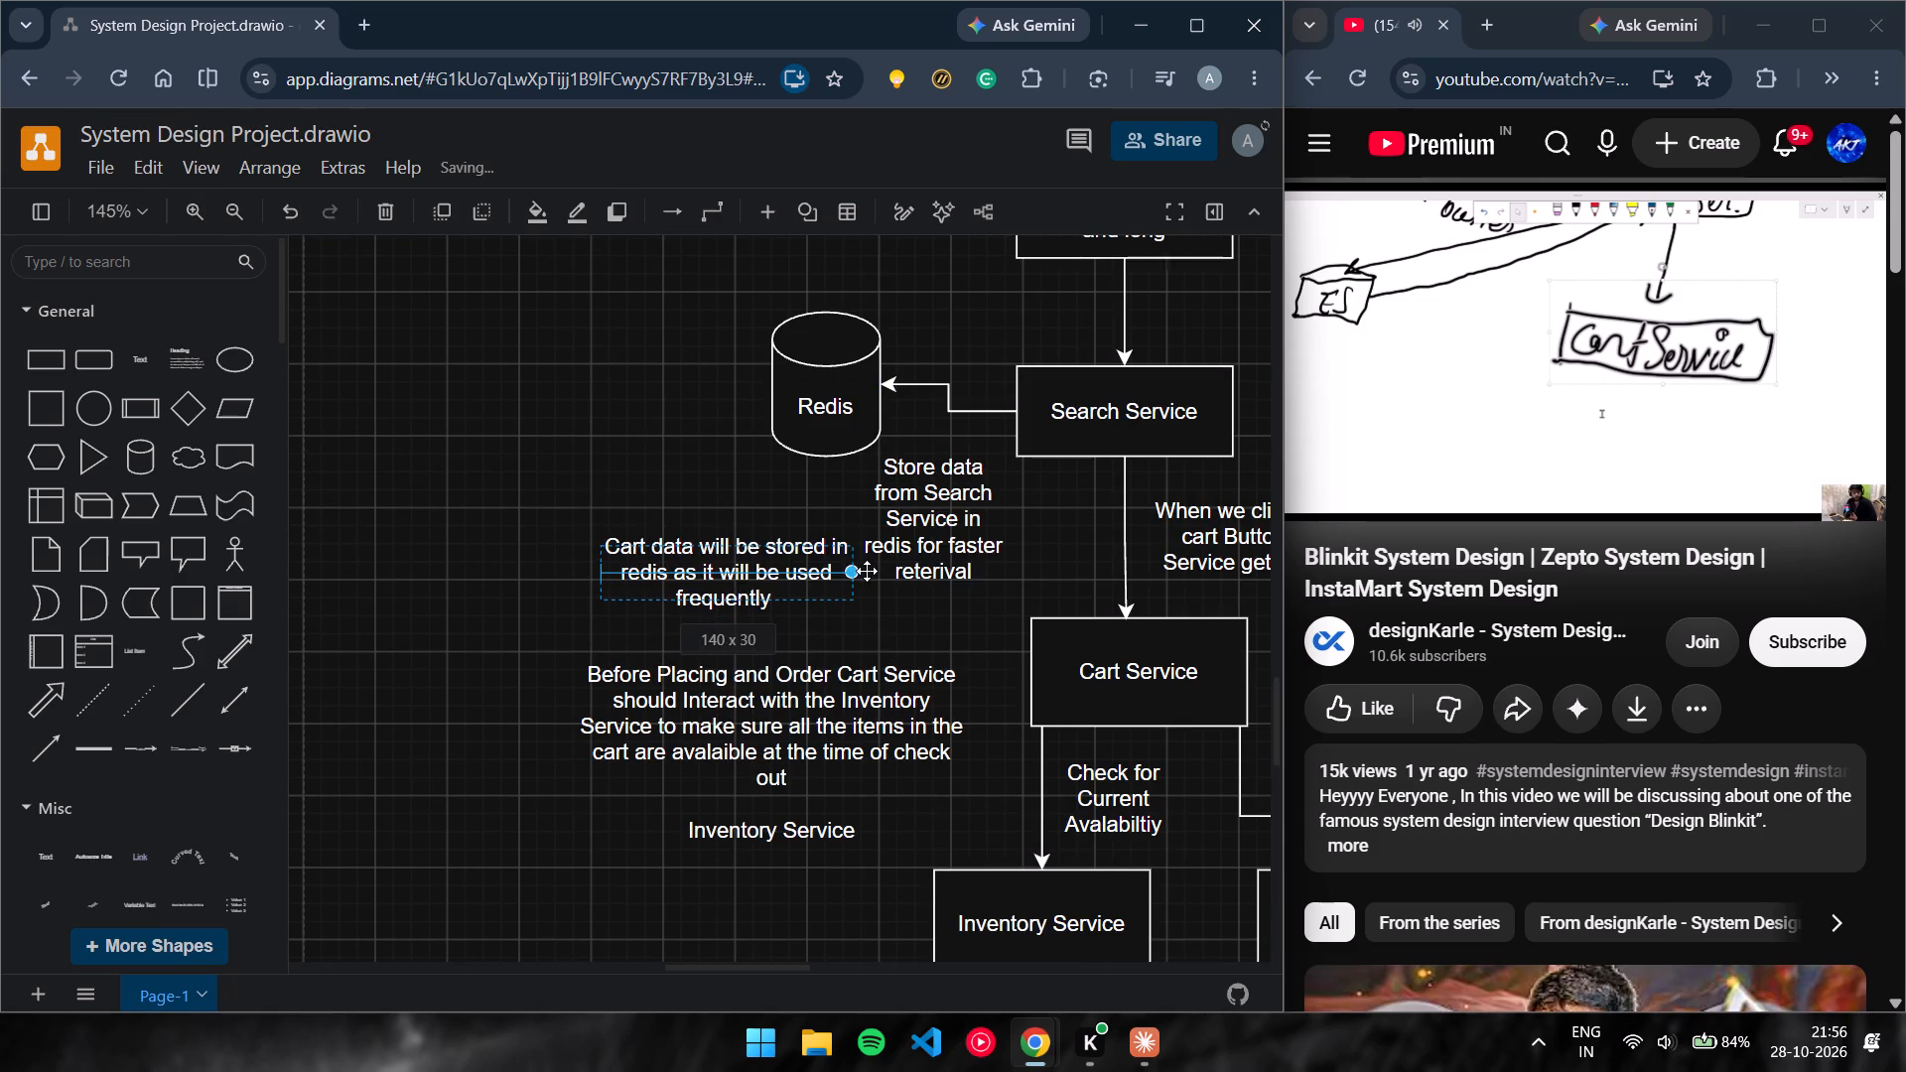
{"action": "left_click_drag", "start_coordinate": [867, 571], "coordinate": [857, 571]}
{"action": "left_click_drag", "start_coordinate": [801, 575], "coordinate": [765, 594]}
{"action": "left_click", "coordinate": [658, 420]}
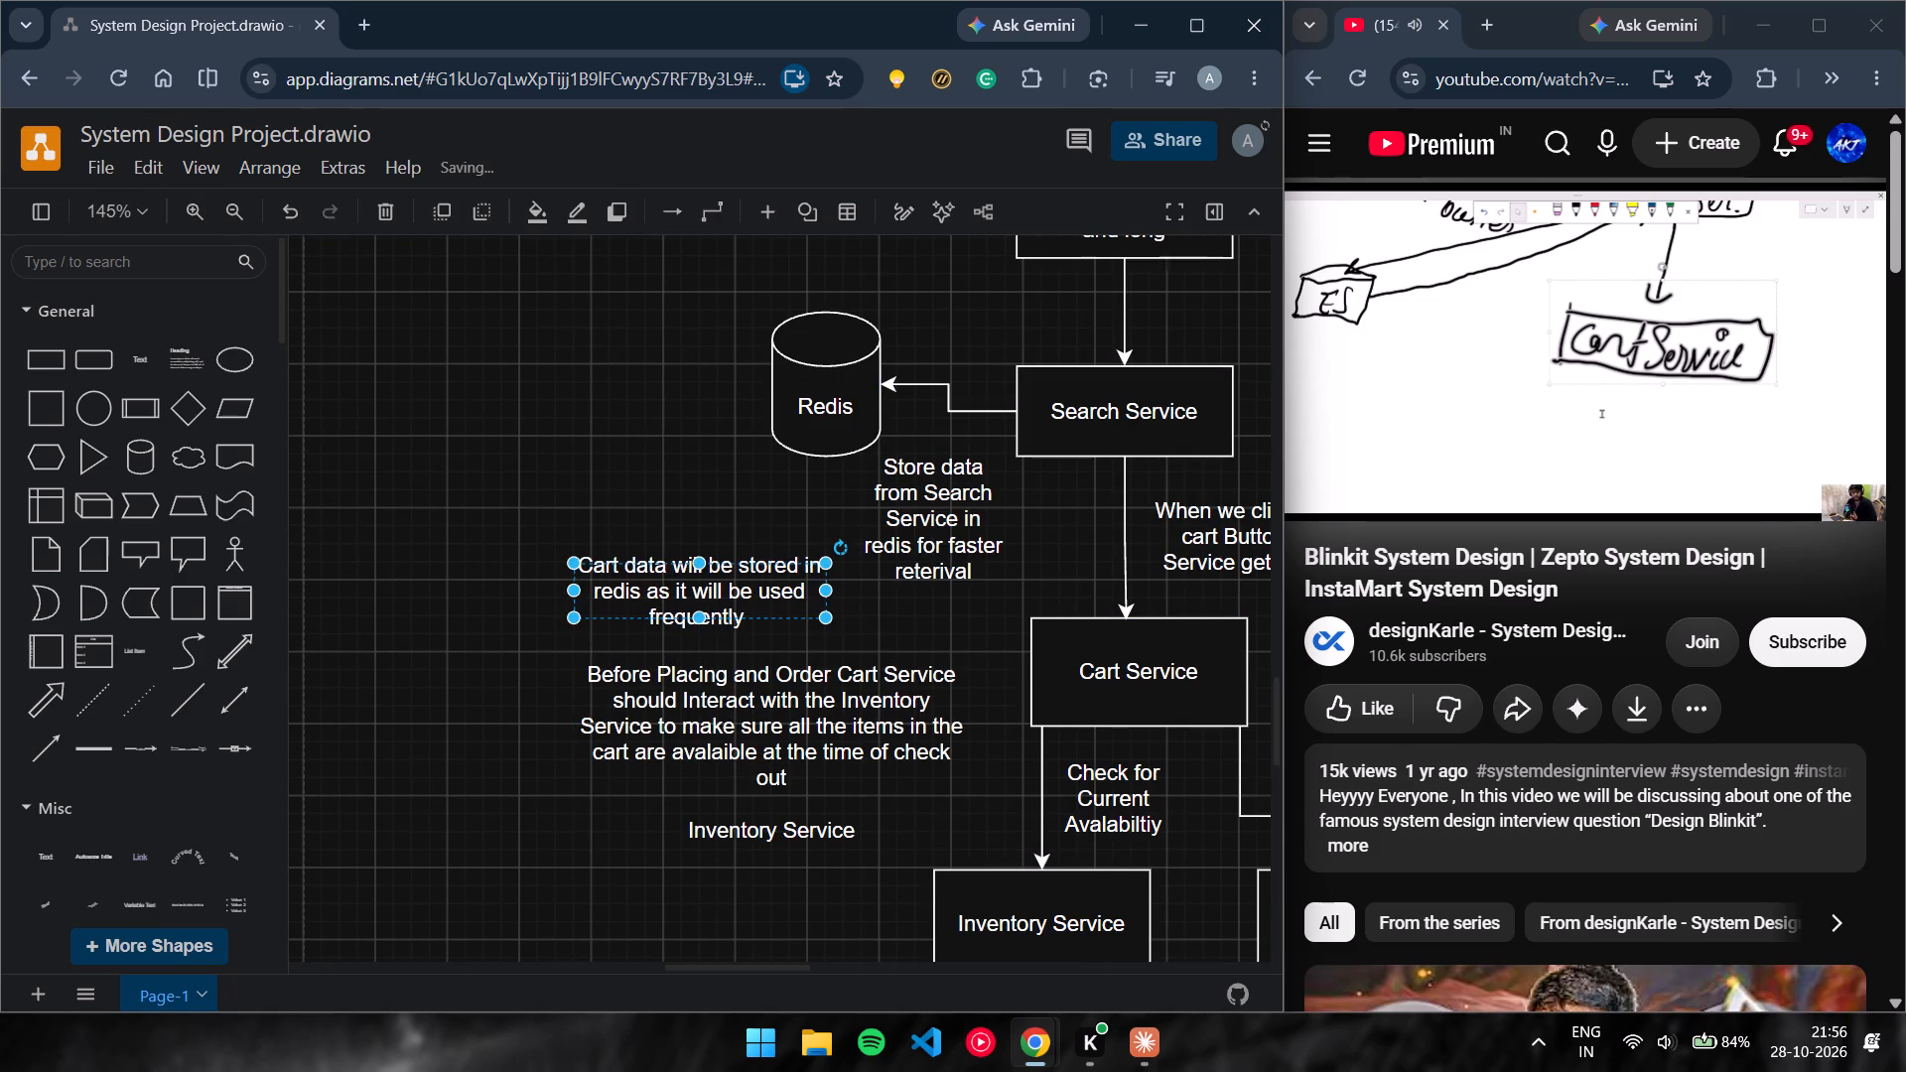
Examine the Cart Service part of the flow, including its storage and figures notes, alongside the video.
{"action": "scroll", "coordinate": [849, 660], "scroll_direction": "left", "scroll_amount": 1}
{"action": "scroll", "coordinate": [849, 660], "scroll_direction": "down", "scroll_amount": 1}
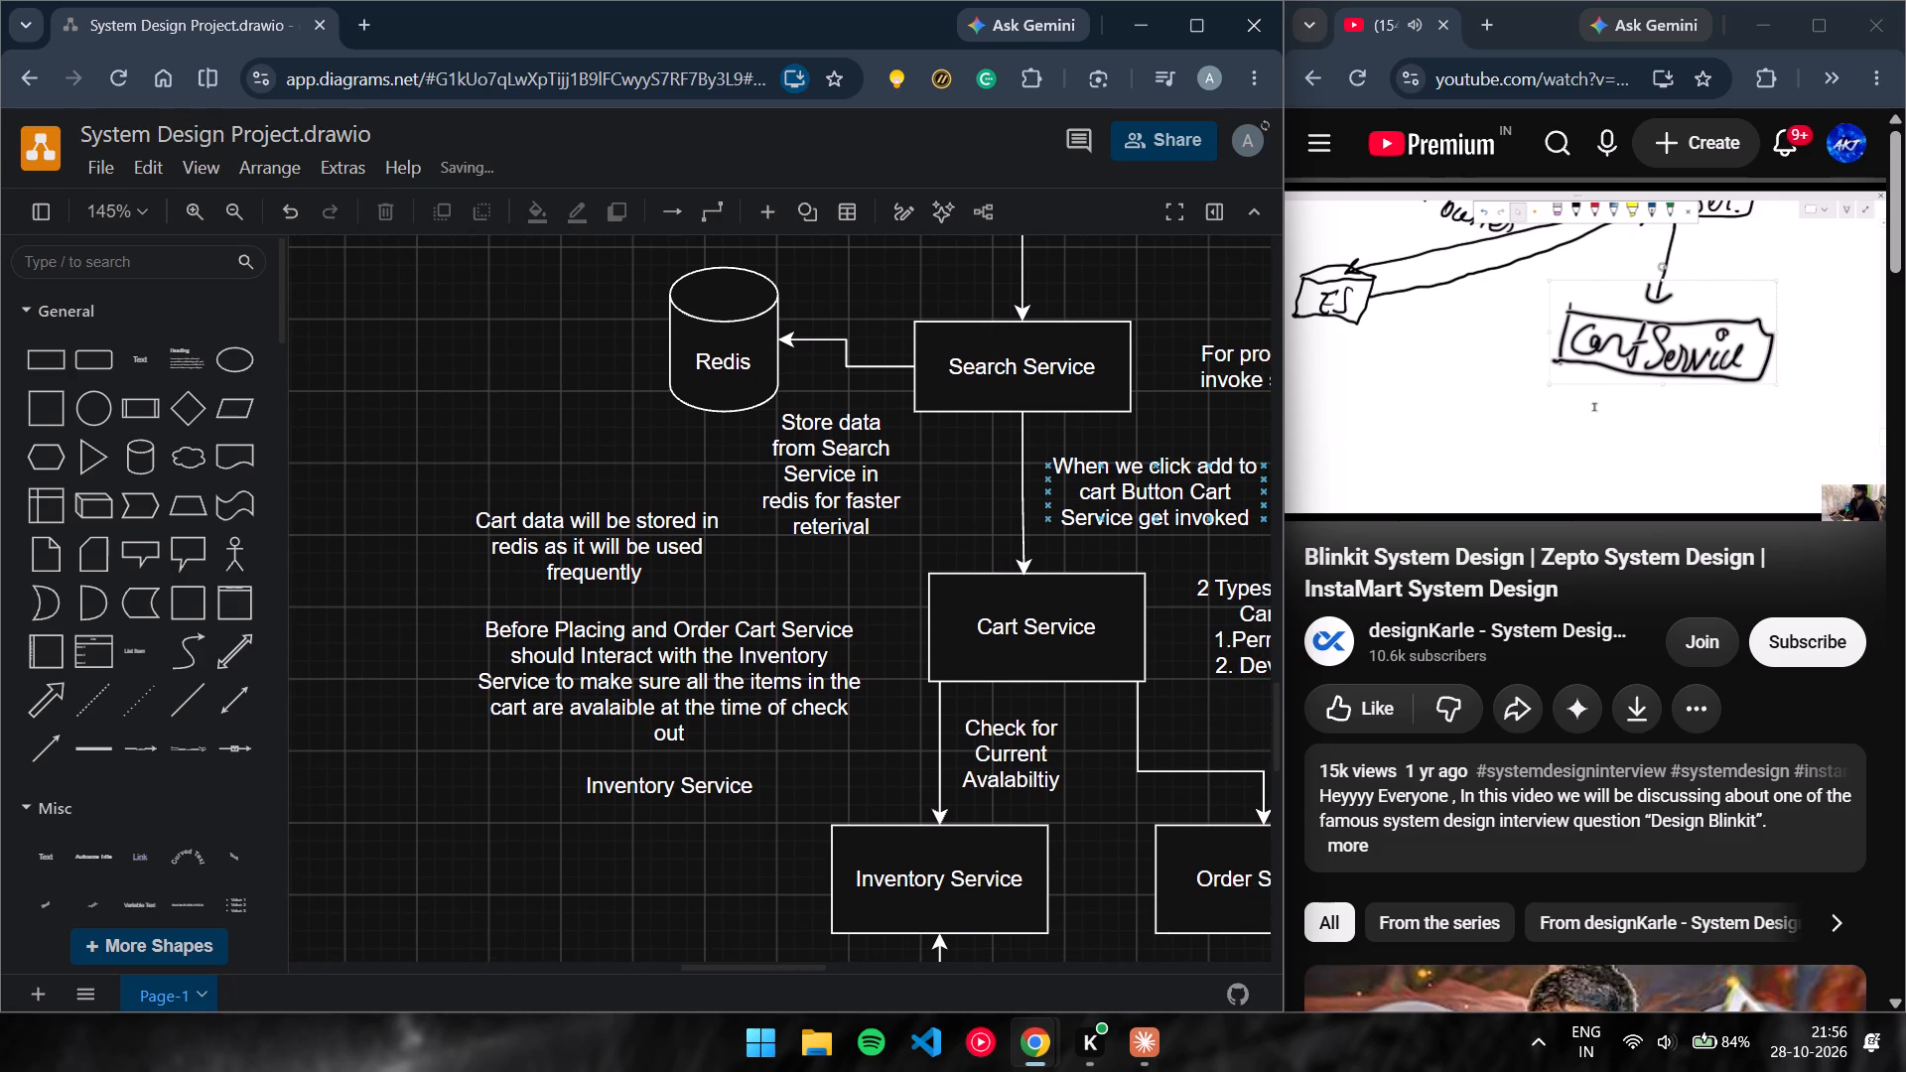
{"action": "left_click", "coordinate": [1488, 303]}
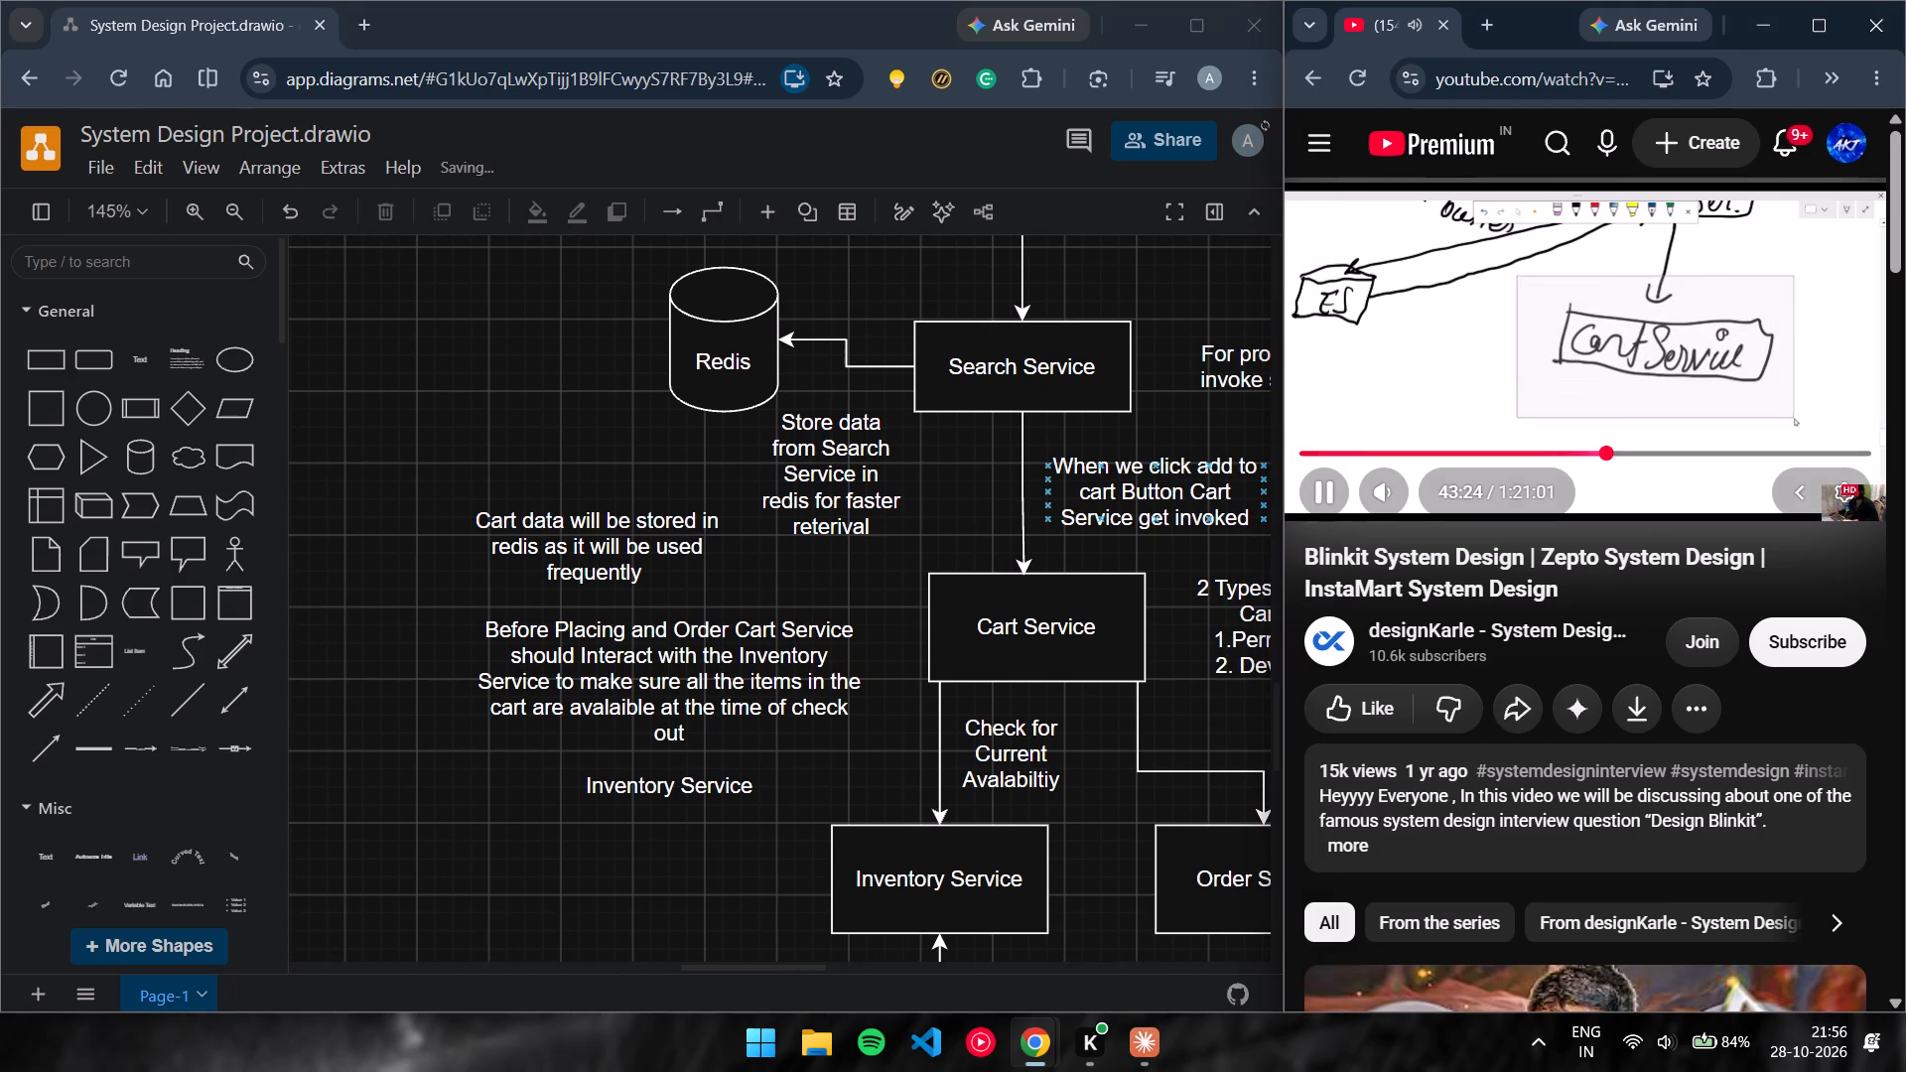
{"action": "left_click", "coordinate": [1488, 303]}
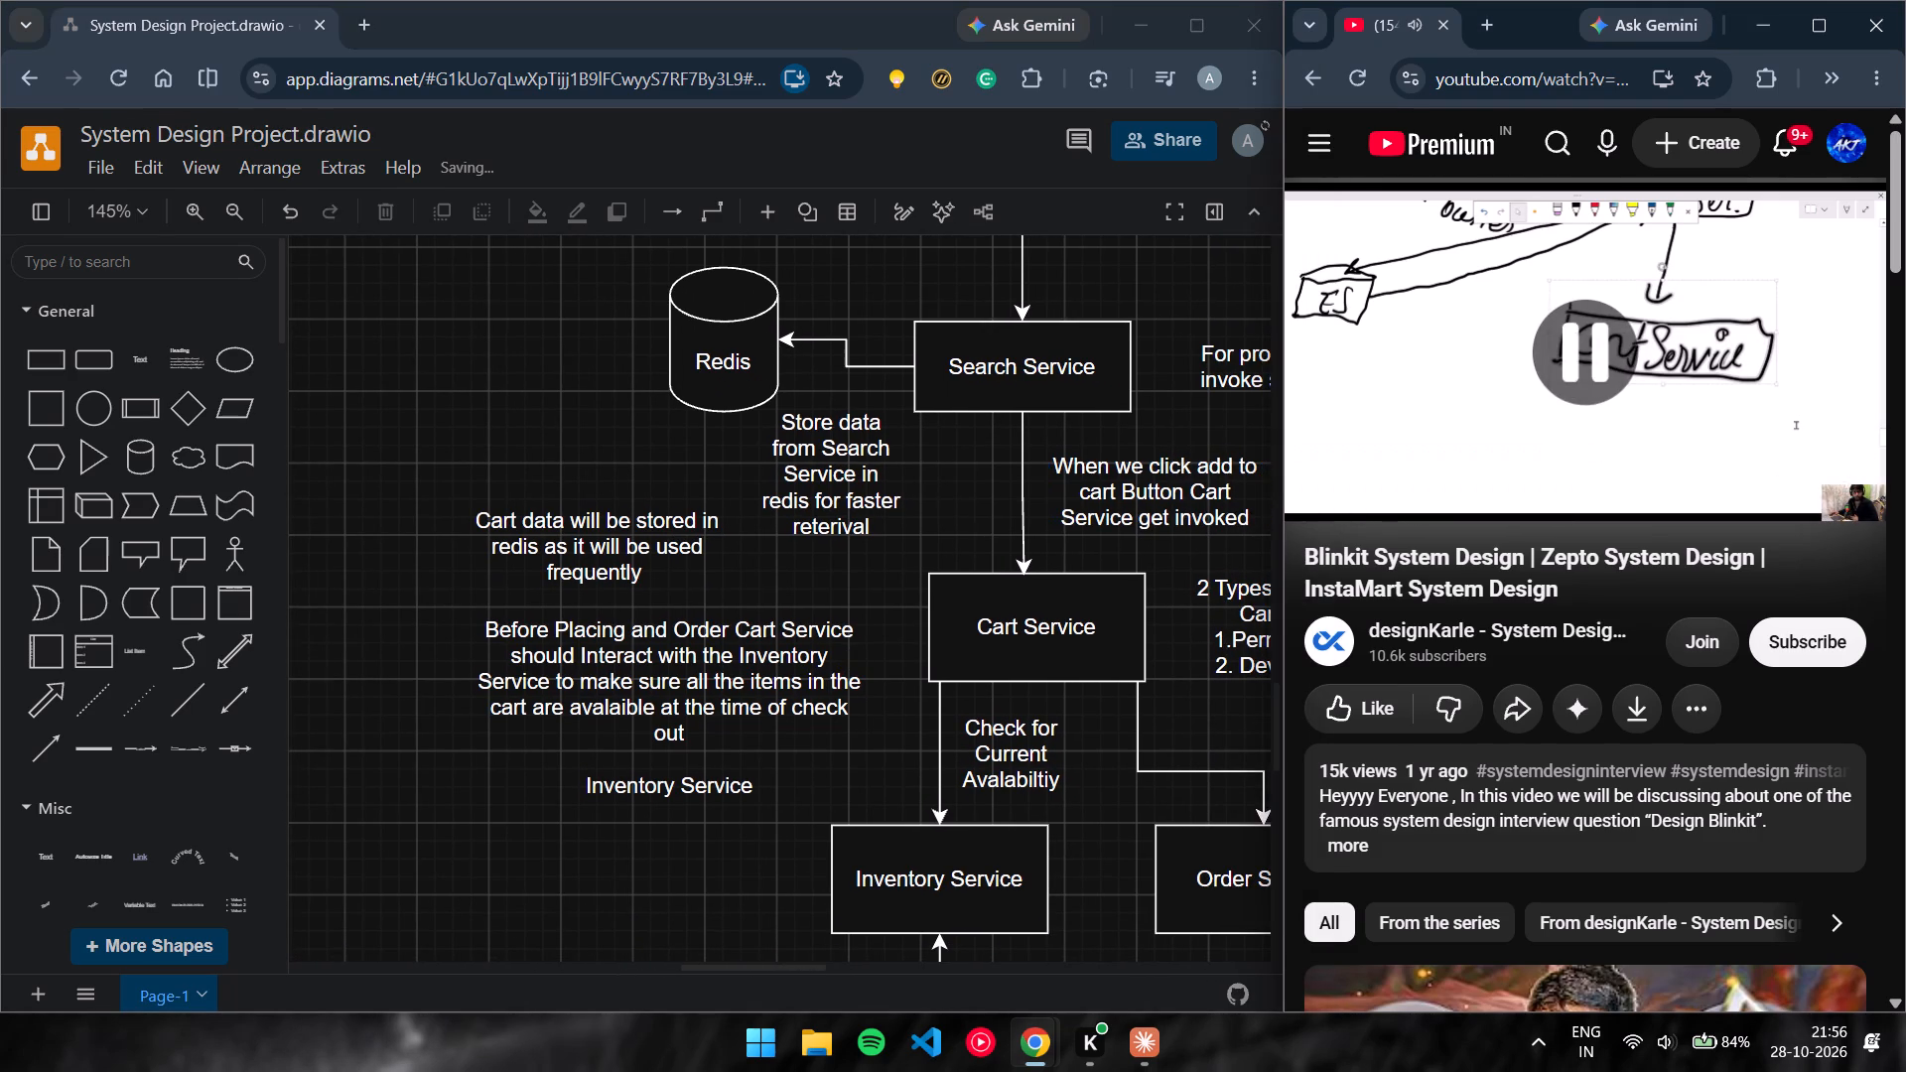
{"action": "left_click", "coordinate": [1505, 388]}
{"action": "scroll", "coordinate": [890, 624], "scroll_direction": "left", "scroll_amount": 2}
{"action": "scroll", "coordinate": [890, 624], "scroll_direction": "down", "scroll_amount": 1}
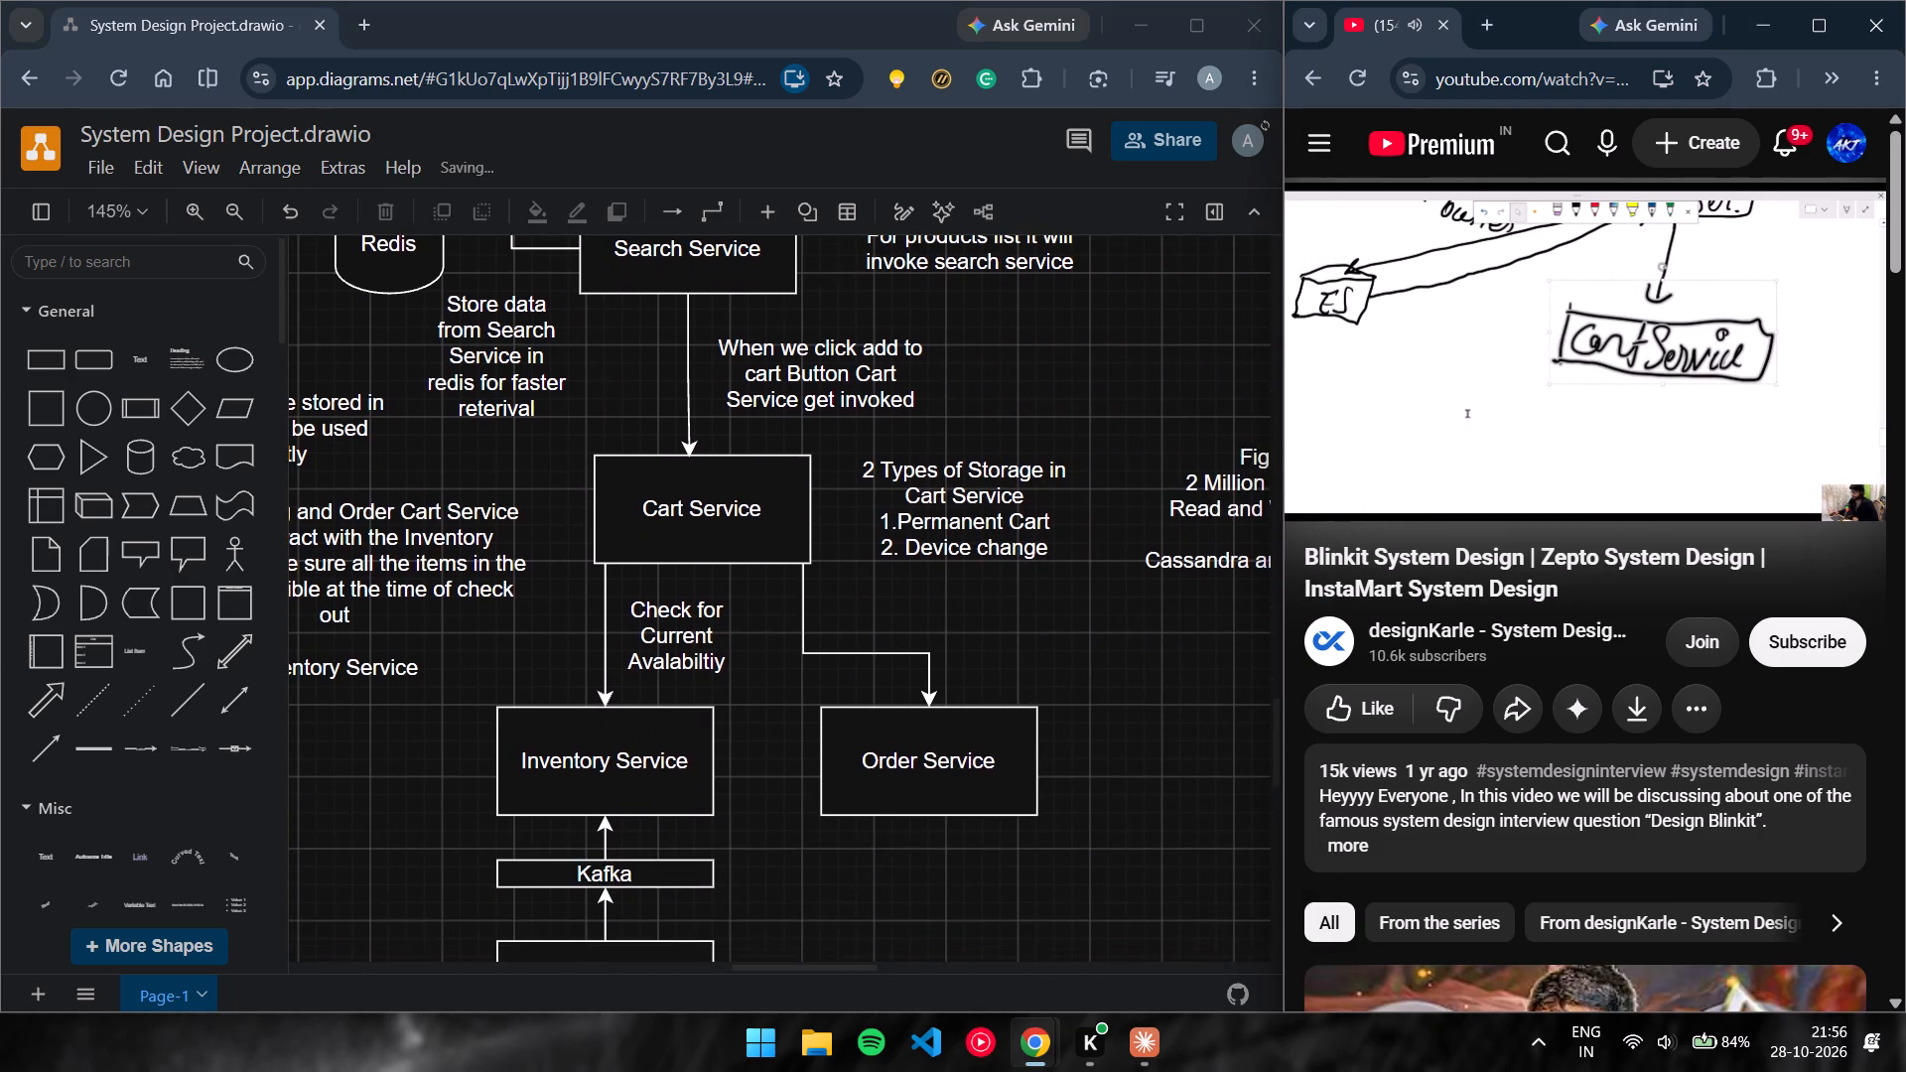
{"action": "scroll", "coordinate": [890, 624], "scroll_direction": "down", "scroll_amount": 1}
{"action": "scroll", "coordinate": [890, 624], "scroll_direction": "left", "scroll_amount": 1}
{"action": "scroll", "coordinate": [890, 624], "scroll_direction": "right", "scroll_amount": 2}
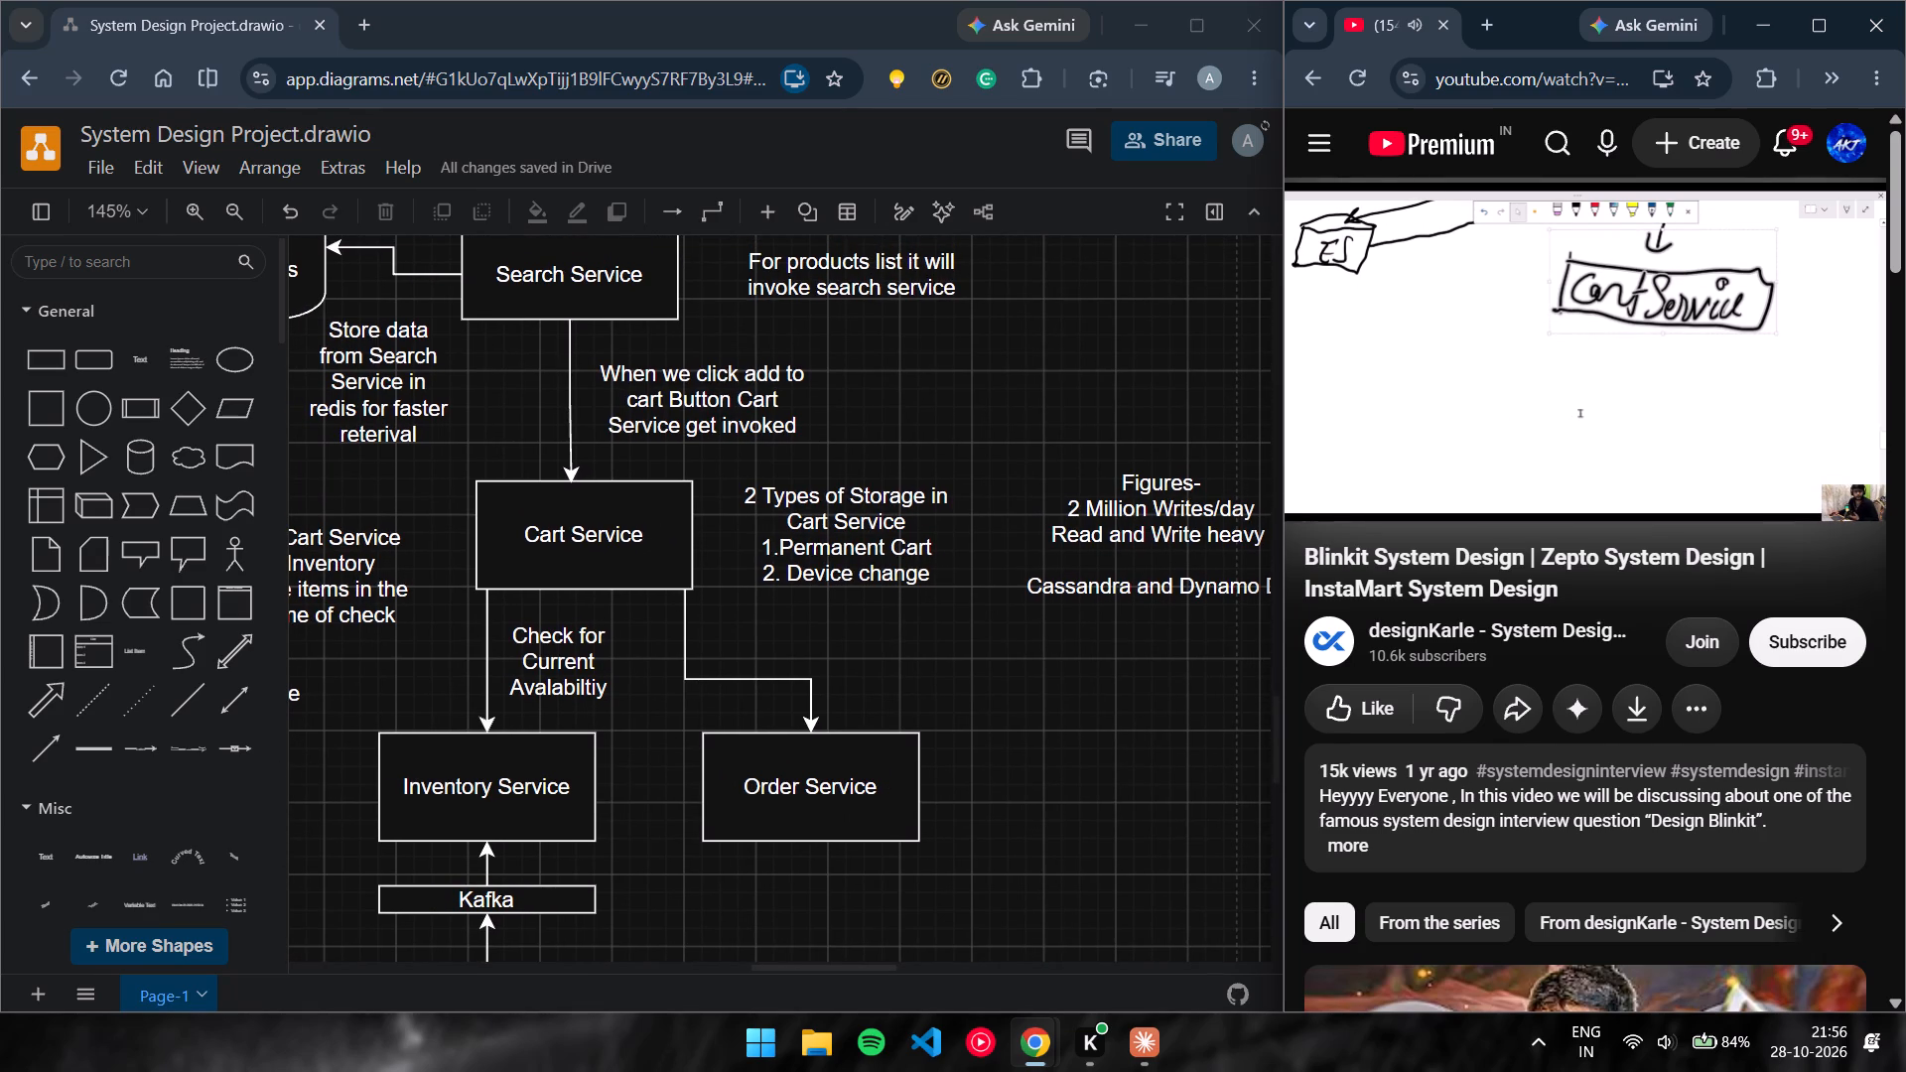
{"action": "scroll", "coordinate": [890, 624], "scroll_direction": "right", "scroll_amount": 2}
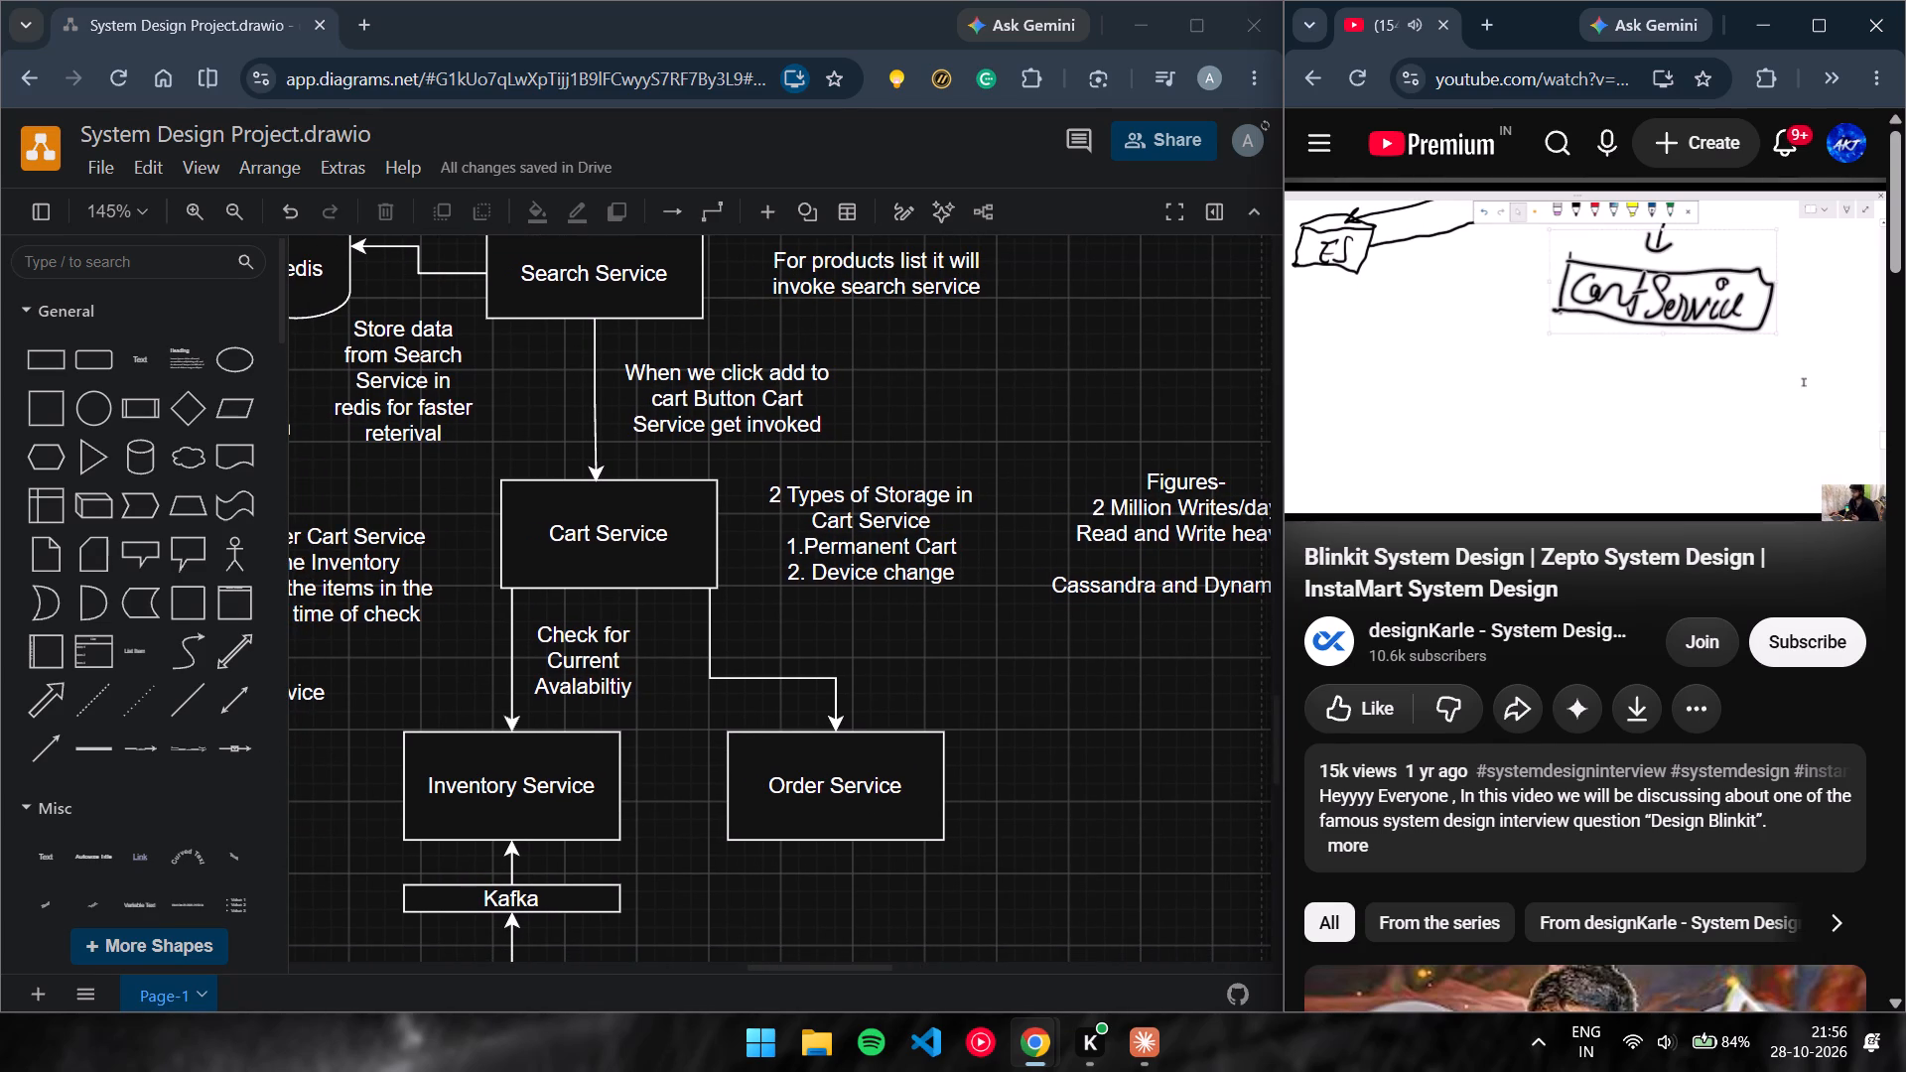
{"action": "left_click", "coordinate": [1417, 337]}
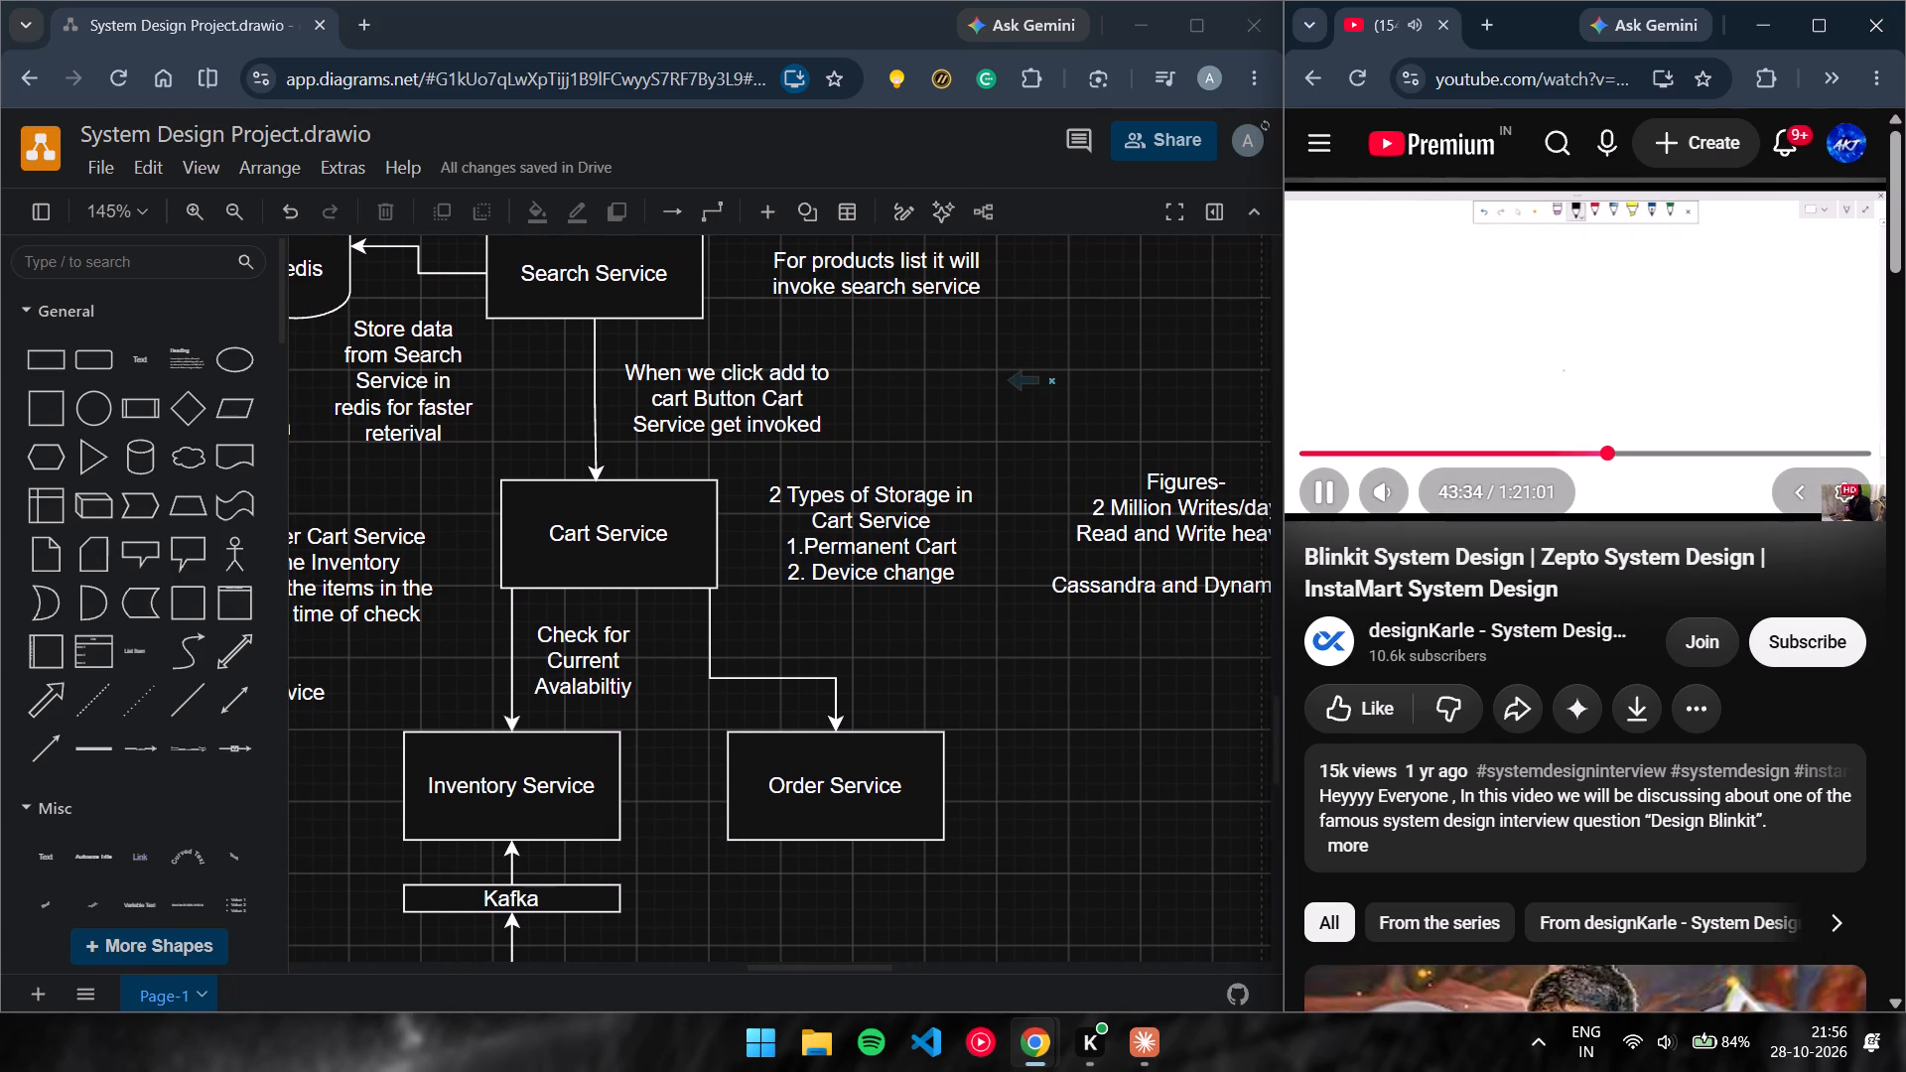
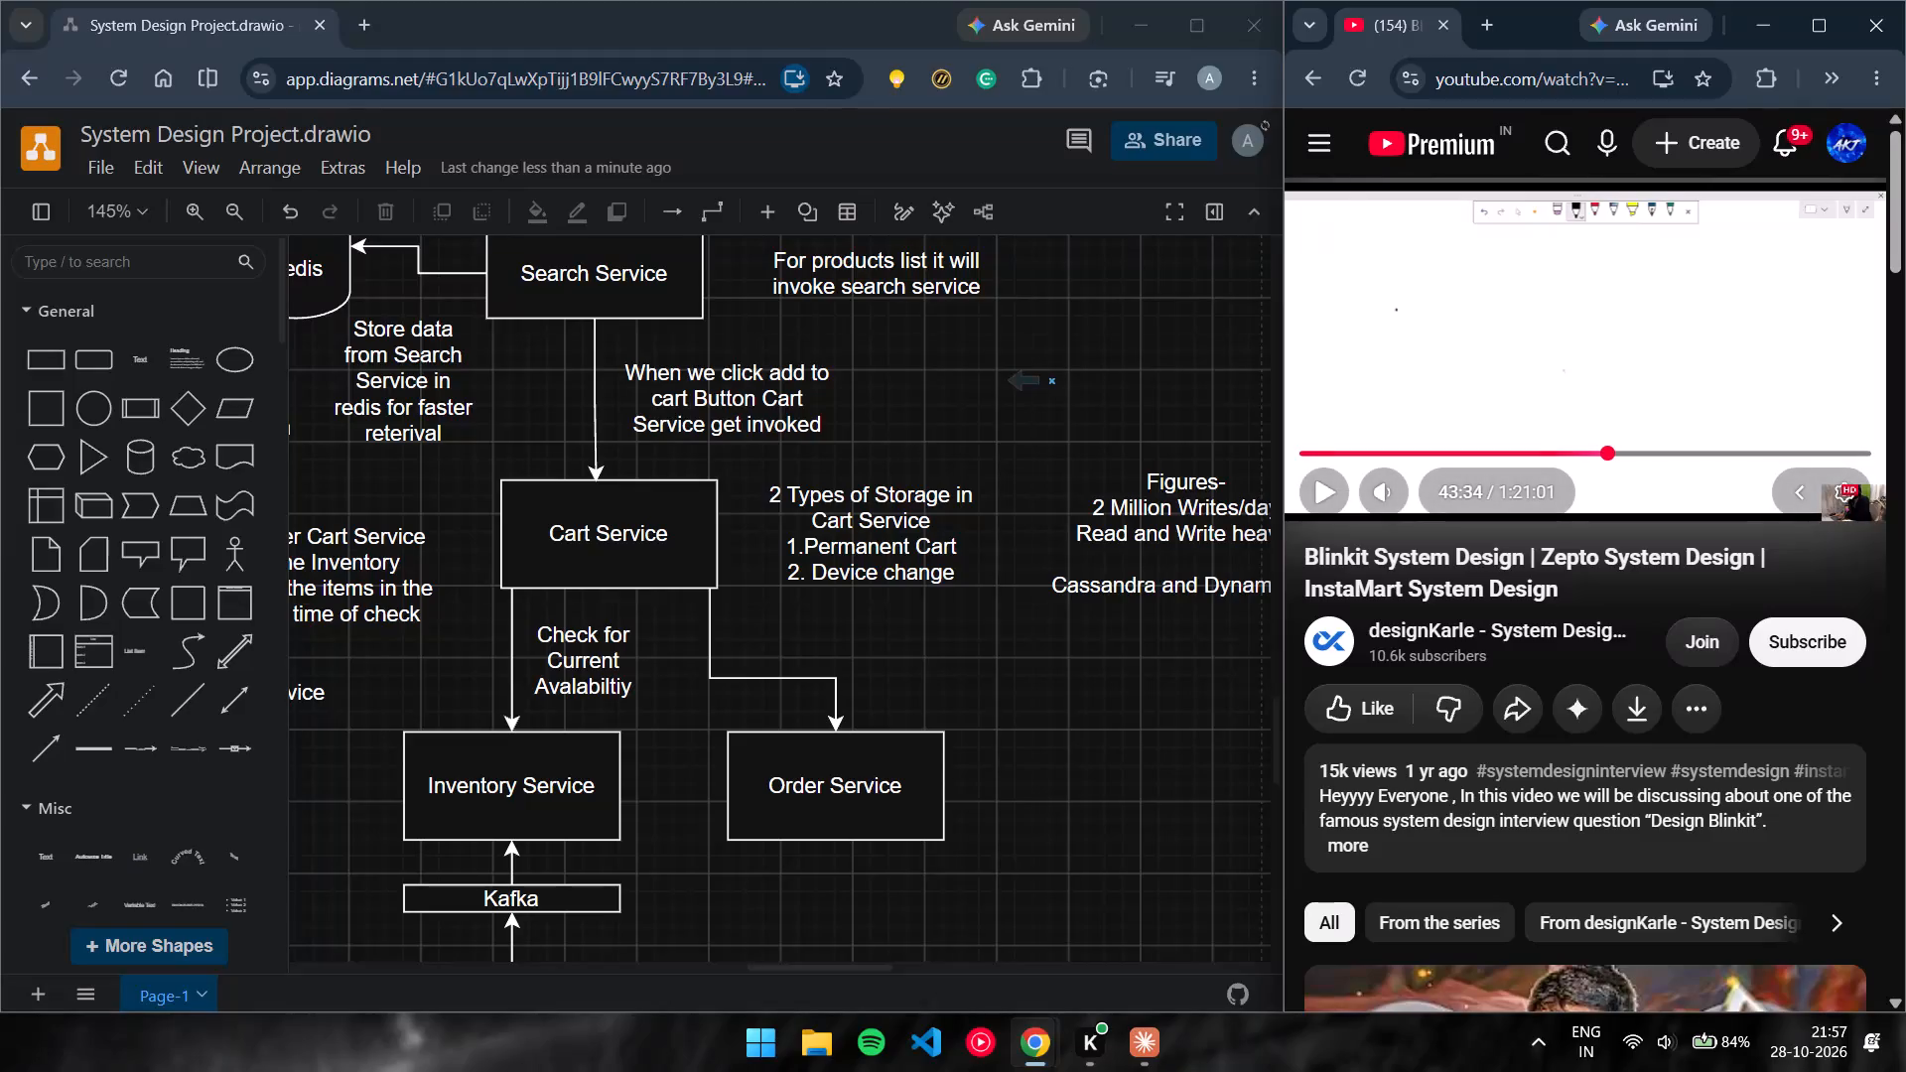
Follow the video's permanent cart explanation and compare it with the storage and figures notes beside Cart Service.
{"action": "left_click", "coordinate": [1627, 294]}
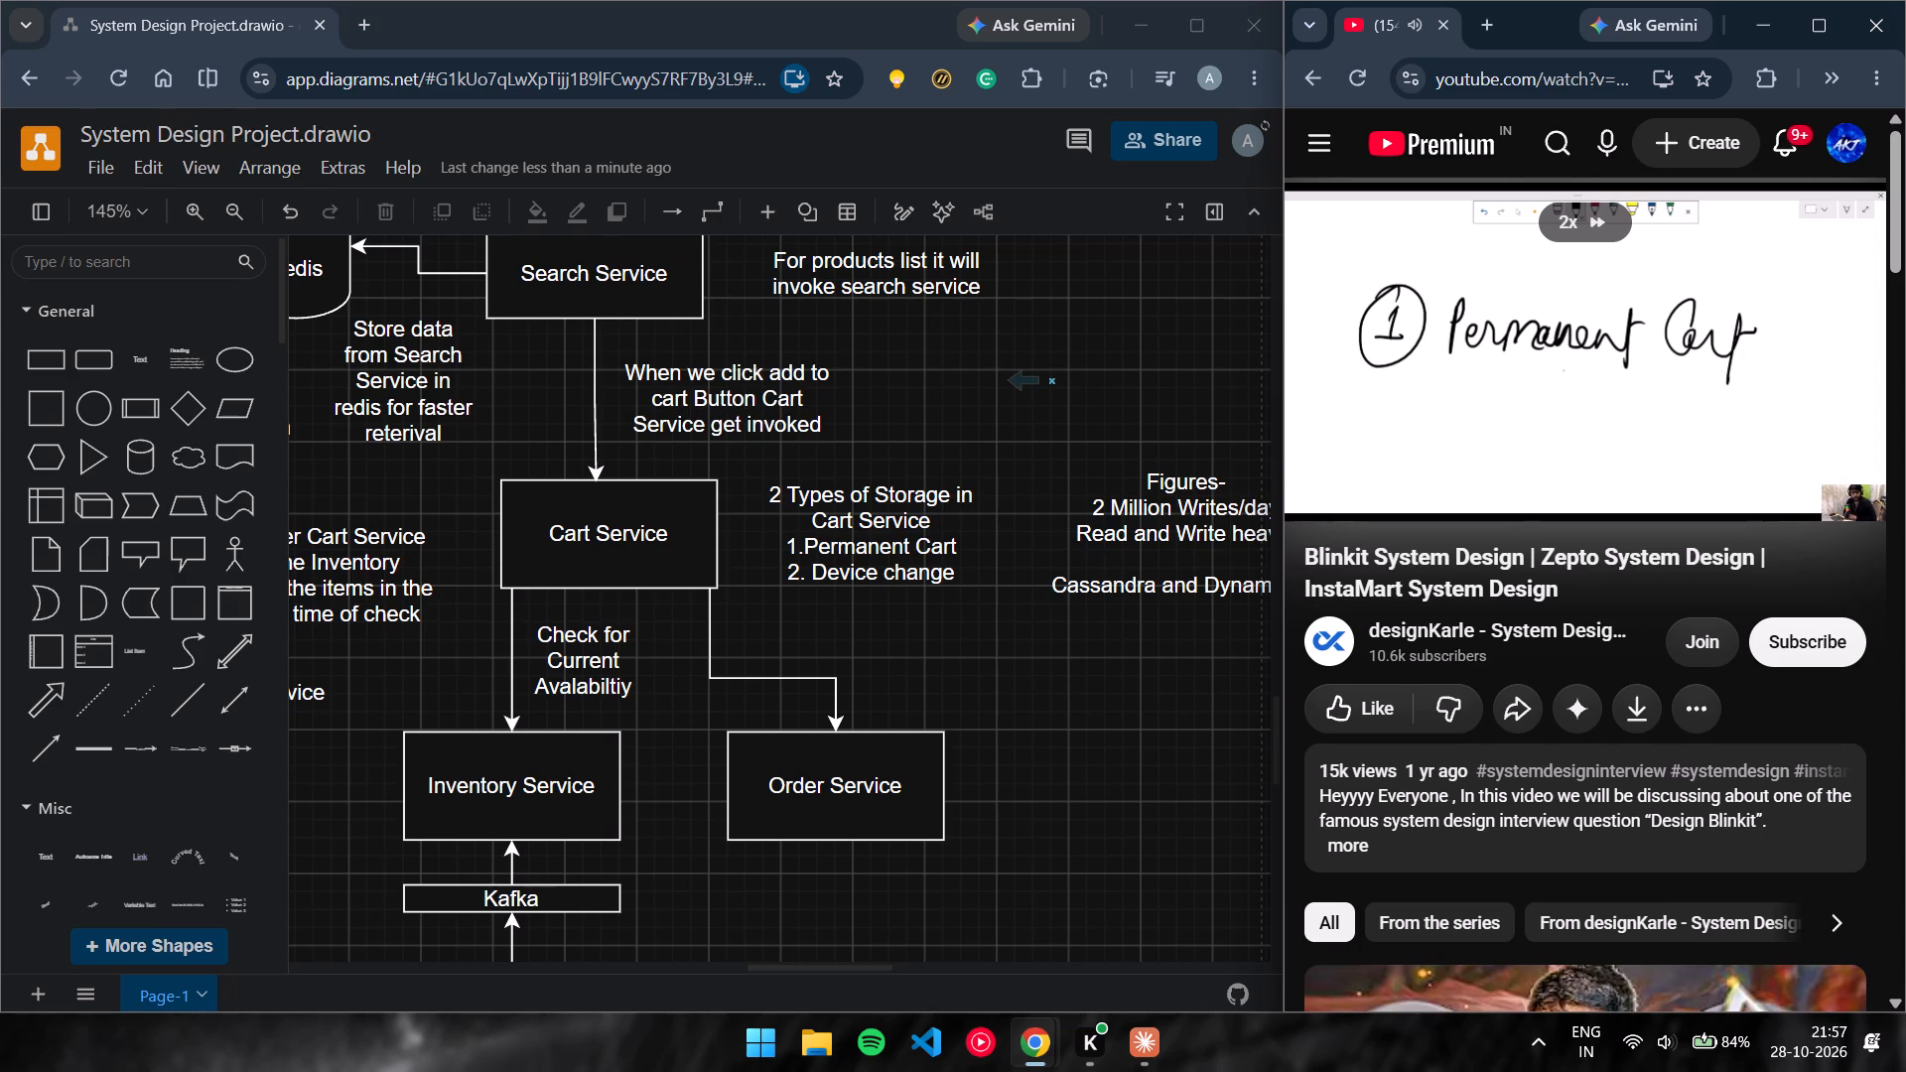
{"action": "left_click", "coordinate": [920, 523]}
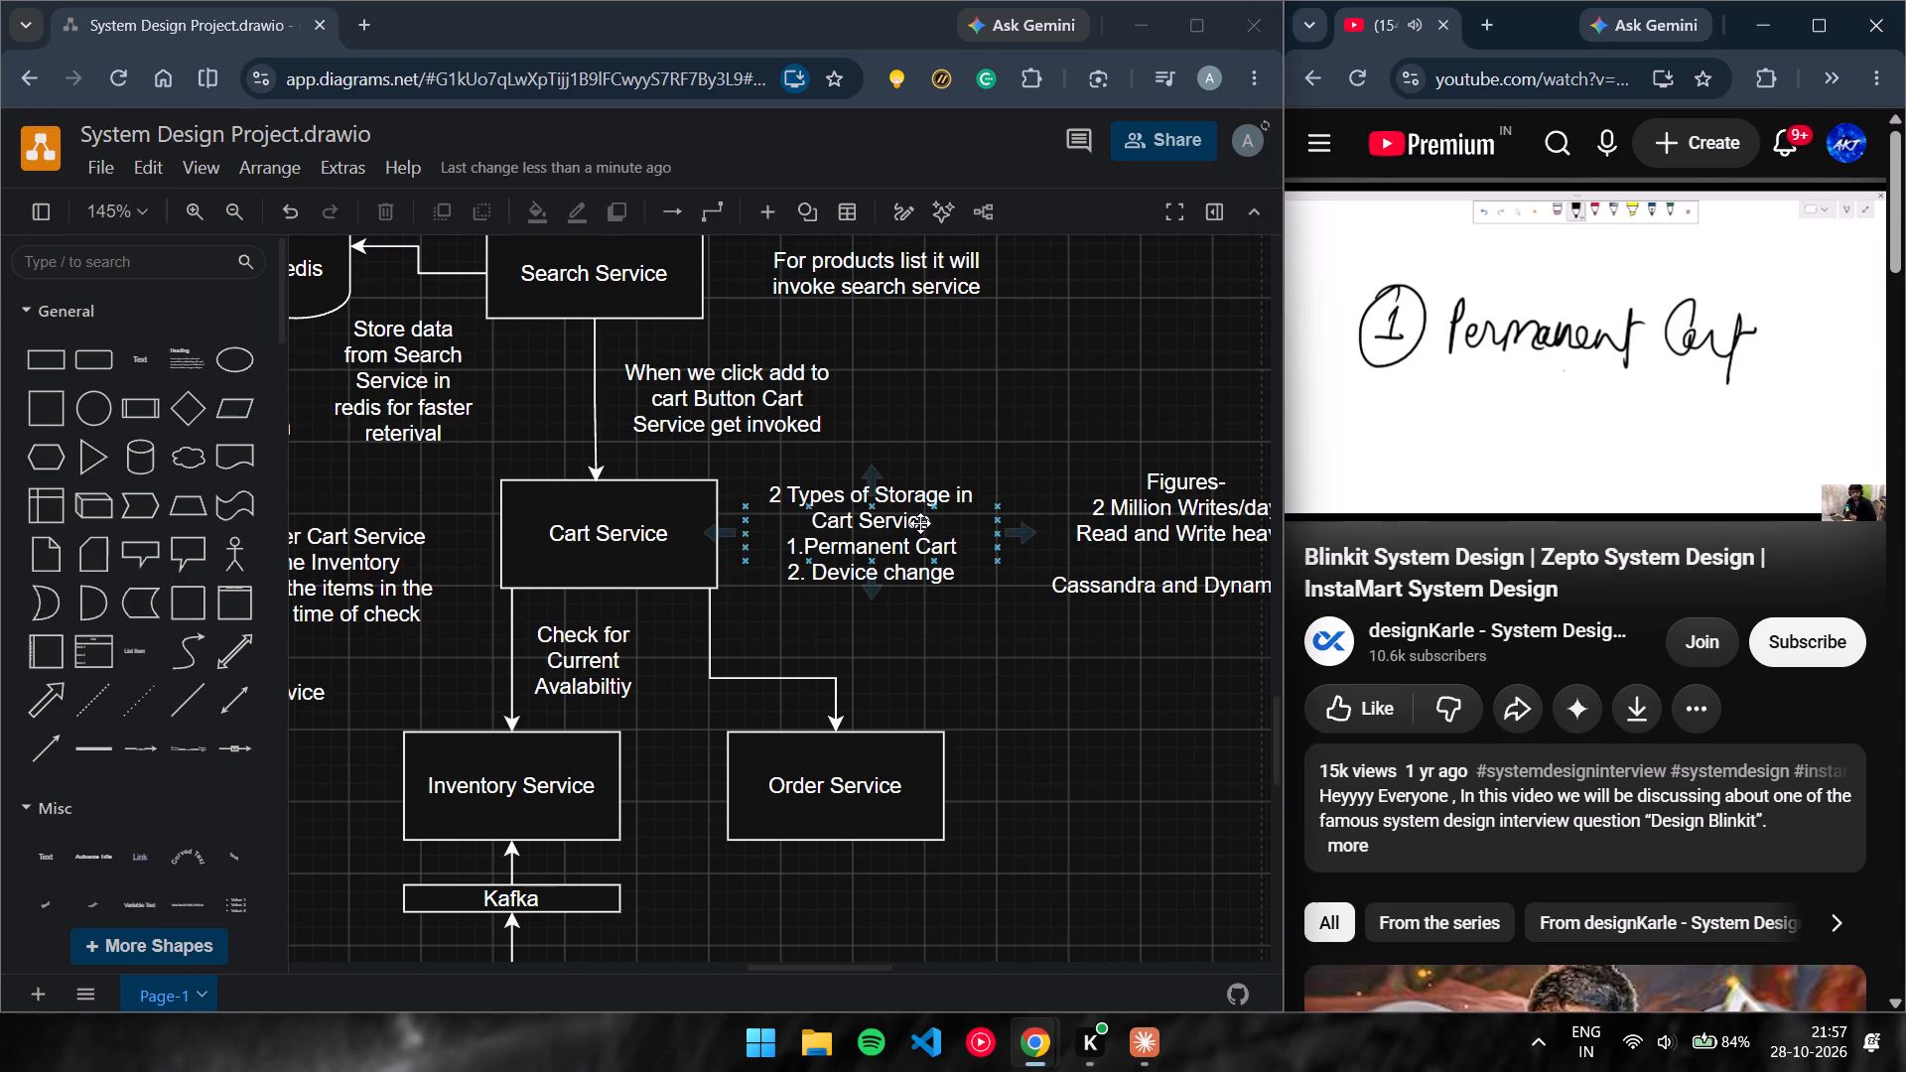
{"action": "left_click", "coordinate": [1034, 627]}
{"action": "scroll", "coordinate": [1034, 627], "scroll_direction": "up", "scroll_amount": 1}
{"action": "scroll", "coordinate": [1034, 627], "scroll_direction": "right", "scroll_amount": 2}
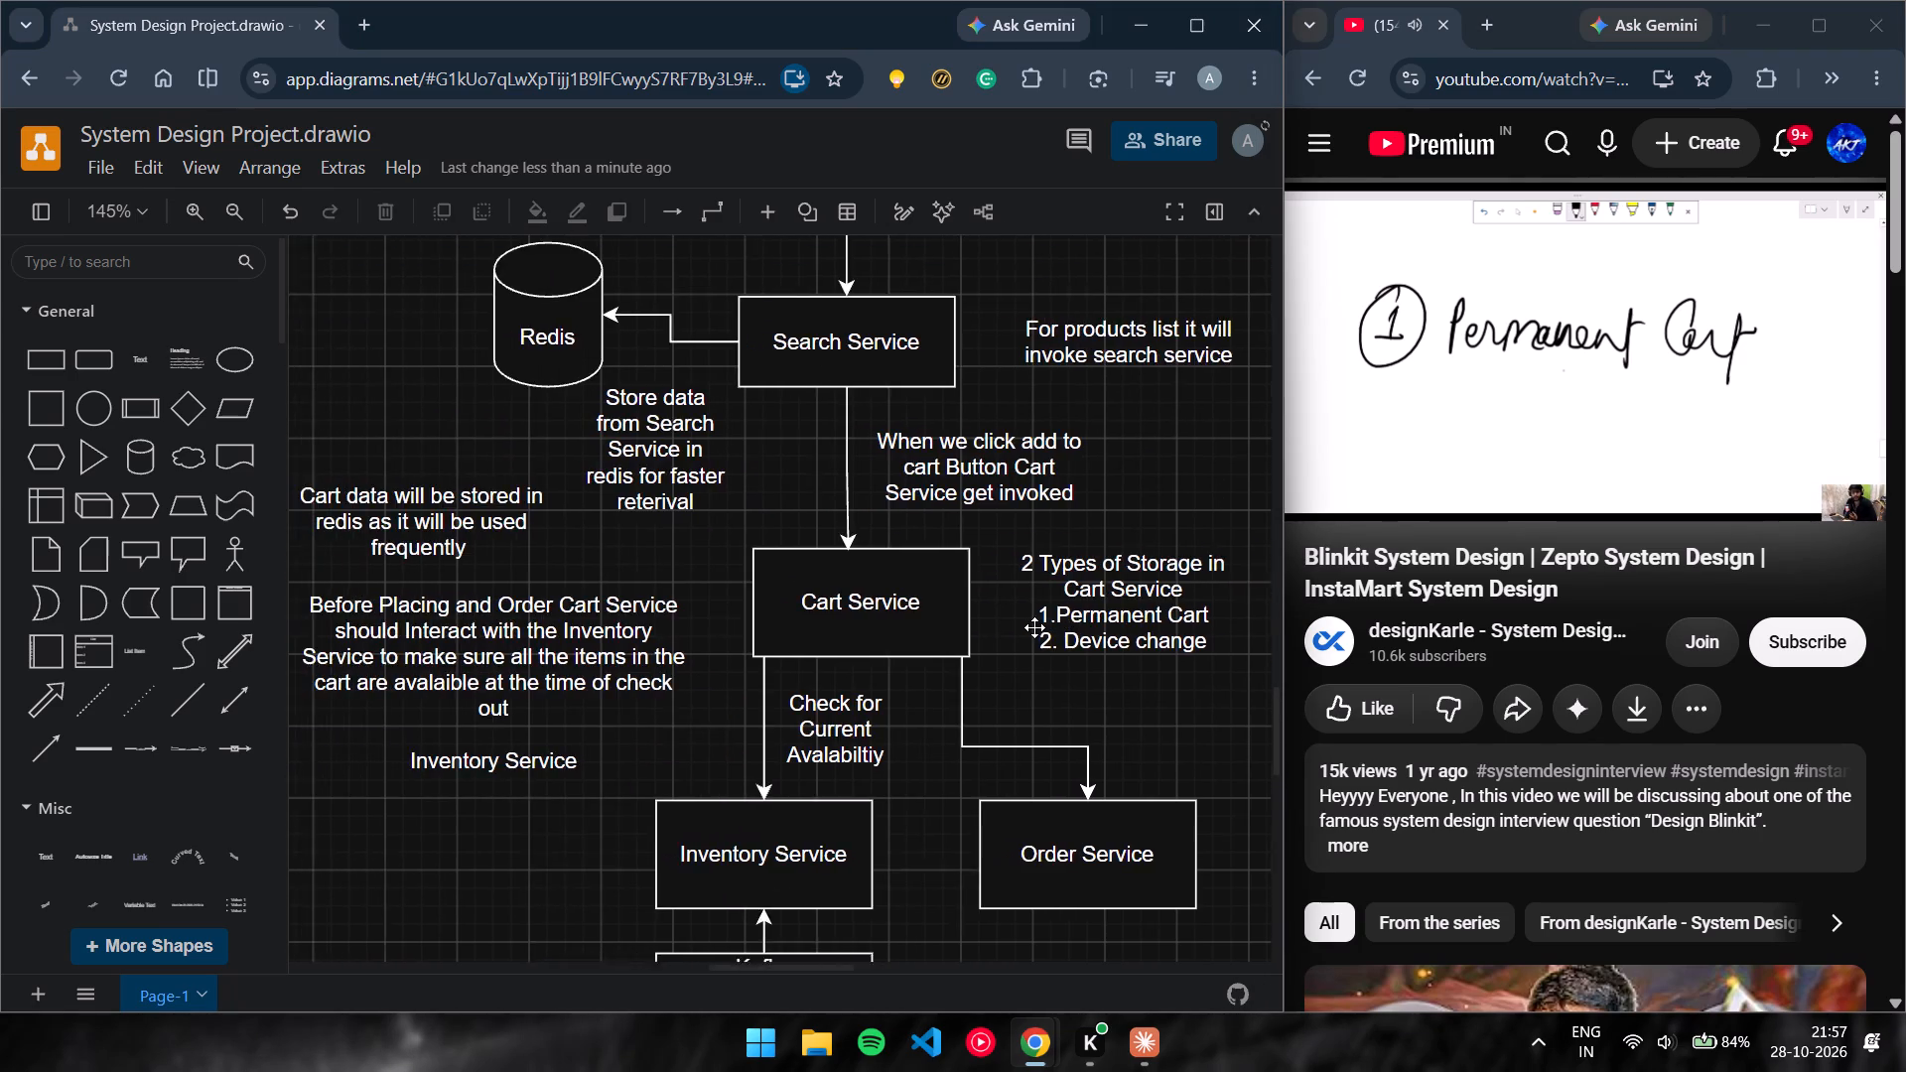
{"action": "scroll", "coordinate": [1034, 627], "scroll_direction": "left", "scroll_amount": 1}
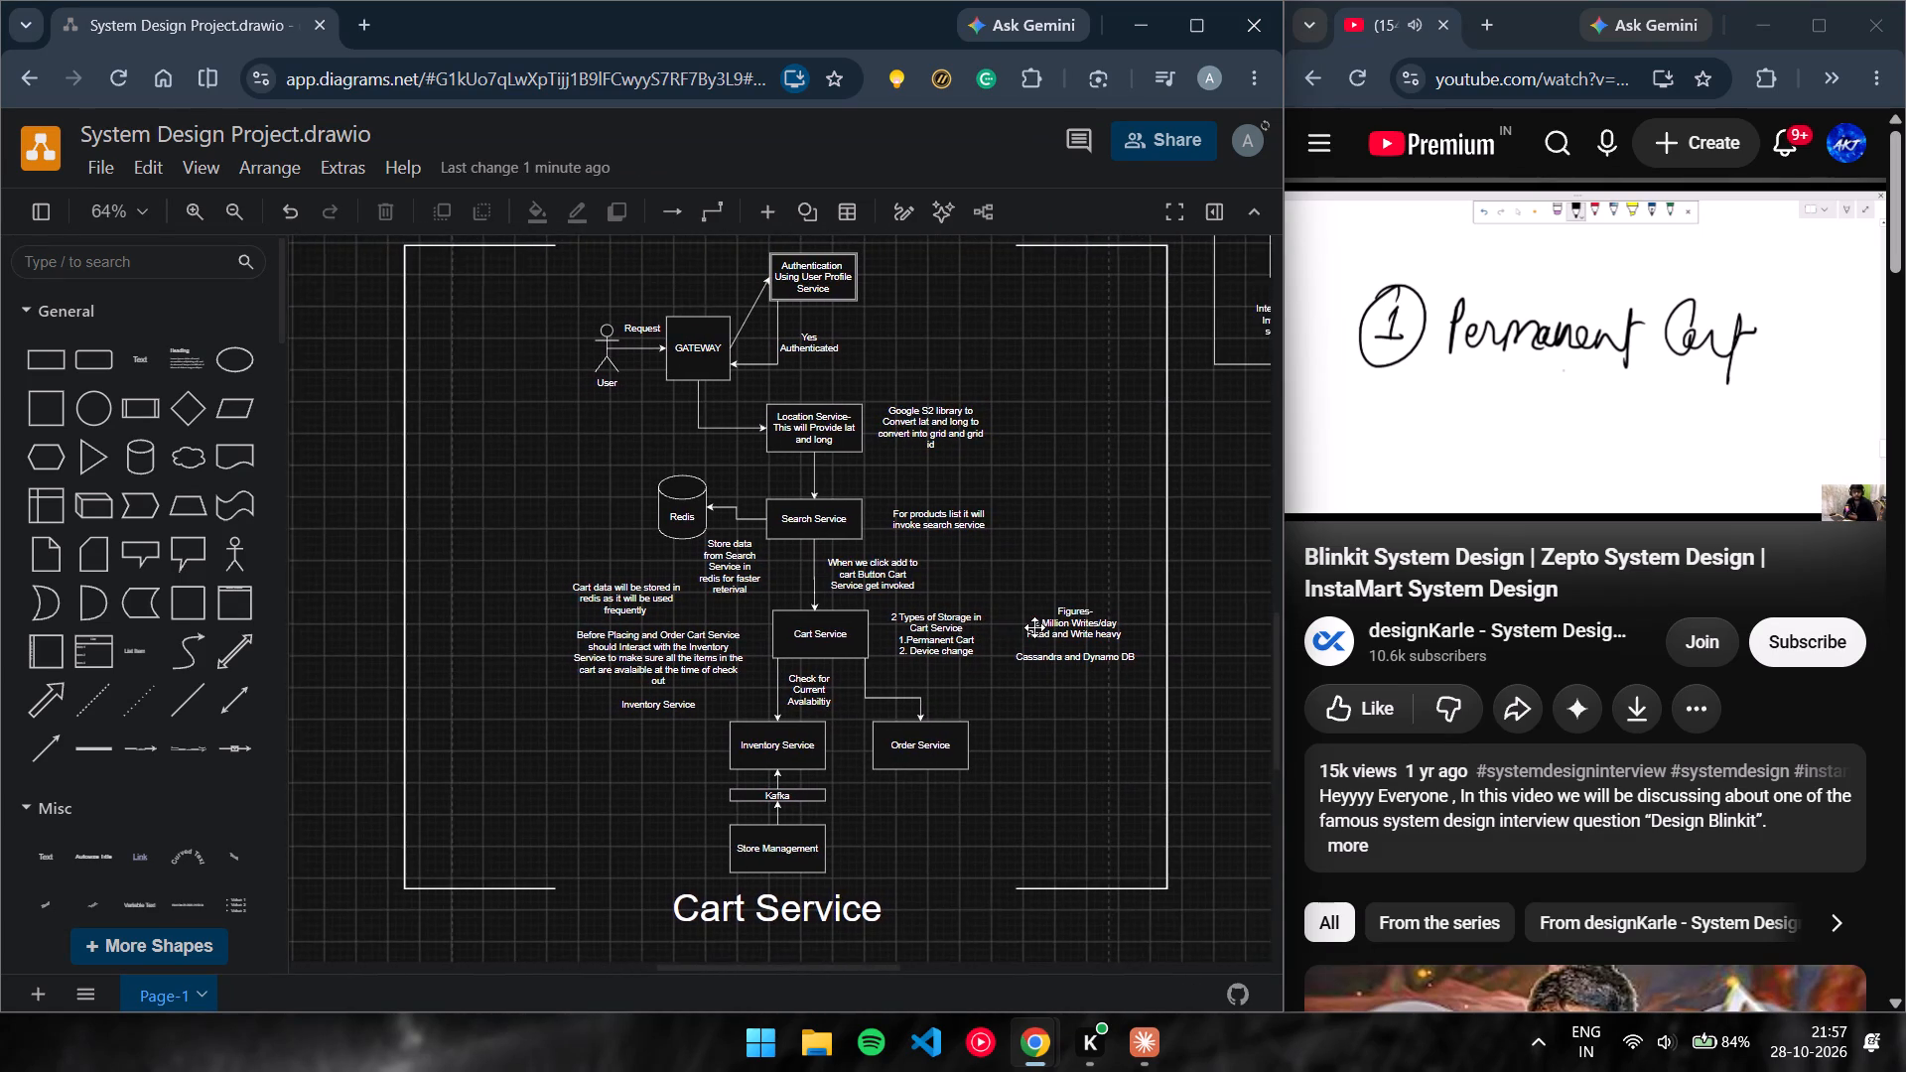
{"action": "scroll", "coordinate": [1034, 627], "scroll_direction": "right", "scroll_amount": 2}
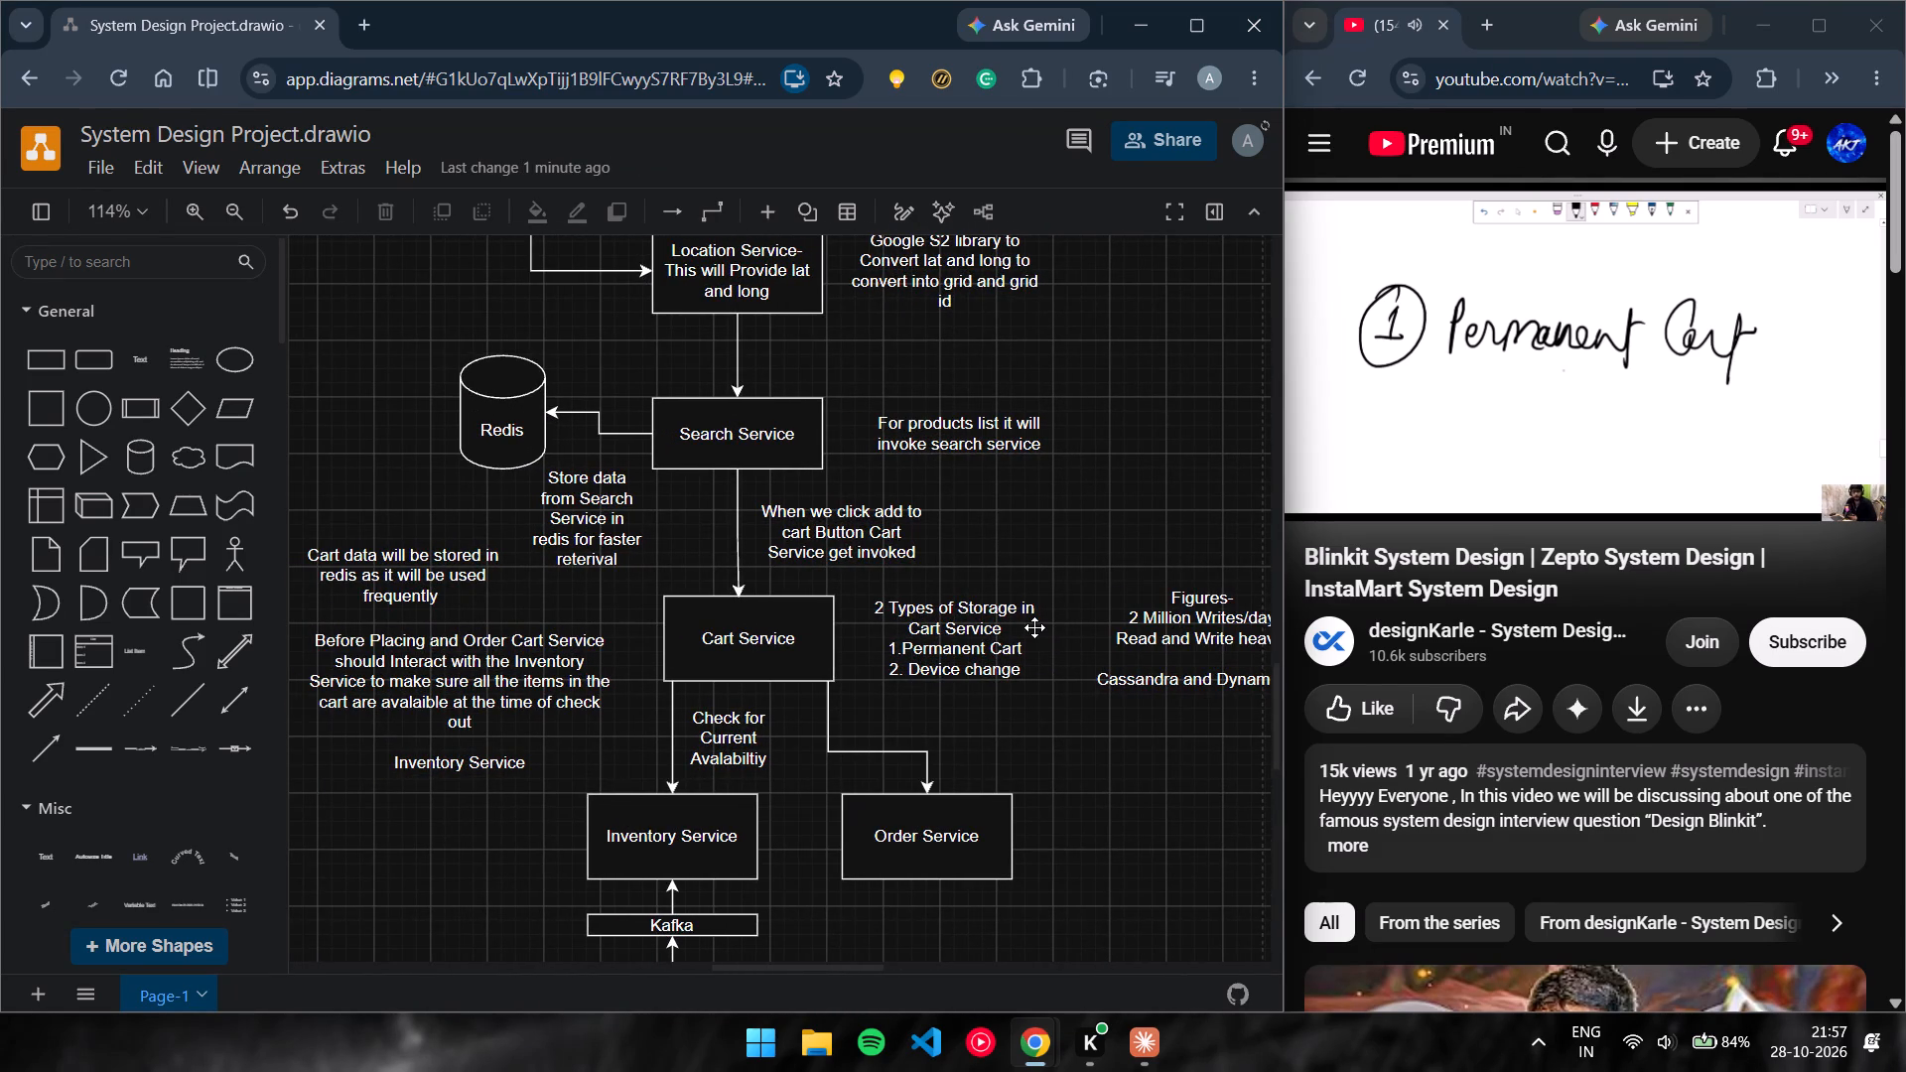
{"action": "left_click", "coordinate": [1096, 557]}
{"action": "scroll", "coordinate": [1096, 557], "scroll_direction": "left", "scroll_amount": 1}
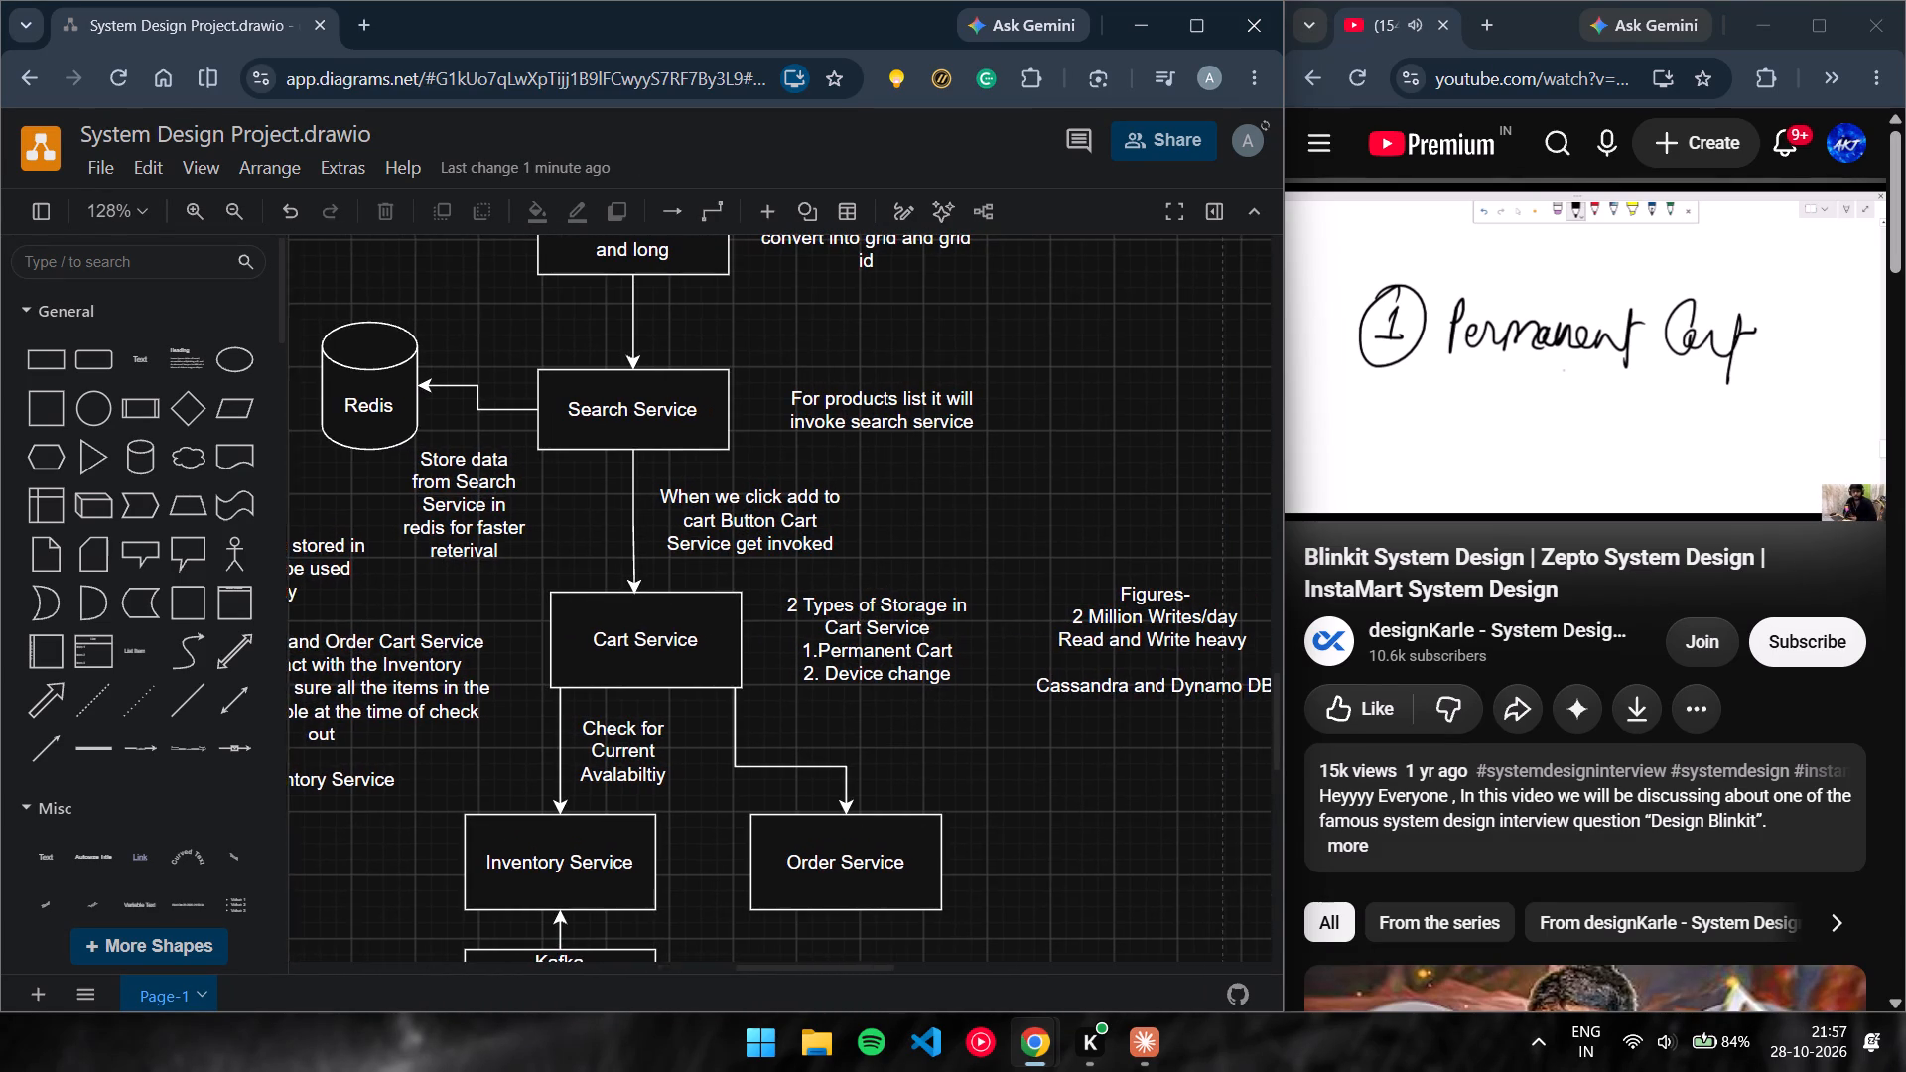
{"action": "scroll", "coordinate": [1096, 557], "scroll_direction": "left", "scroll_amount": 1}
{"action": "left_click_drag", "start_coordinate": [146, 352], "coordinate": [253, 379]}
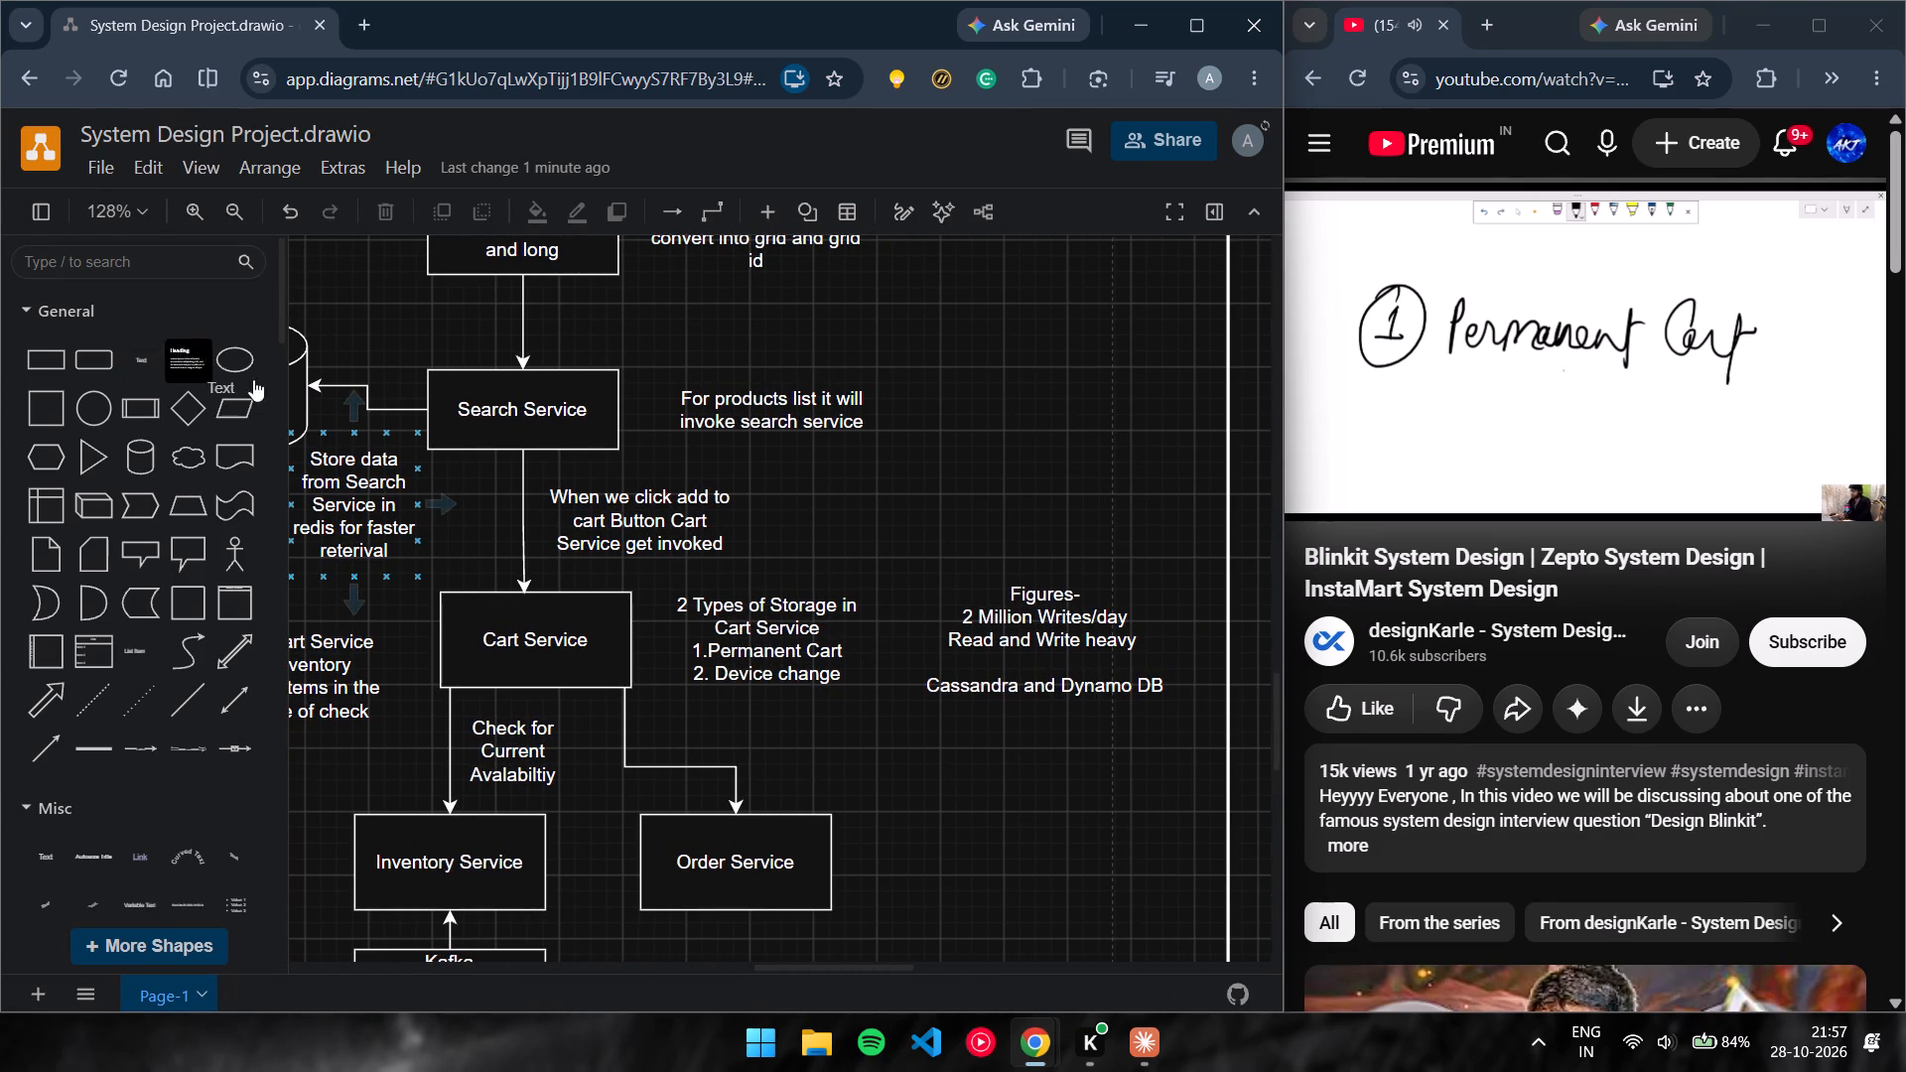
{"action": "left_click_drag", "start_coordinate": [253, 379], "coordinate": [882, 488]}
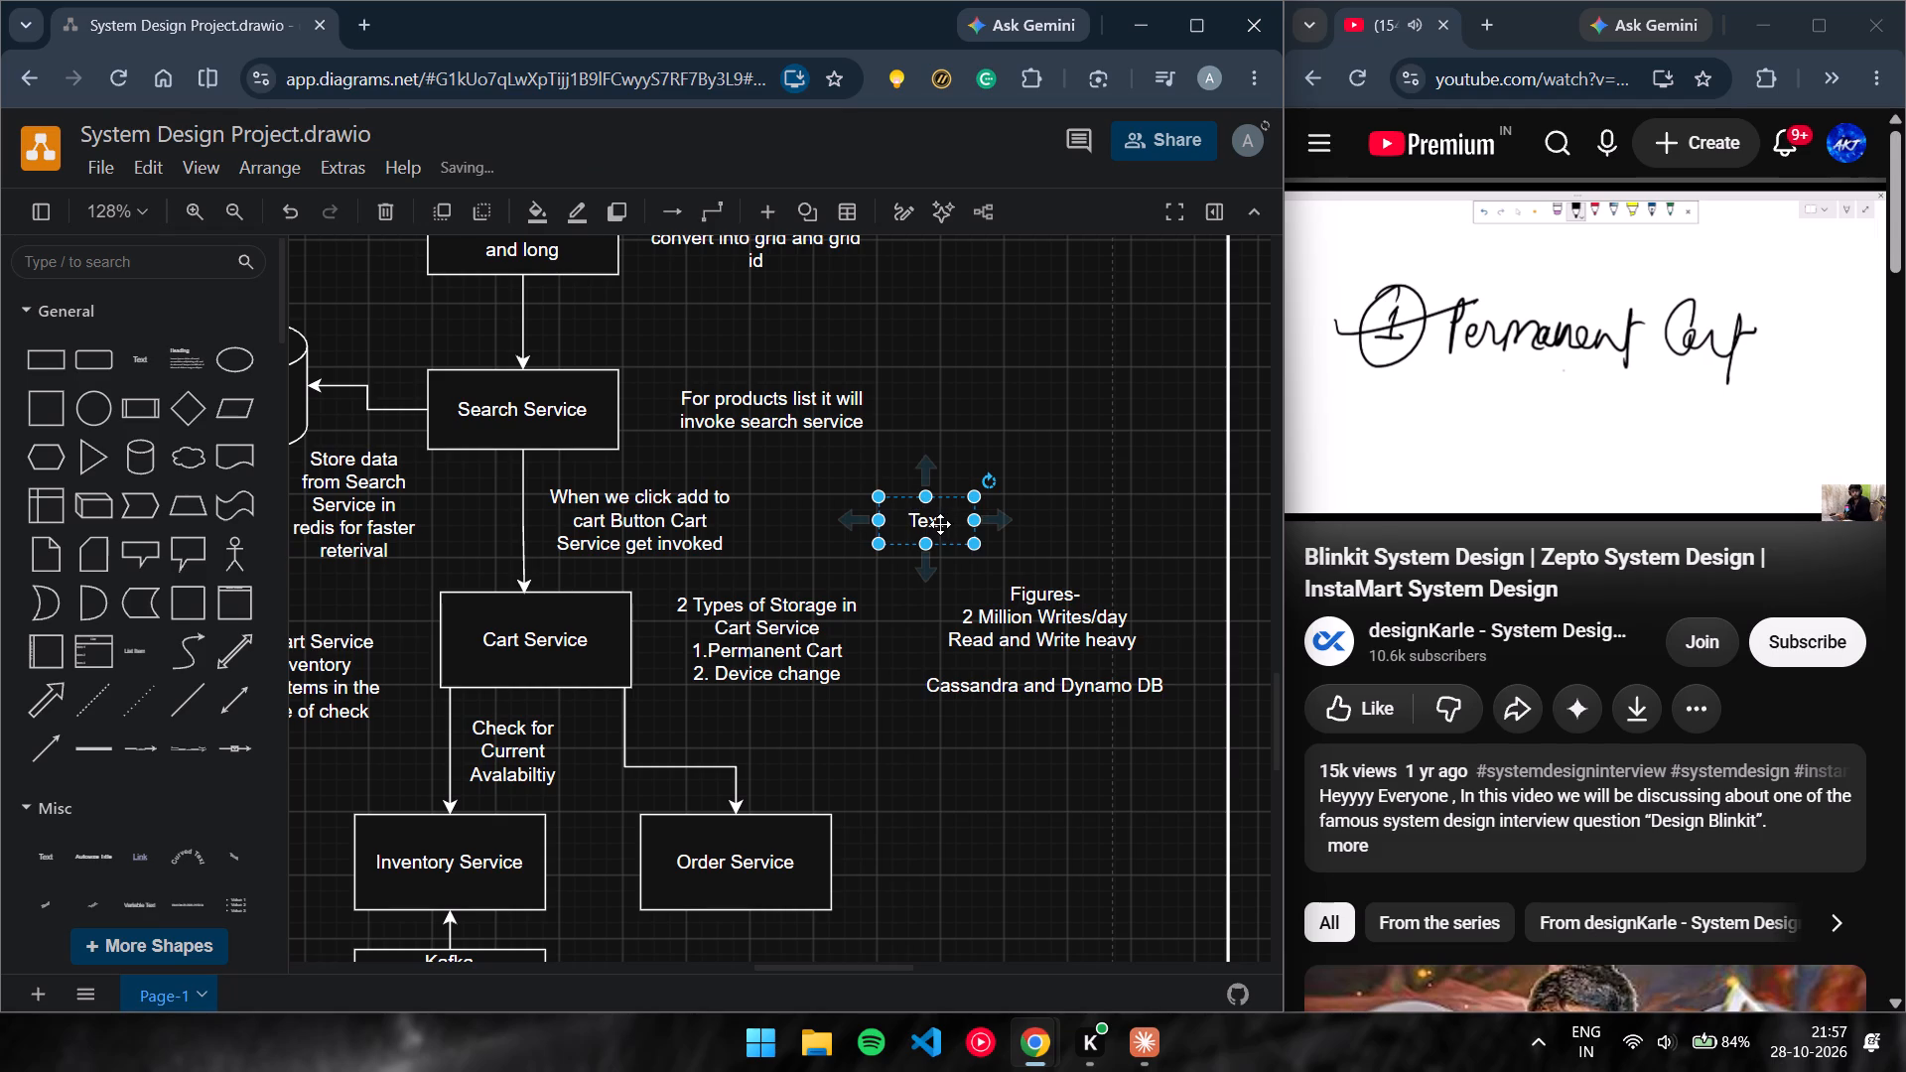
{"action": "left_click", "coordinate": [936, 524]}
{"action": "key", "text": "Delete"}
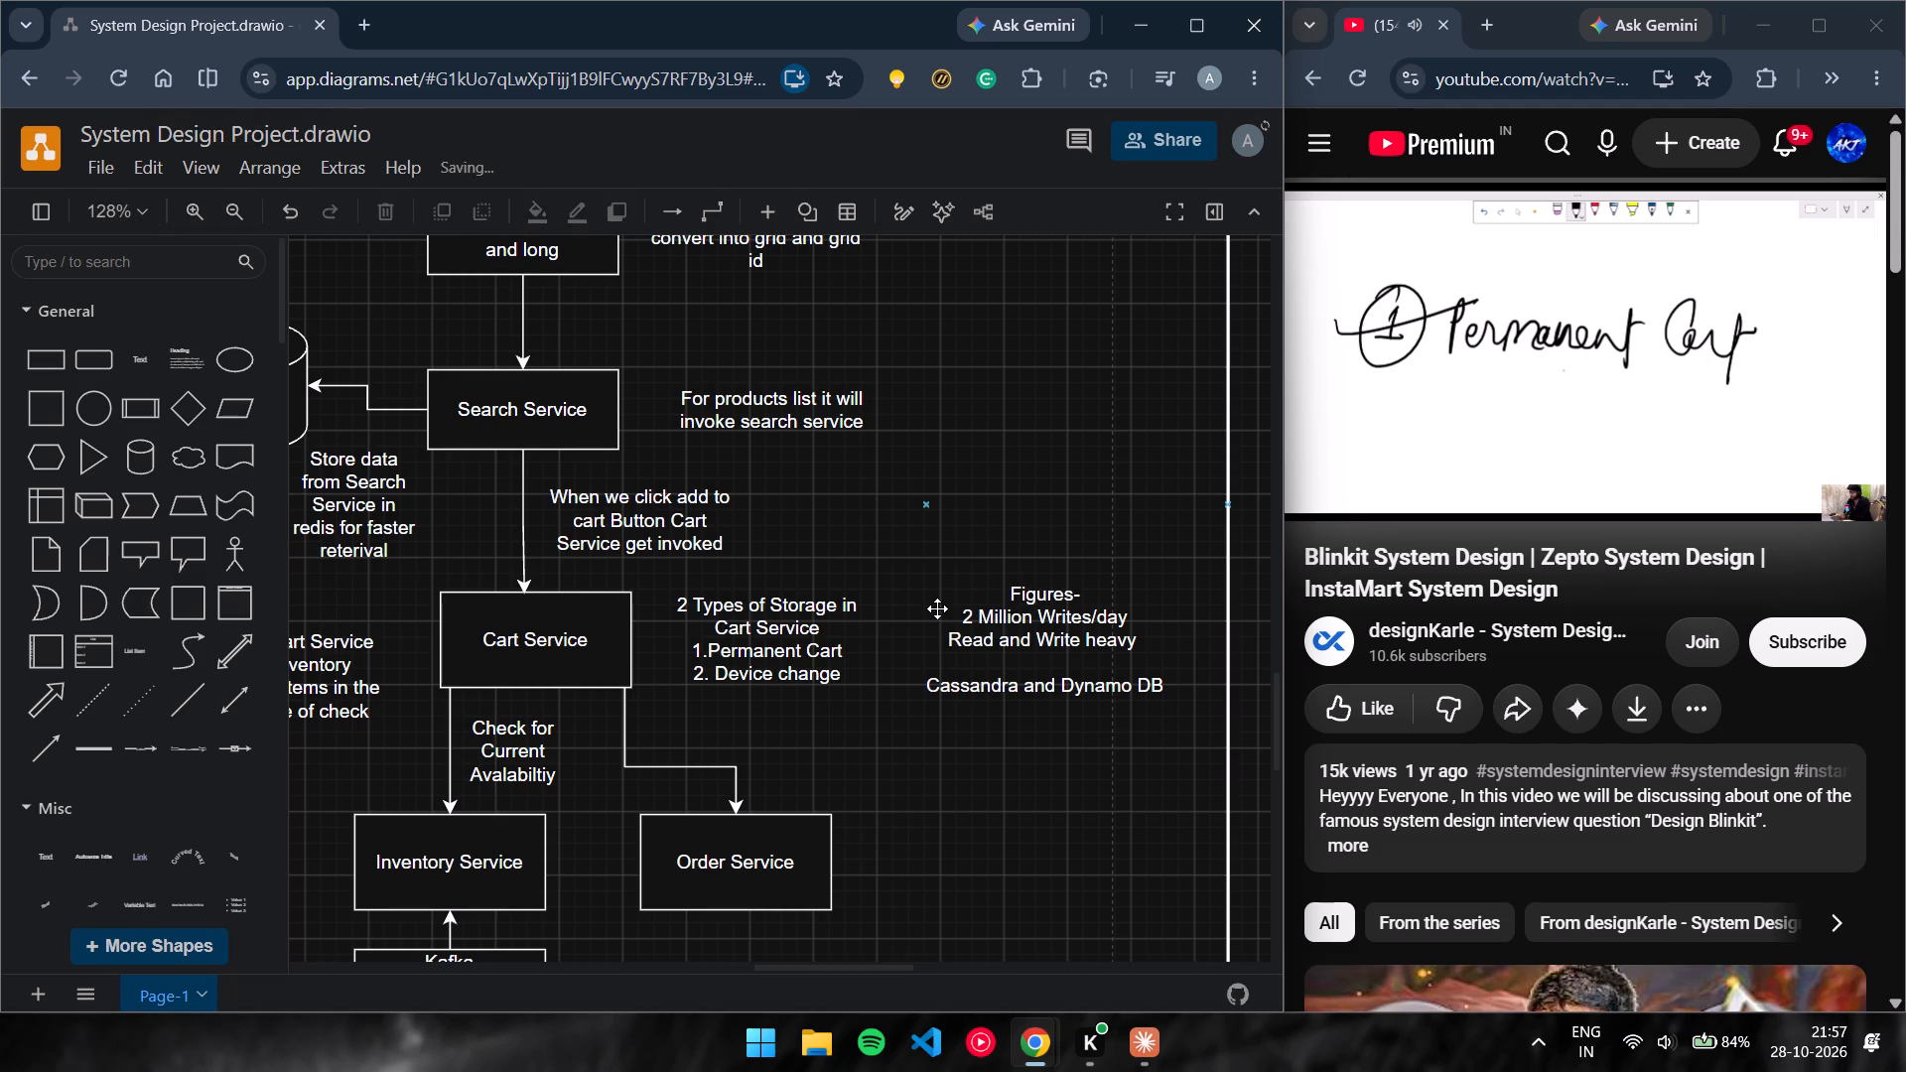
Follow the video's device change point and place a new text element between the add to cart note and the Figures note.
{"action": "scroll", "coordinate": [937, 608], "scroll_direction": "down", "scroll_amount": 1}
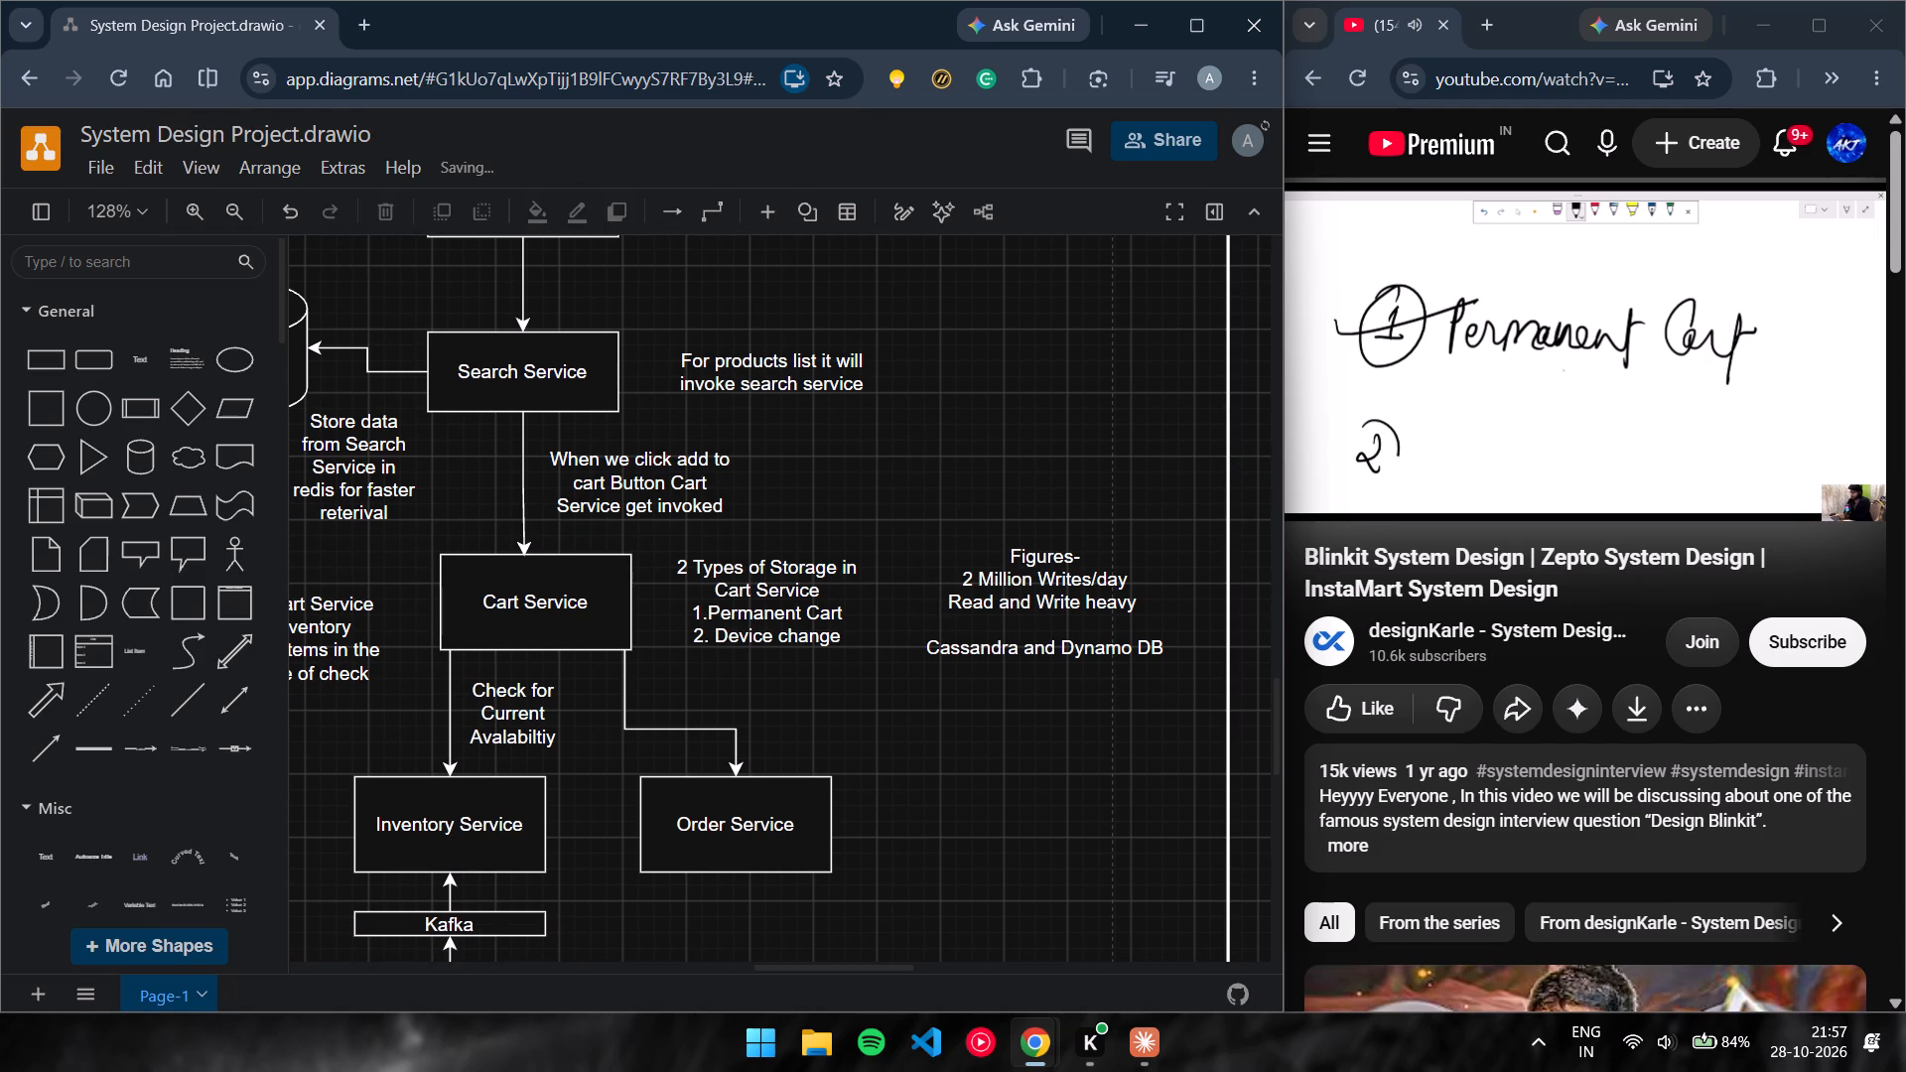
{"action": "left_click", "coordinate": [1663, 298]}
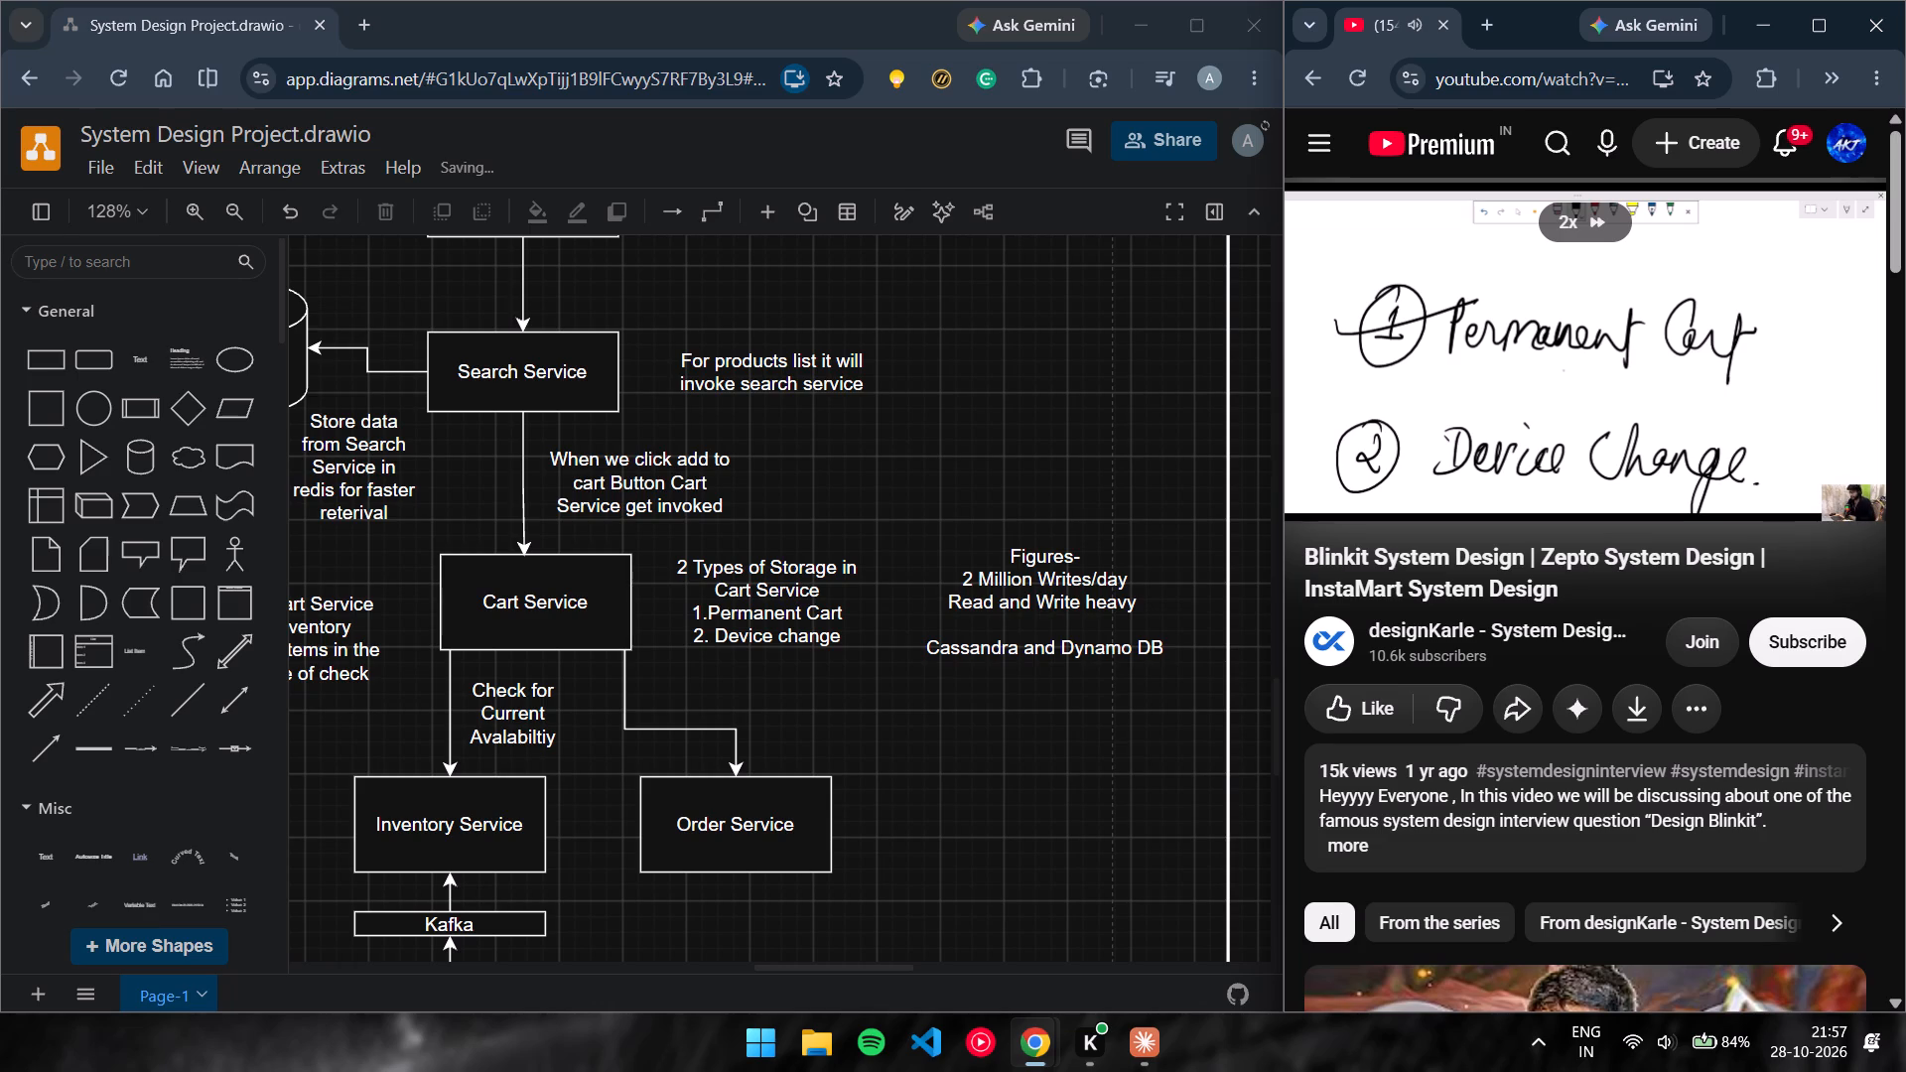
{"action": "left_click_drag", "start_coordinate": [134, 365], "coordinate": [780, 396]}
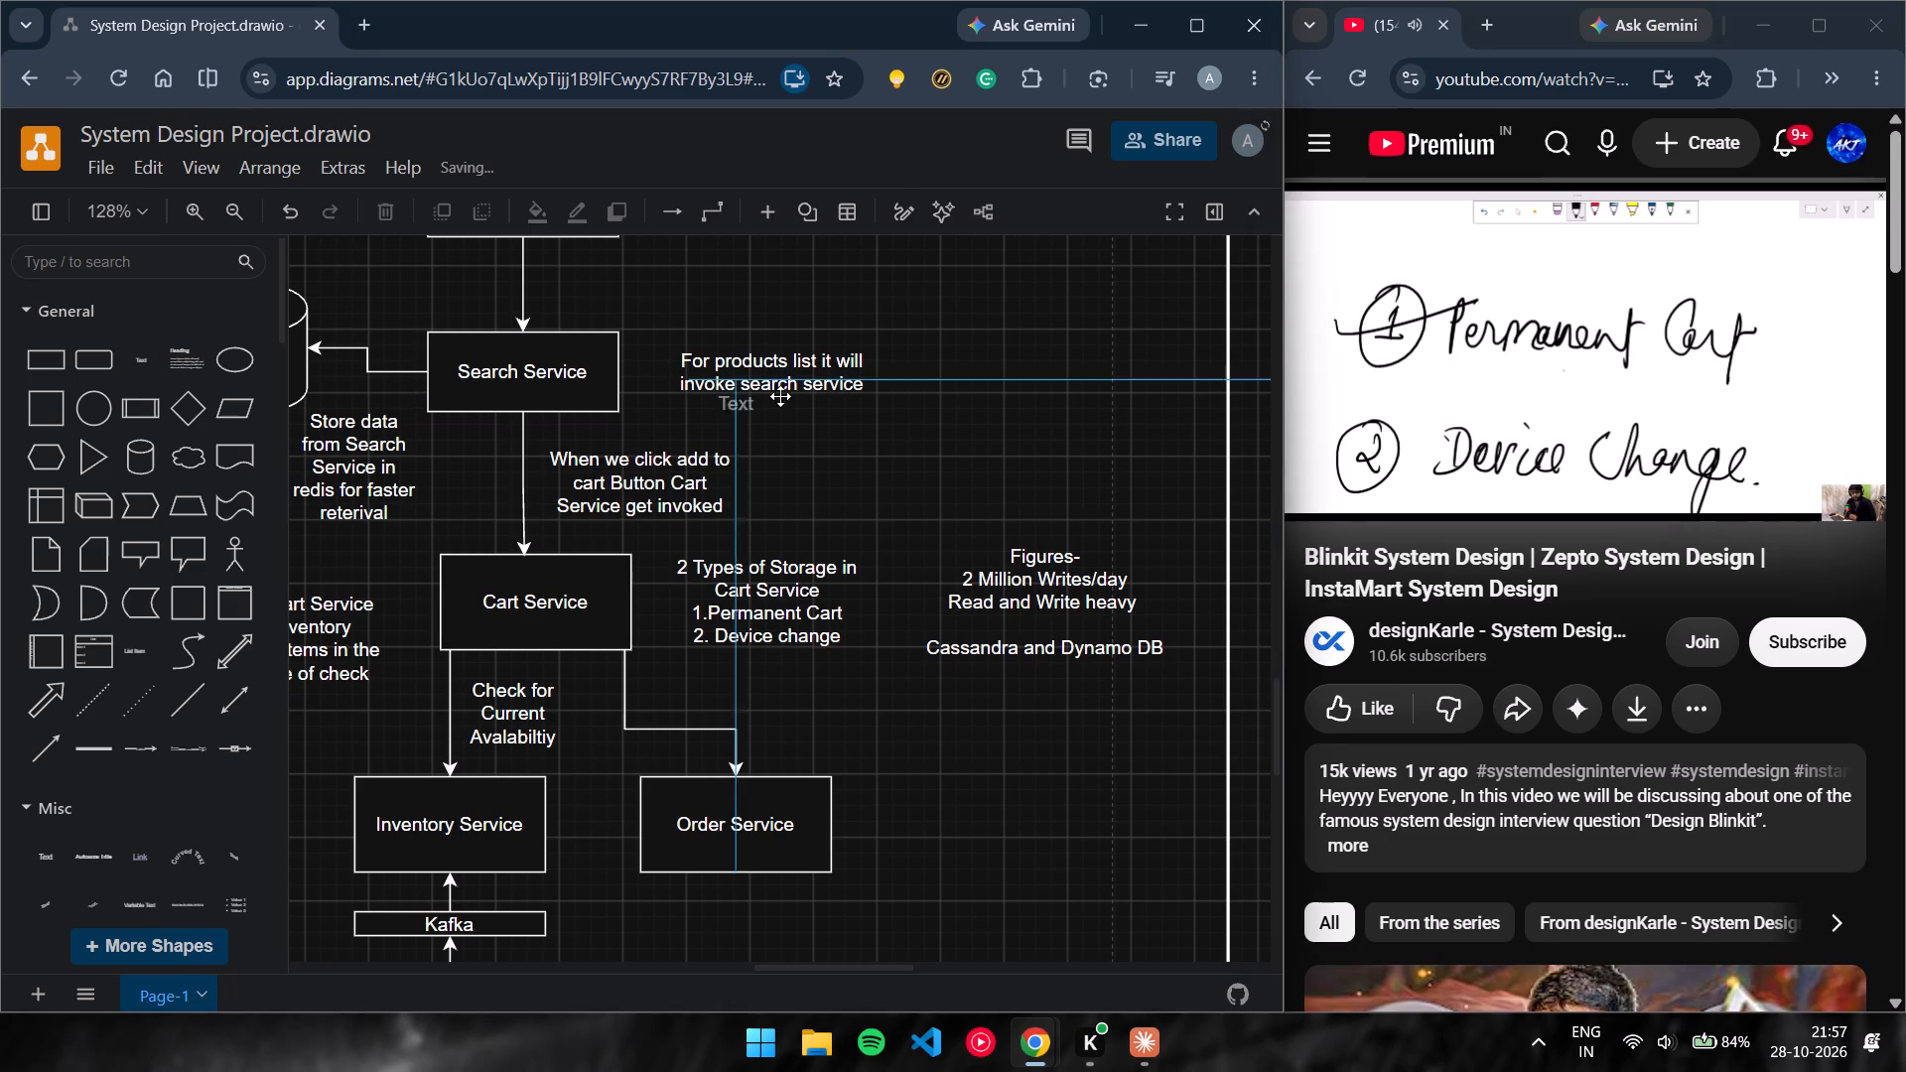
{"action": "left_click_drag", "start_coordinate": [780, 396], "coordinate": [838, 469]}
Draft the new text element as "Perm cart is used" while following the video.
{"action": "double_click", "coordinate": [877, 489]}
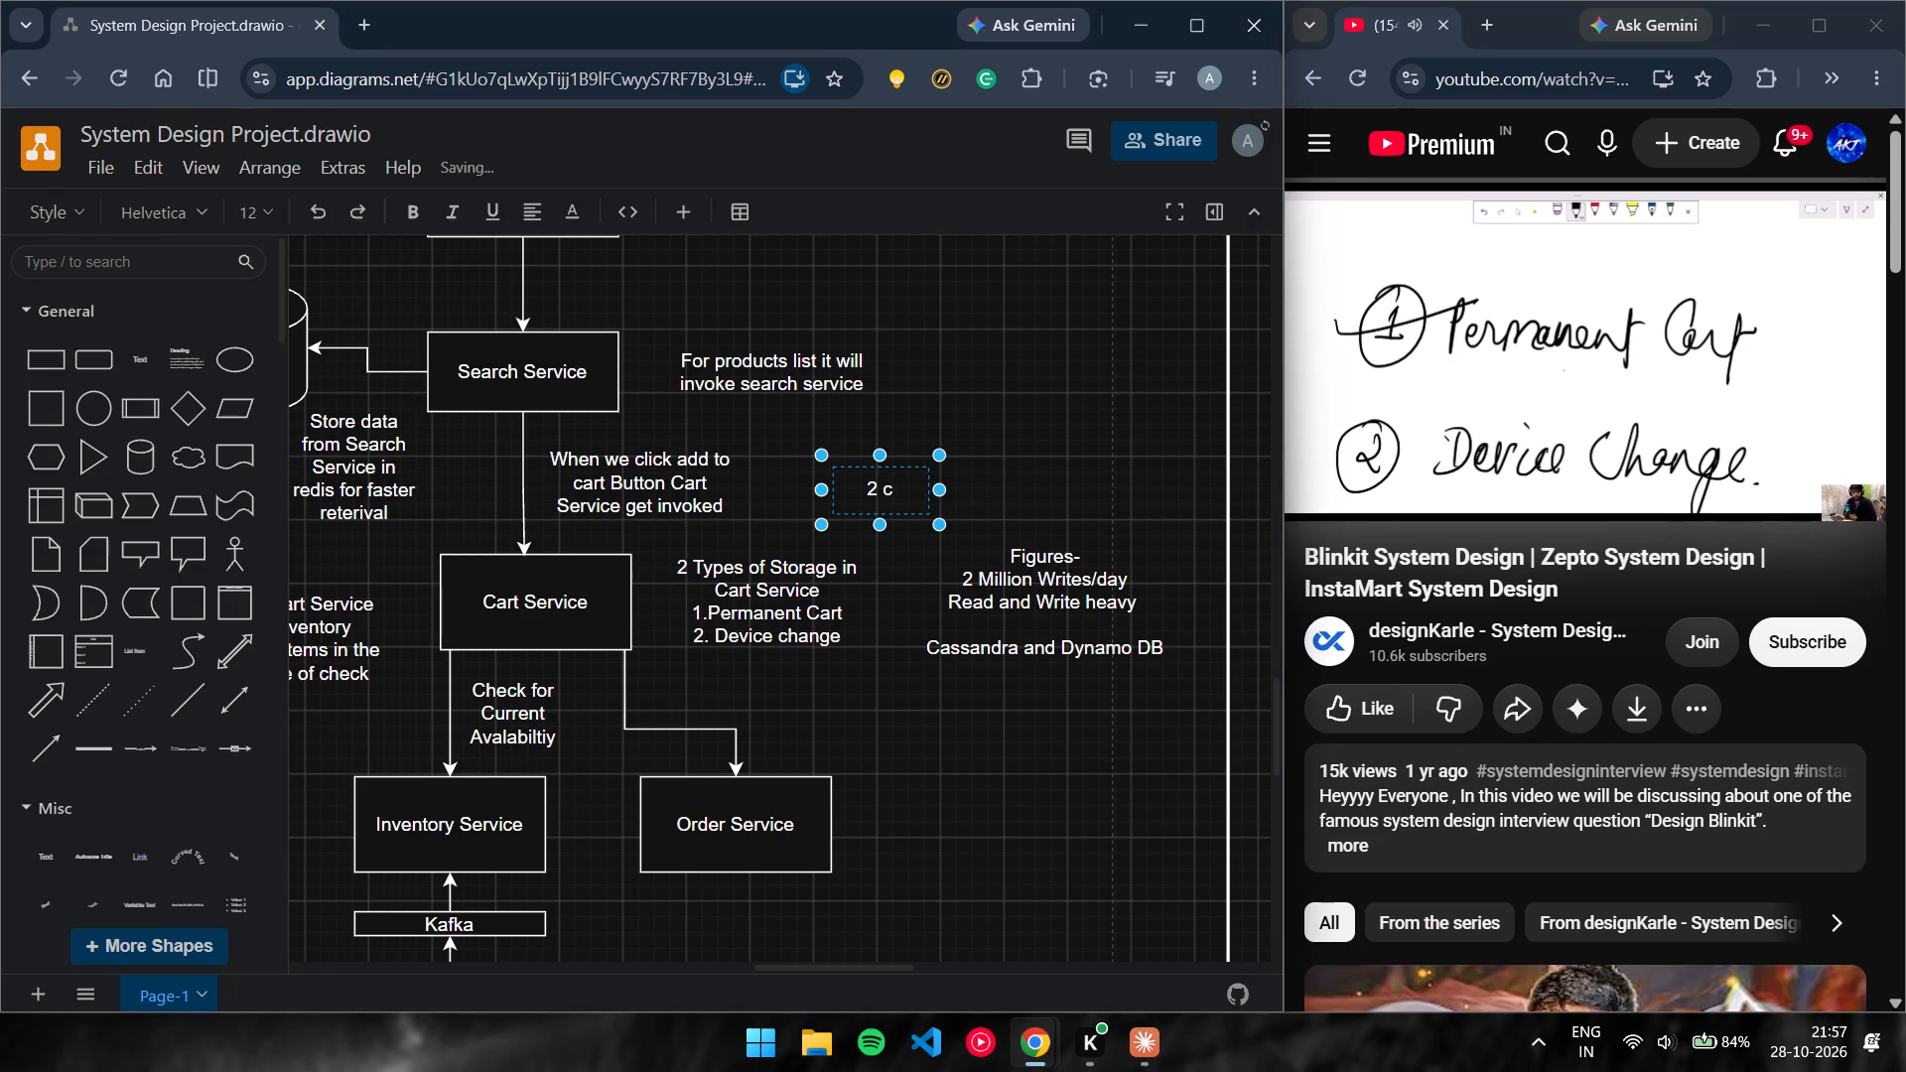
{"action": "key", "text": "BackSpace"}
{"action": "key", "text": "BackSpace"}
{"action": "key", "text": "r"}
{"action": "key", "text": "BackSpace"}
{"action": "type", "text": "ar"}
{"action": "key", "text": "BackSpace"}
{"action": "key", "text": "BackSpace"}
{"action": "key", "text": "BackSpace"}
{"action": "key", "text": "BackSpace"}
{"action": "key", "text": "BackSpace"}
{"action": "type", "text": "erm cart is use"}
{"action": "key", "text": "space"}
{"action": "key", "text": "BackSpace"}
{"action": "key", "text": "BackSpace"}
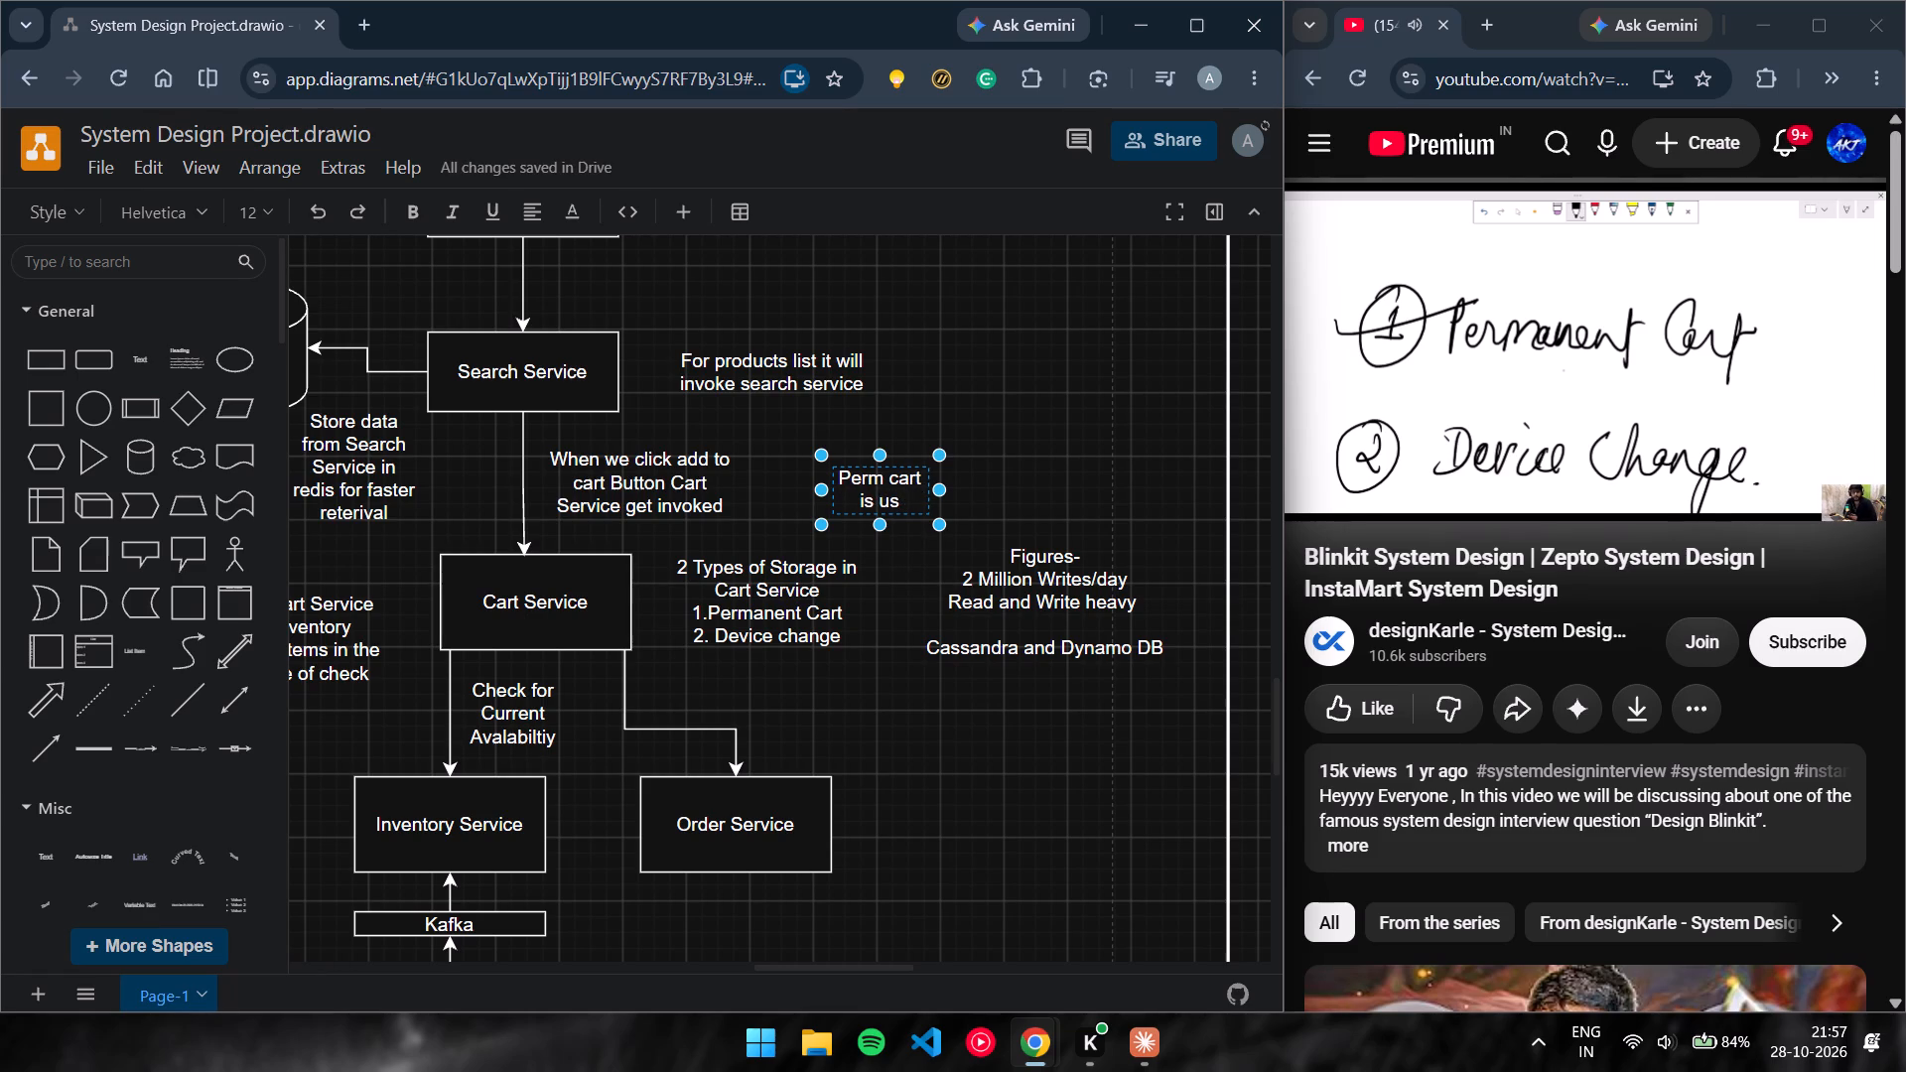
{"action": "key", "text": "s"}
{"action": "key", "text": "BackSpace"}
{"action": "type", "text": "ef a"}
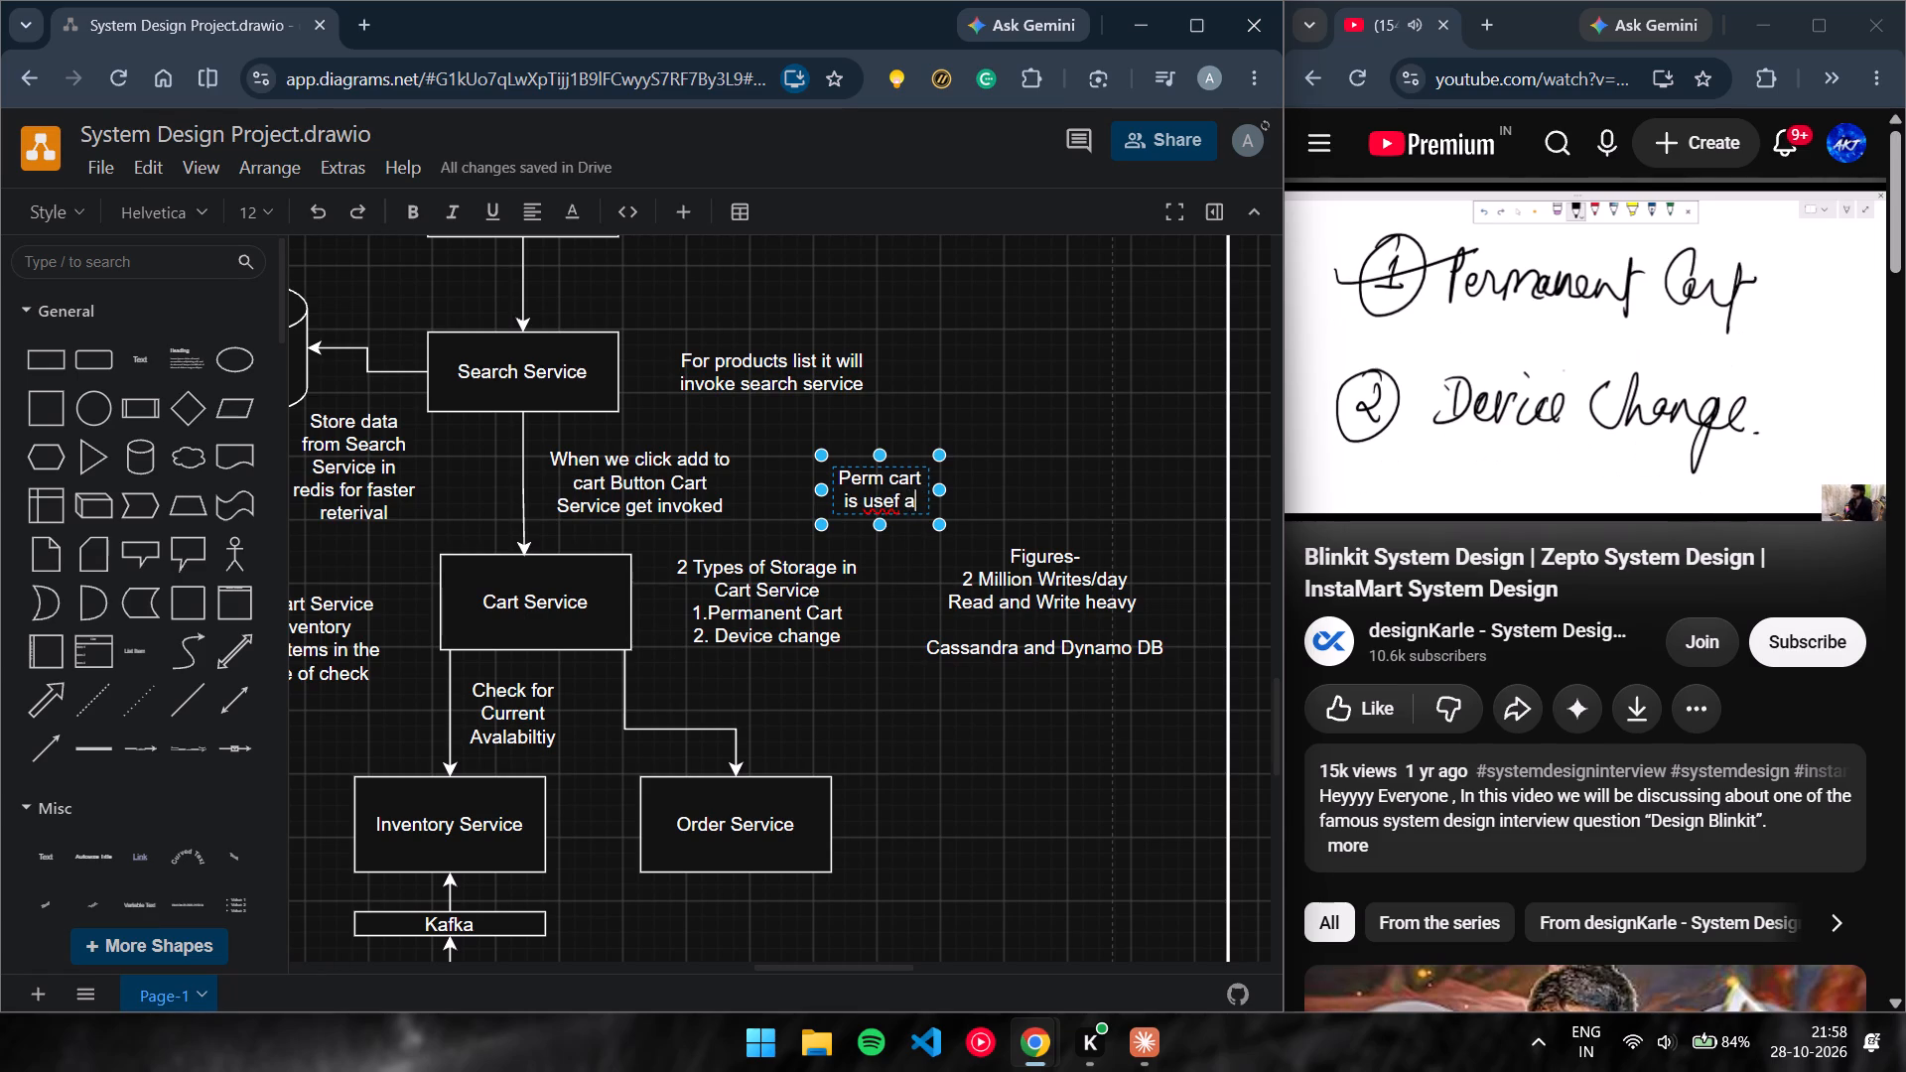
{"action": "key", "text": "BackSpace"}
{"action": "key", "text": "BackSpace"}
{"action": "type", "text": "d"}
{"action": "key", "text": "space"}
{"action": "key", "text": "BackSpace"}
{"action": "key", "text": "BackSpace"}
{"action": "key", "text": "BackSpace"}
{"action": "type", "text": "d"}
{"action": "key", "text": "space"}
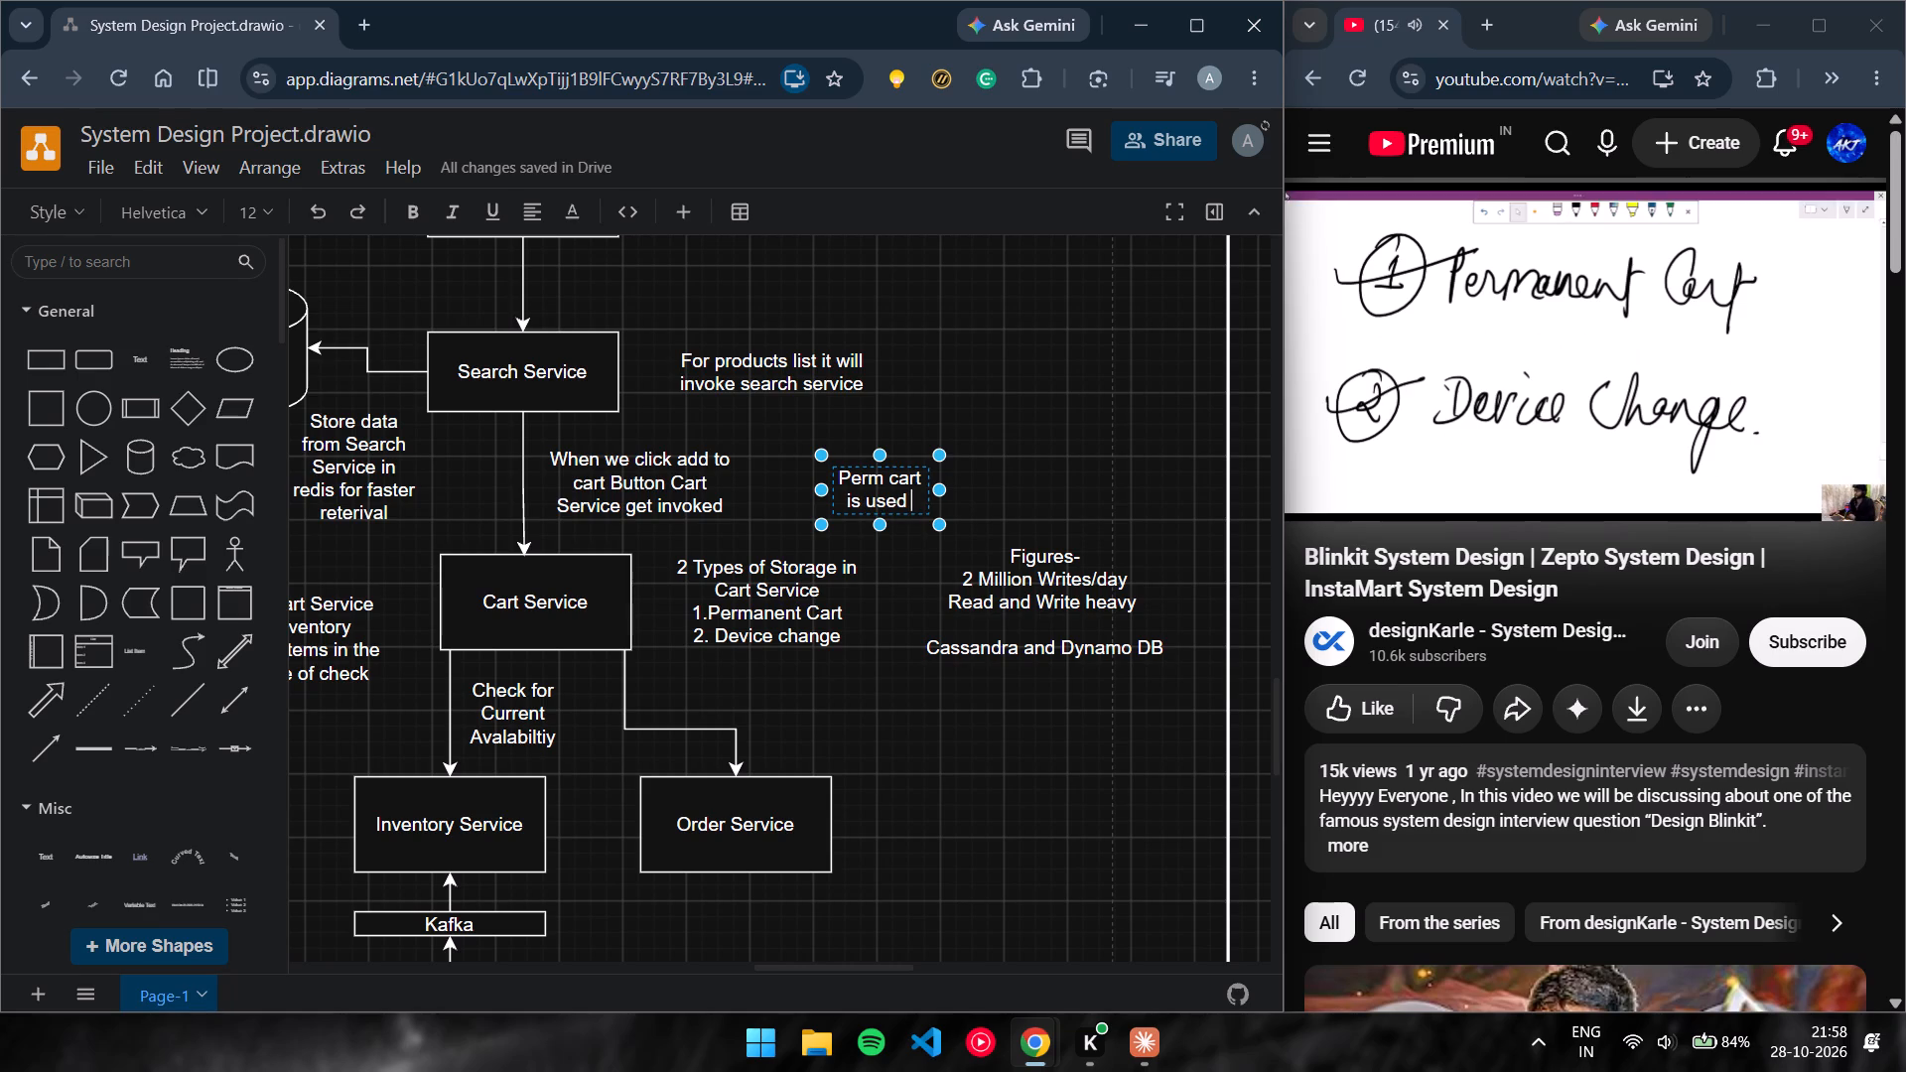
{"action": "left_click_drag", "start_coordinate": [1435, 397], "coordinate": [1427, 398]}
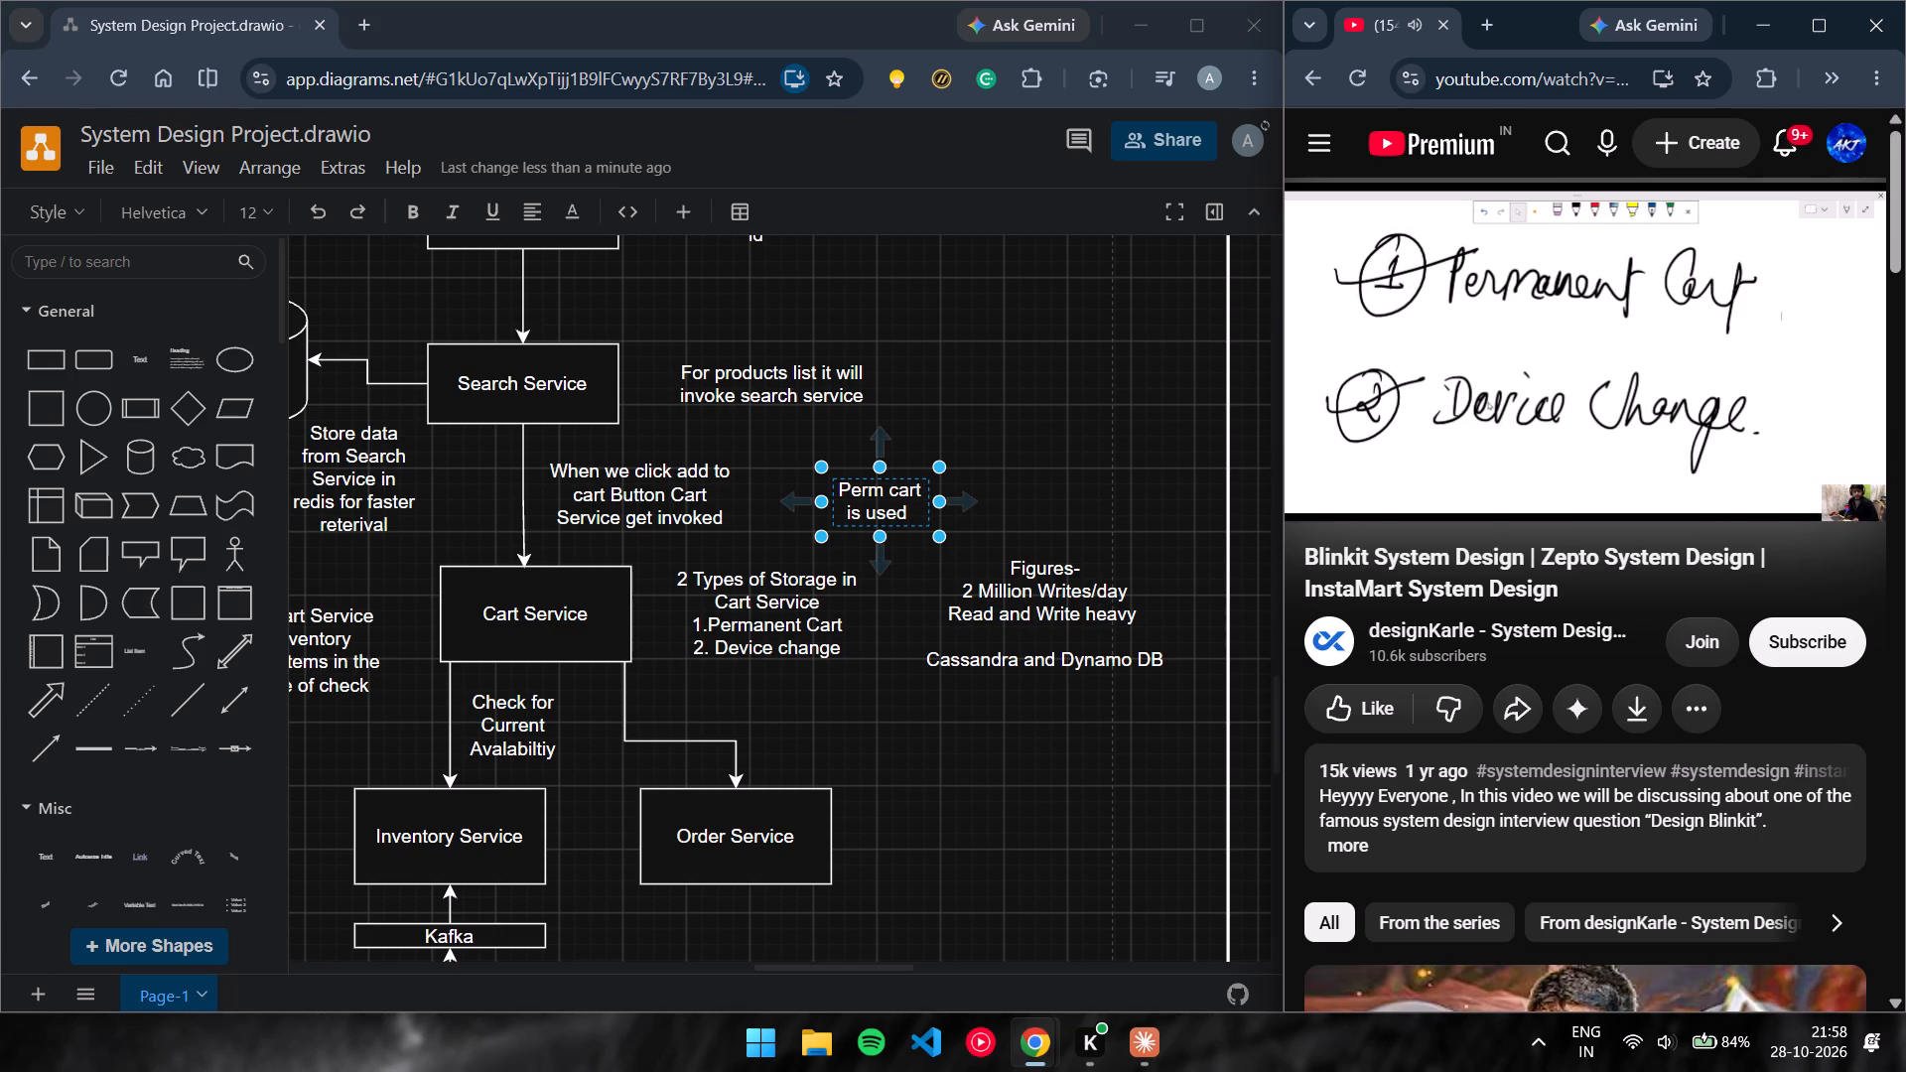
Replace the new text element's wording with "We need cart data stored permantly".
{"action": "scroll", "coordinate": [892, 497], "scroll_direction": "right", "scroll_amount": 1}
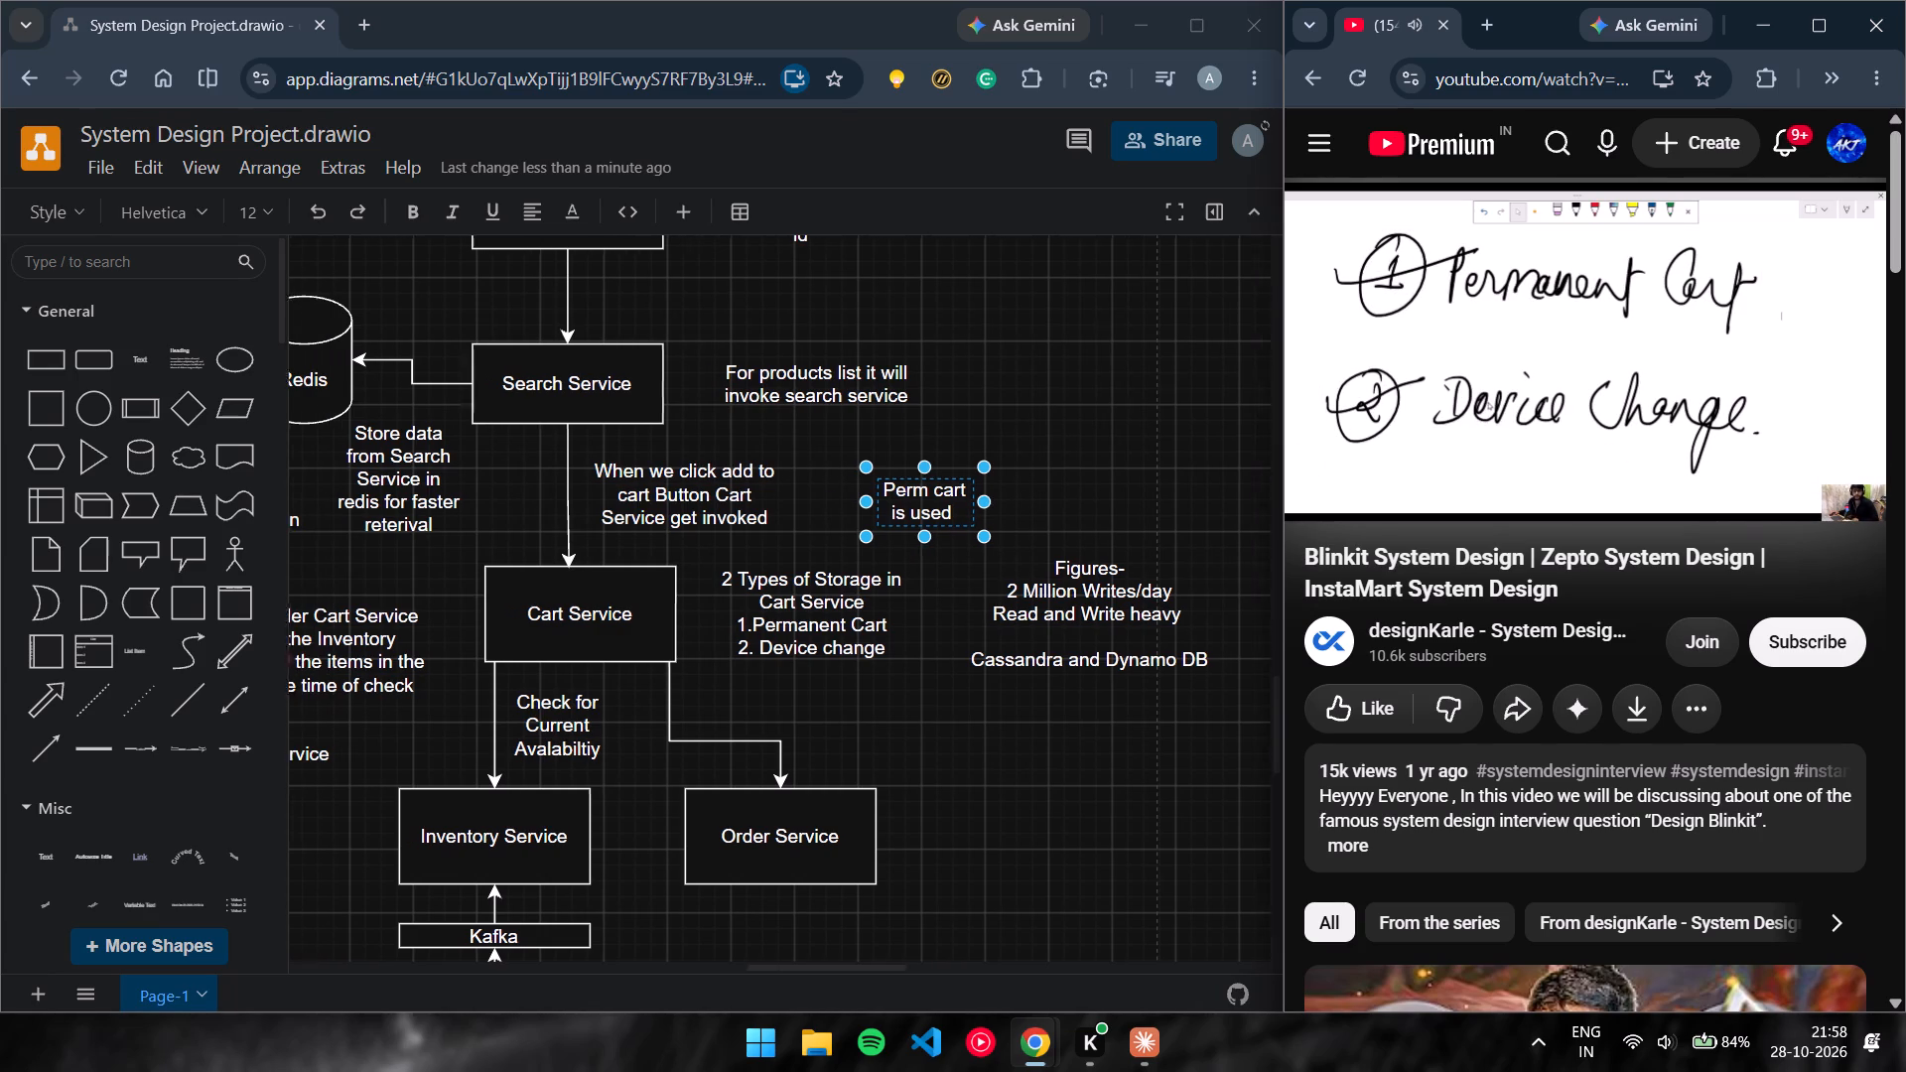
{"action": "scroll", "coordinate": [892, 497], "scroll_direction": "right", "scroll_amount": 1}
{"action": "double_click", "coordinate": [898, 496]}
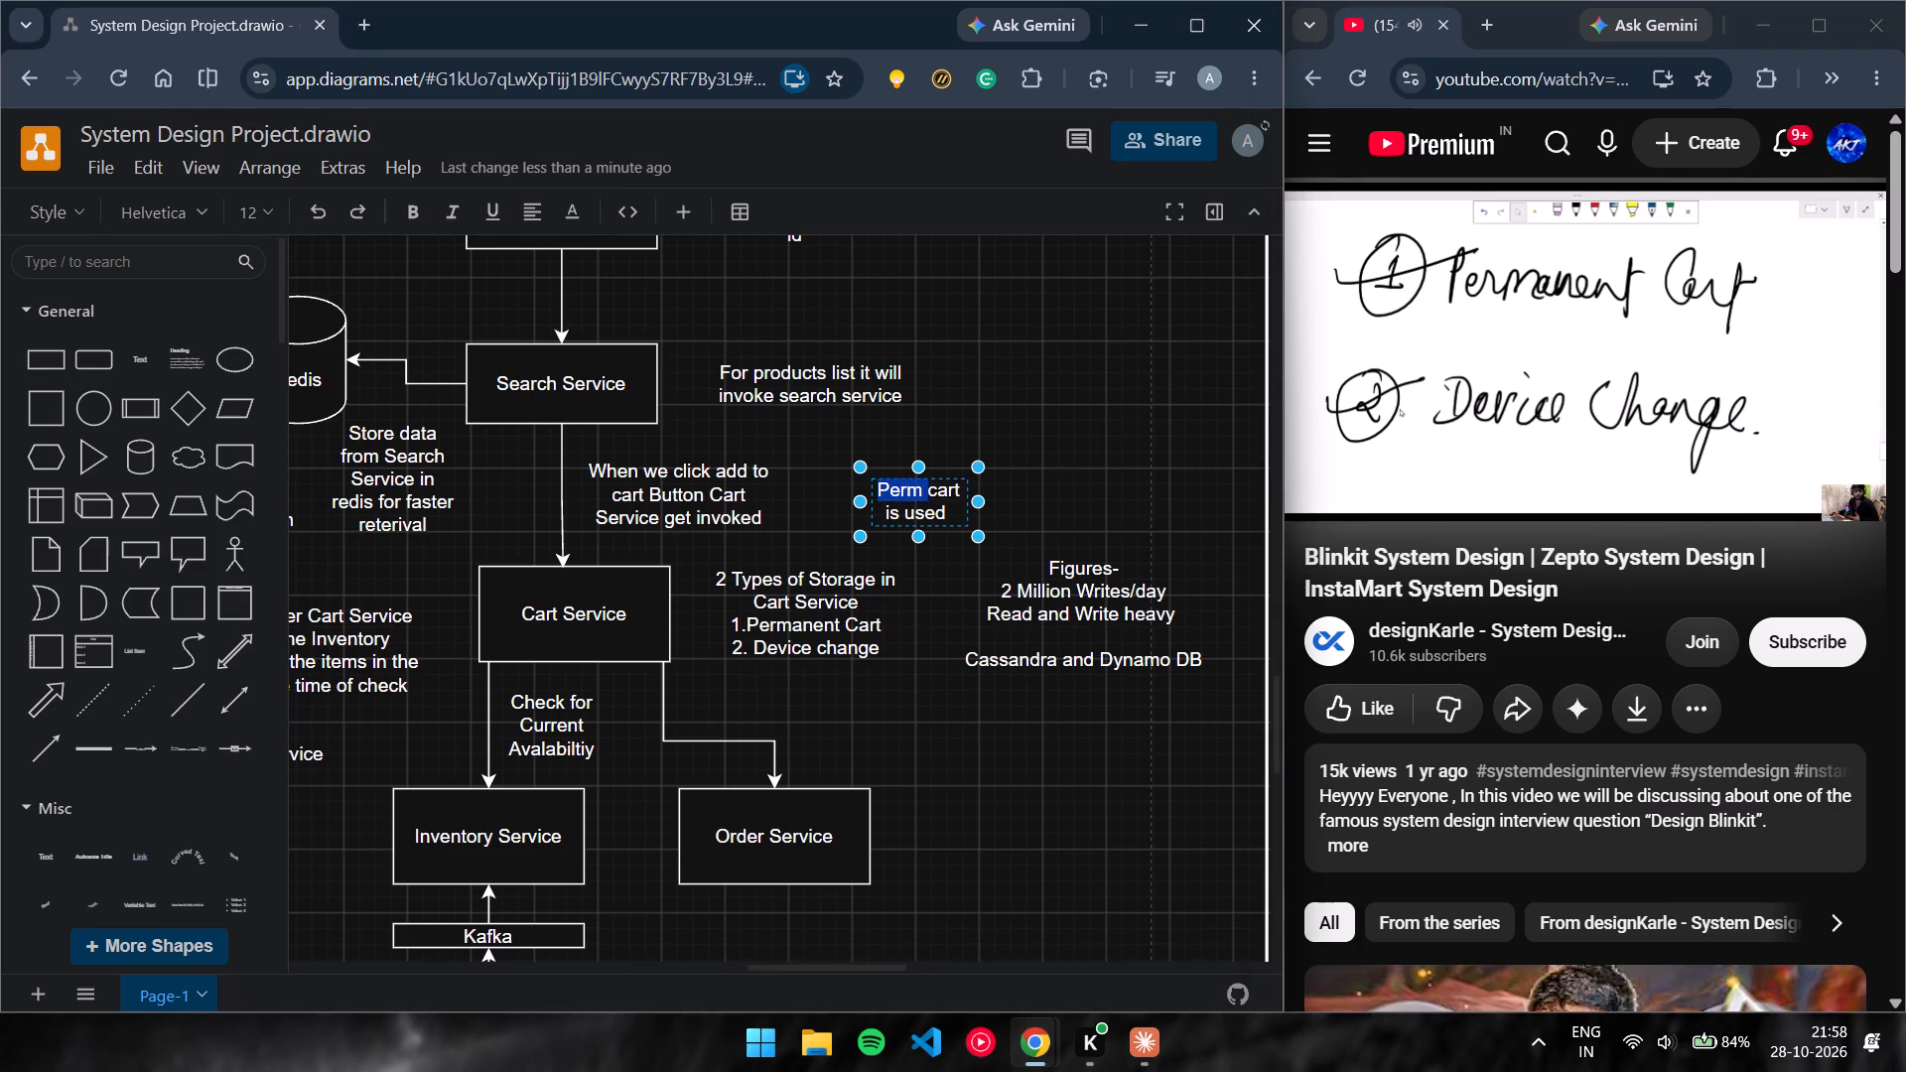
{"action": "triple_click", "coordinate": [933, 503]}
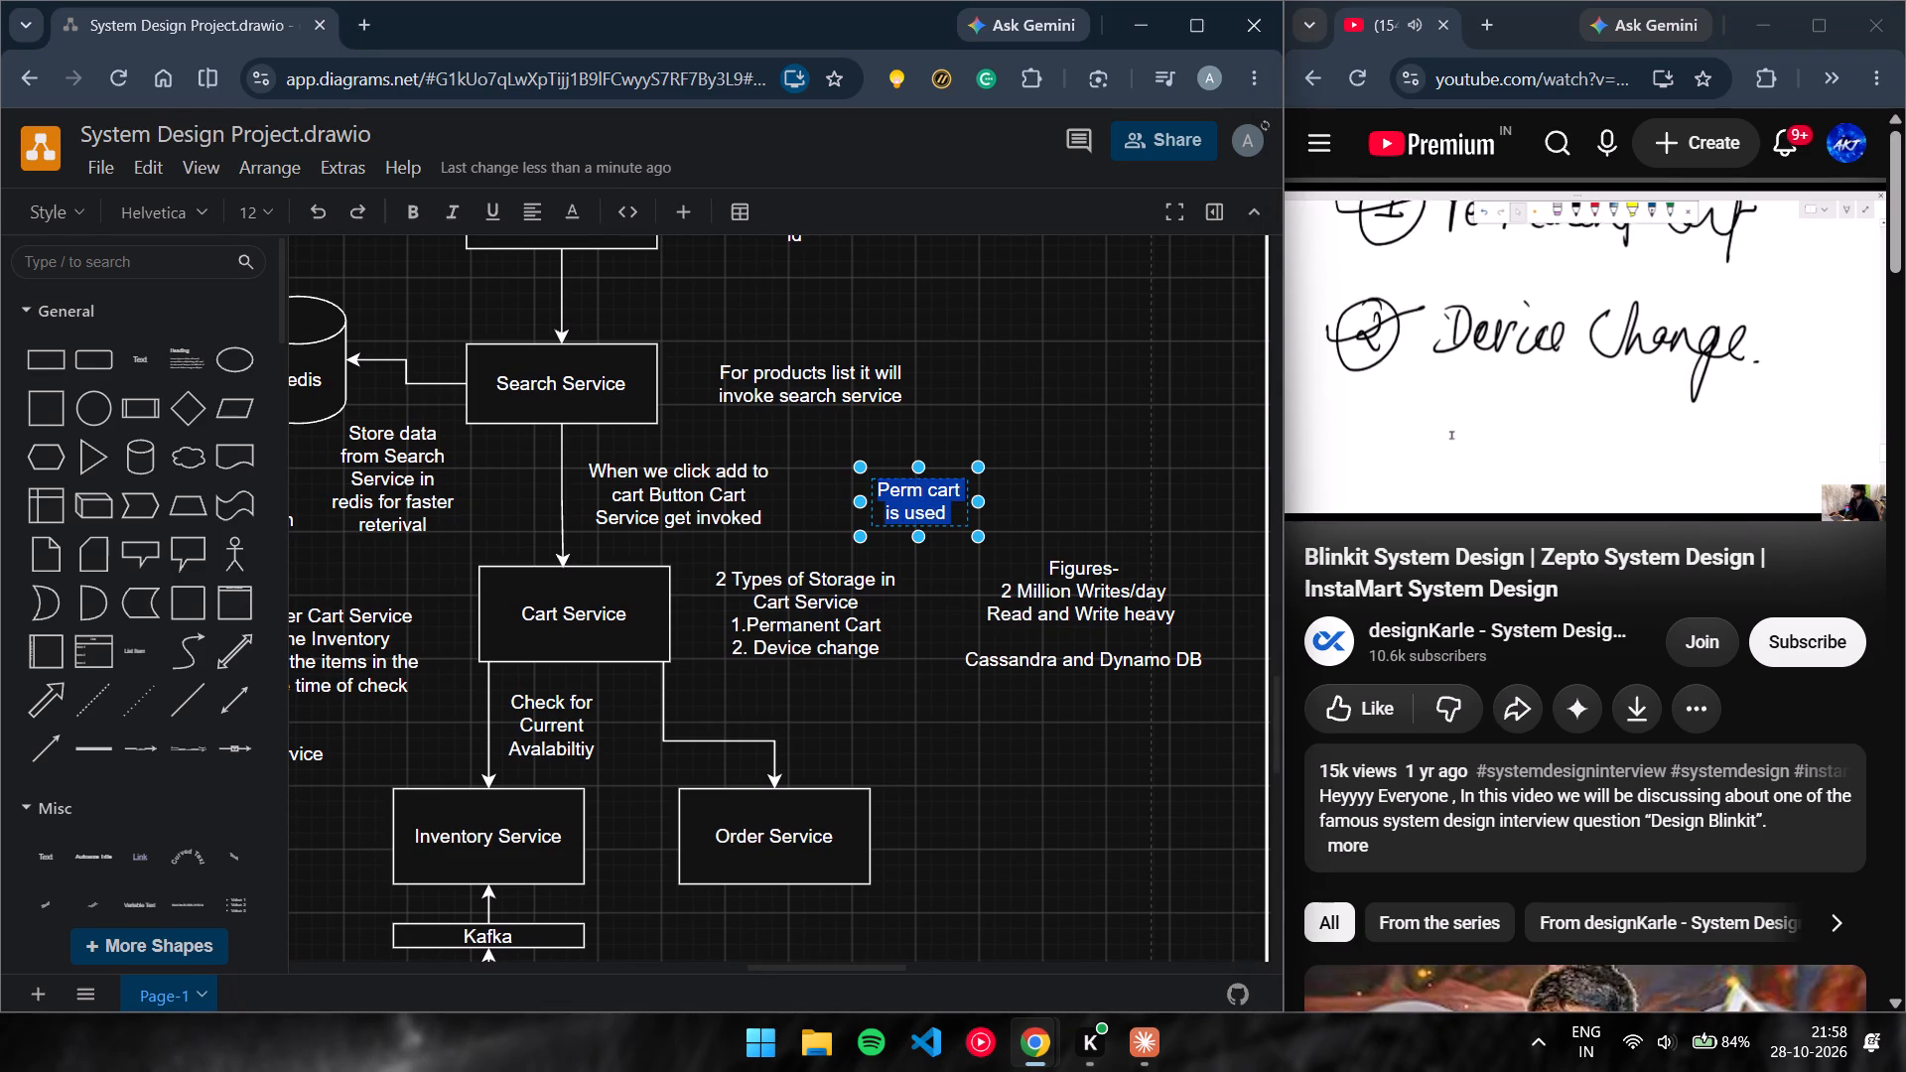
{"action": "key", "text": "BackSpace"}
{"action": "key", "text": "BackSpace"}
{"action": "key", "text": "BackSpace"}
{"action": "type", "text": "e need card"}
{"action": "key", "text": "space"}
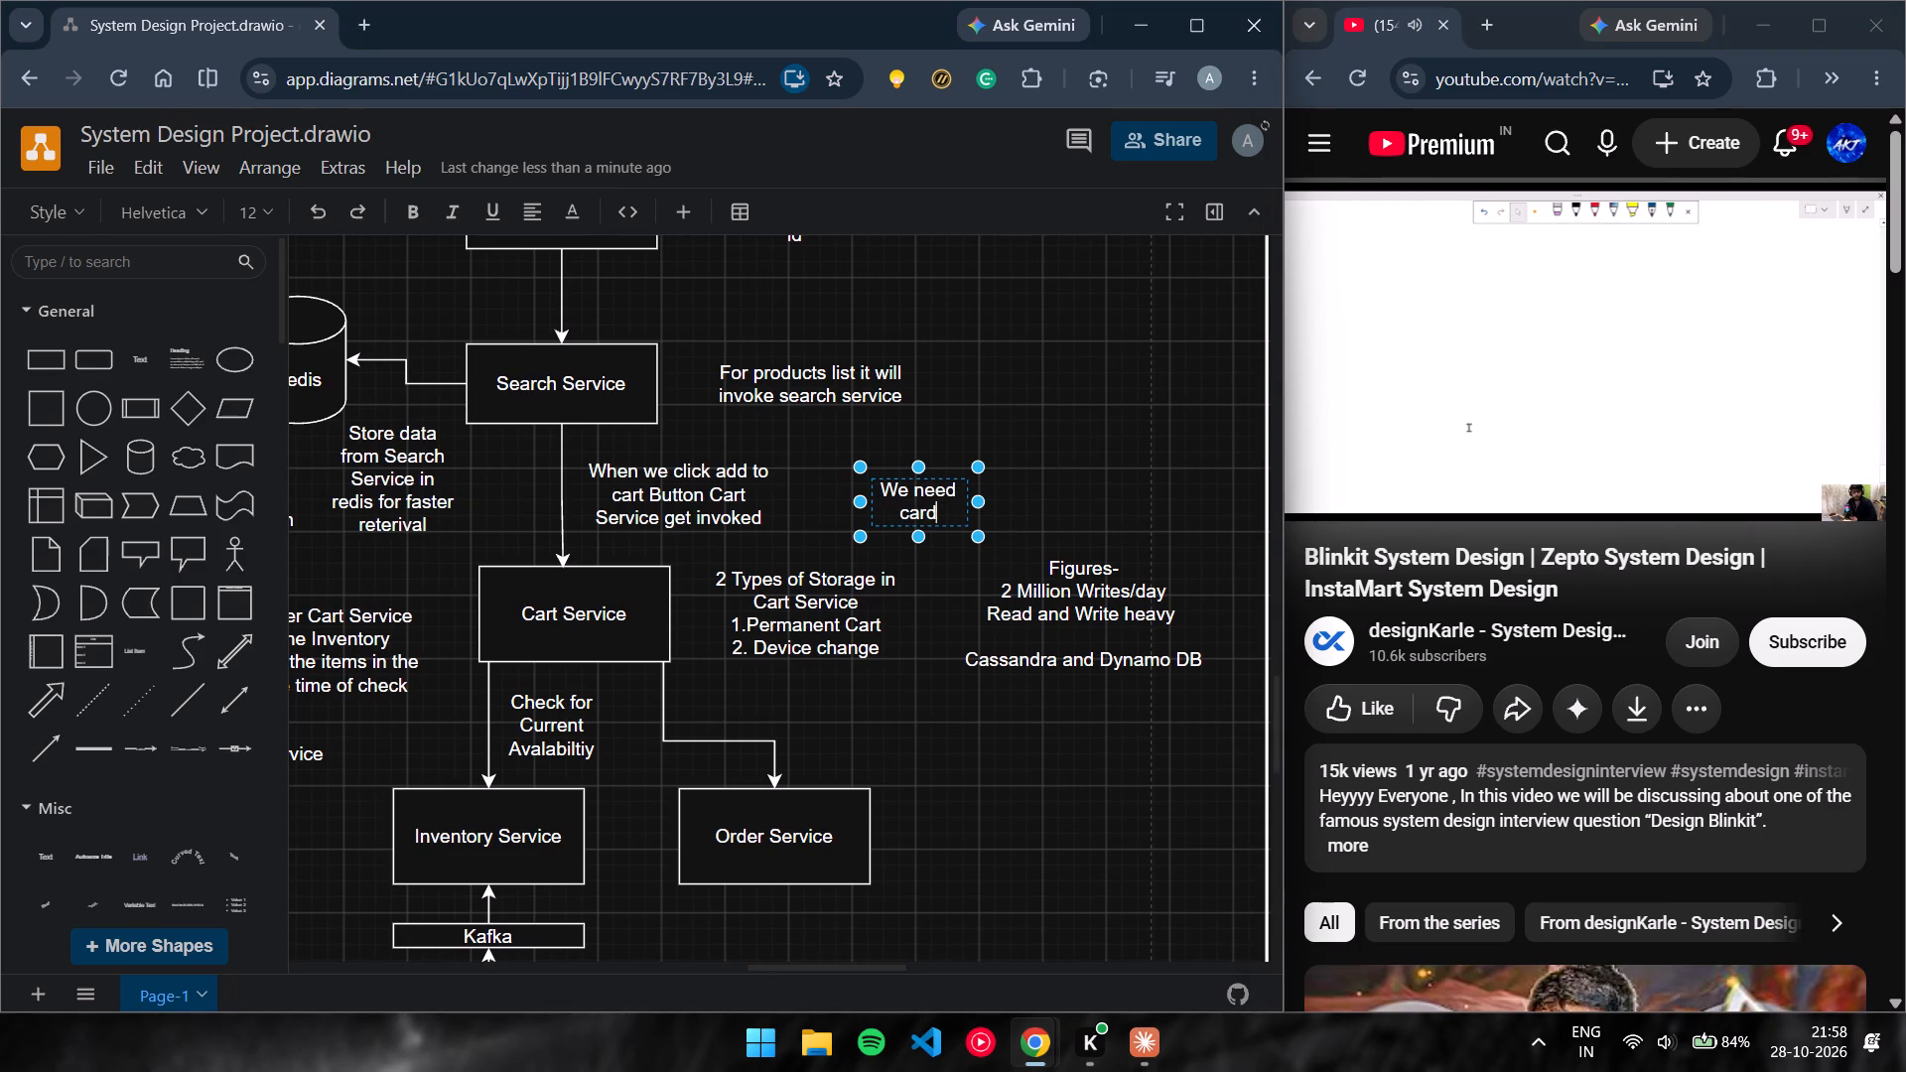
{"action": "key", "text": "BackSpace"}
{"action": "key", "text": "BackSpace"}
{"action": "type", "text": "t data"}
{"action": "key", "text": "space"}
{"action": "type", "text": "stored permanant"}
{"action": "key", "text": "space"}
{"action": "key", "text": "BackSpace"}
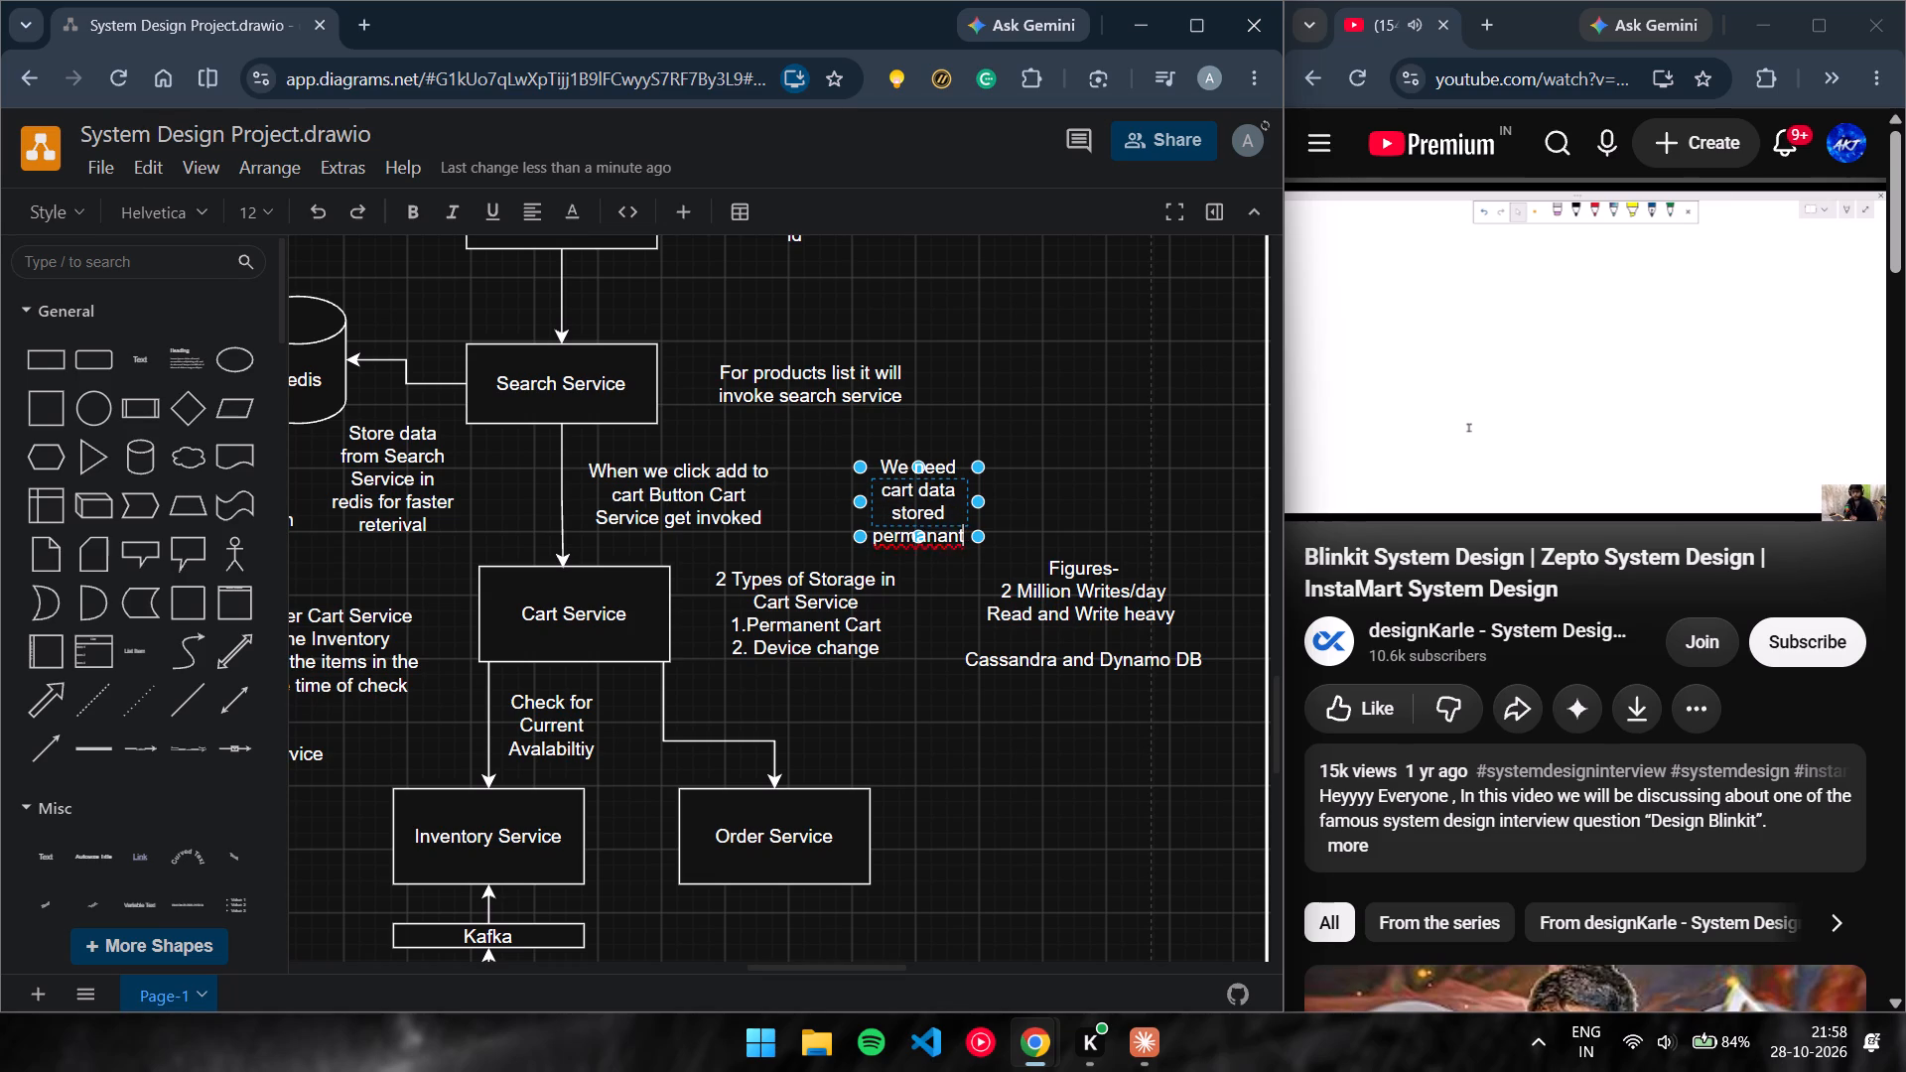
{"action": "type", "text": "tly"}
{"action": "key", "text": "BackSpace"}
{"action": "key", "text": "BackSpace"}
{"action": "key", "text": "BackSpace"}
{"action": "type", "text": "ly"}
{"action": "key", "text": "space"}
{"action": "key", "text": "BackSpace"}
{"action": "key", "text": "BackSpace"}
{"action": "key", "text": "BackSpace"}
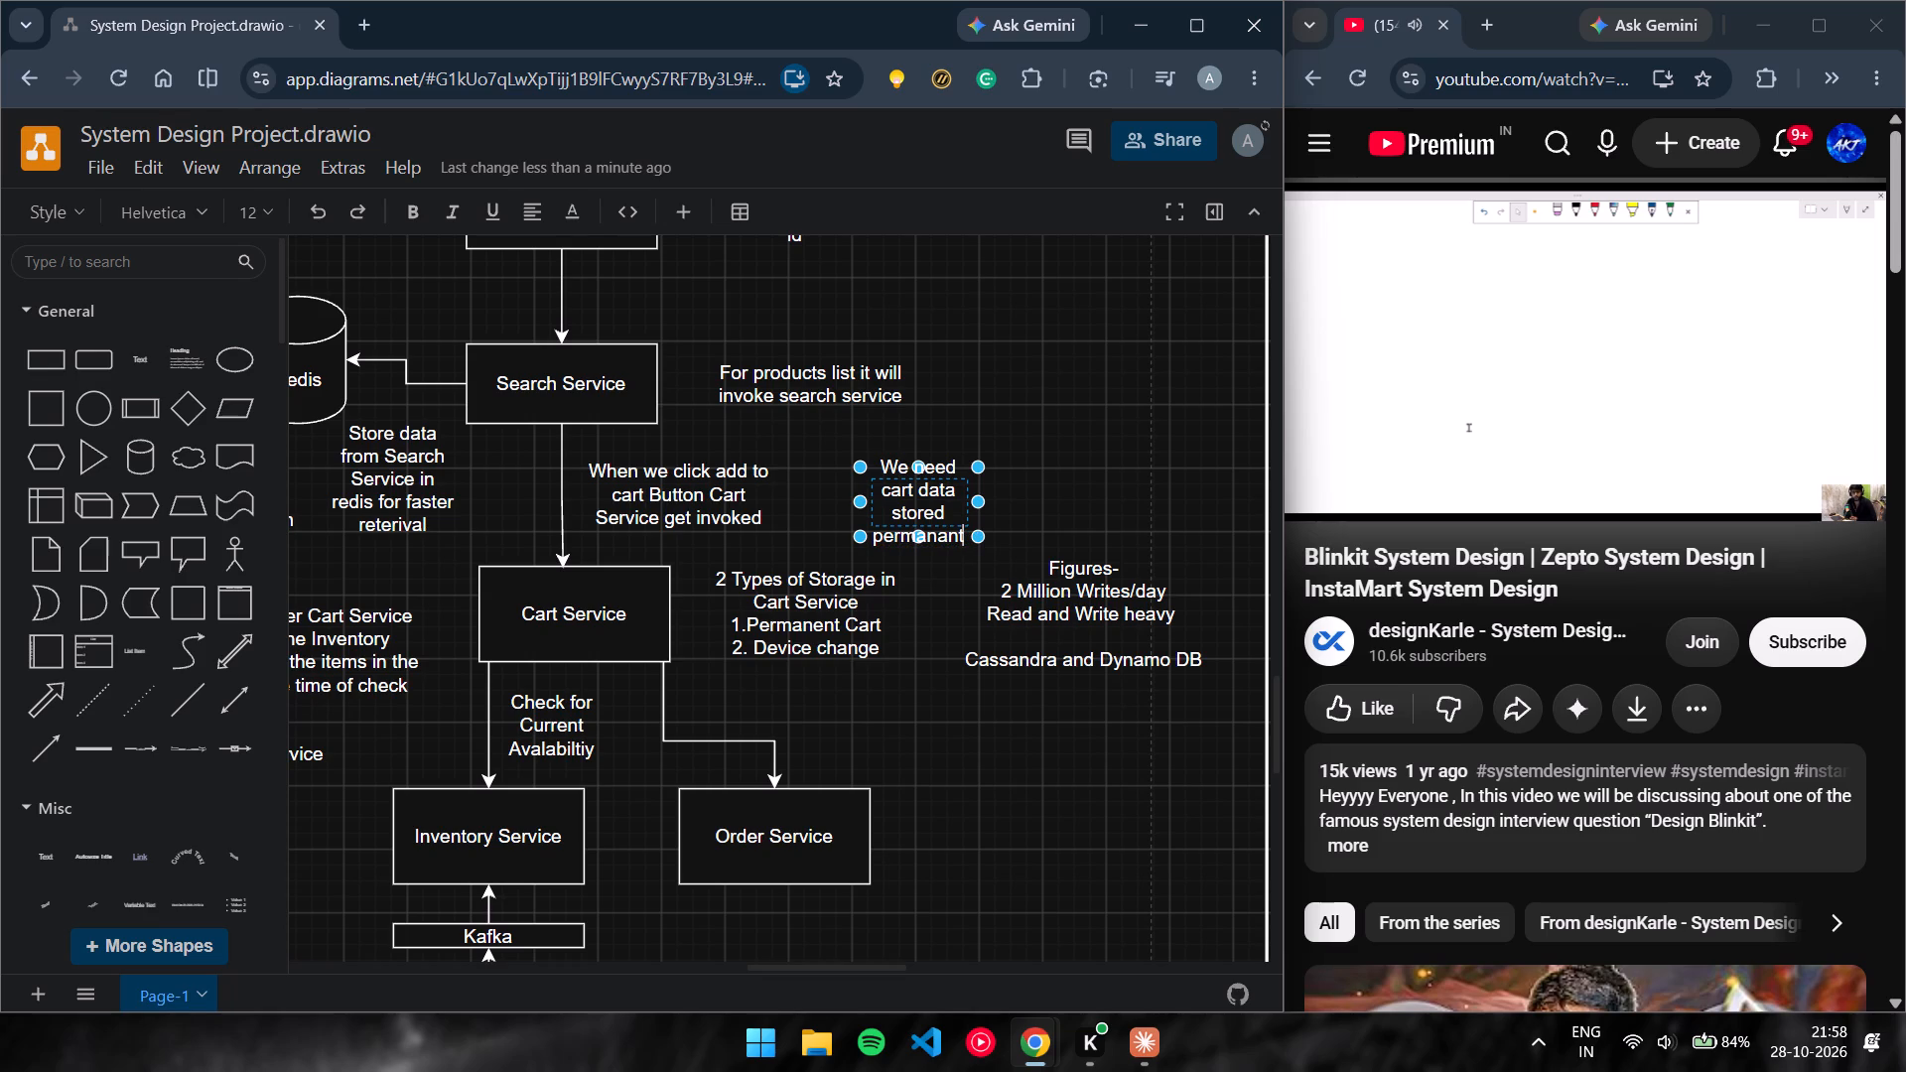
{"action": "key", "text": "BackSpace"}
{"action": "key", "text": "BackSpace"}
{"action": "key", "text": "BackSpace"}
{"action": "key", "text": "BackSpace"}
{"action": "key", "text": "BackSpace"}
{"action": "type", "text": "antly"}
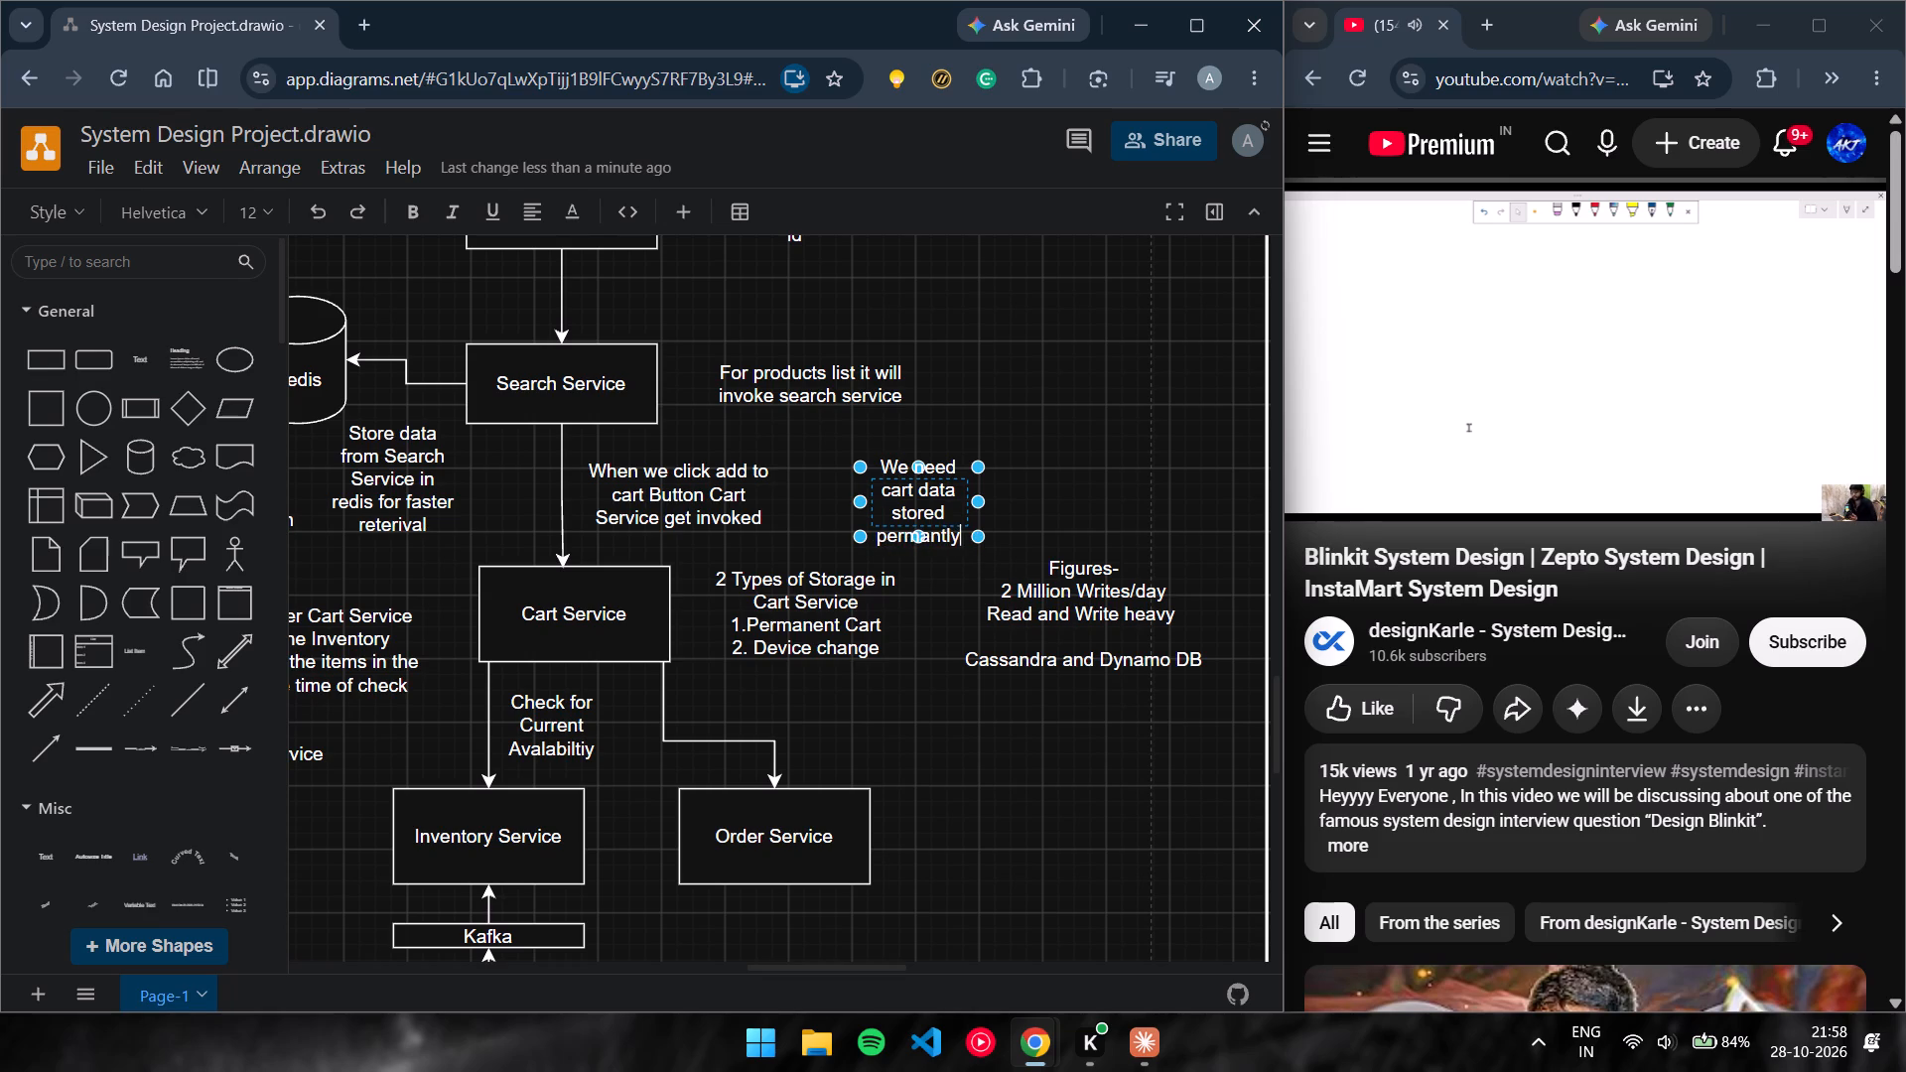
{"action": "key", "text": "space"}
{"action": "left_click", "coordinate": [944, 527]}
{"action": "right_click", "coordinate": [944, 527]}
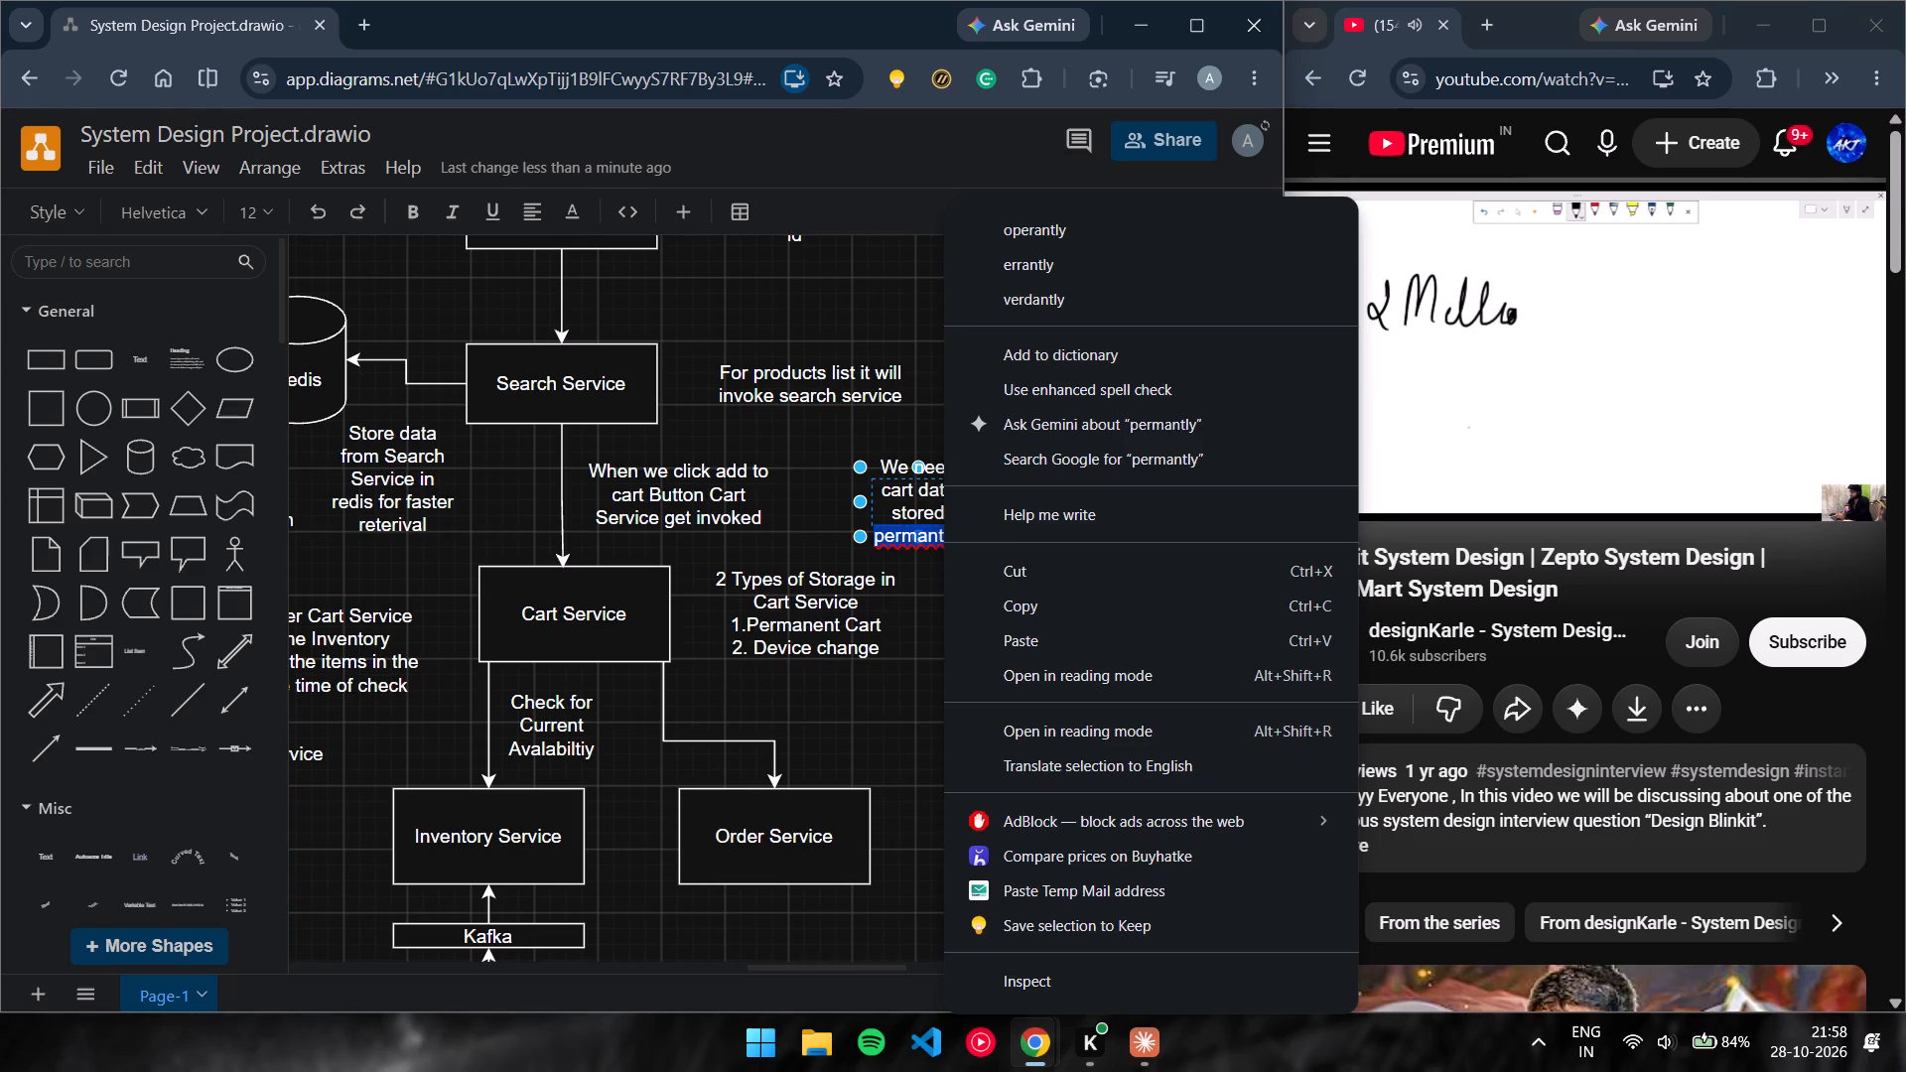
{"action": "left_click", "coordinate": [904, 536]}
Widen the permanent storage note until its text fits on two lines and move it just above the storage types note.
{"action": "left_click_drag", "start_coordinate": [980, 525], "coordinate": [1031, 522]}
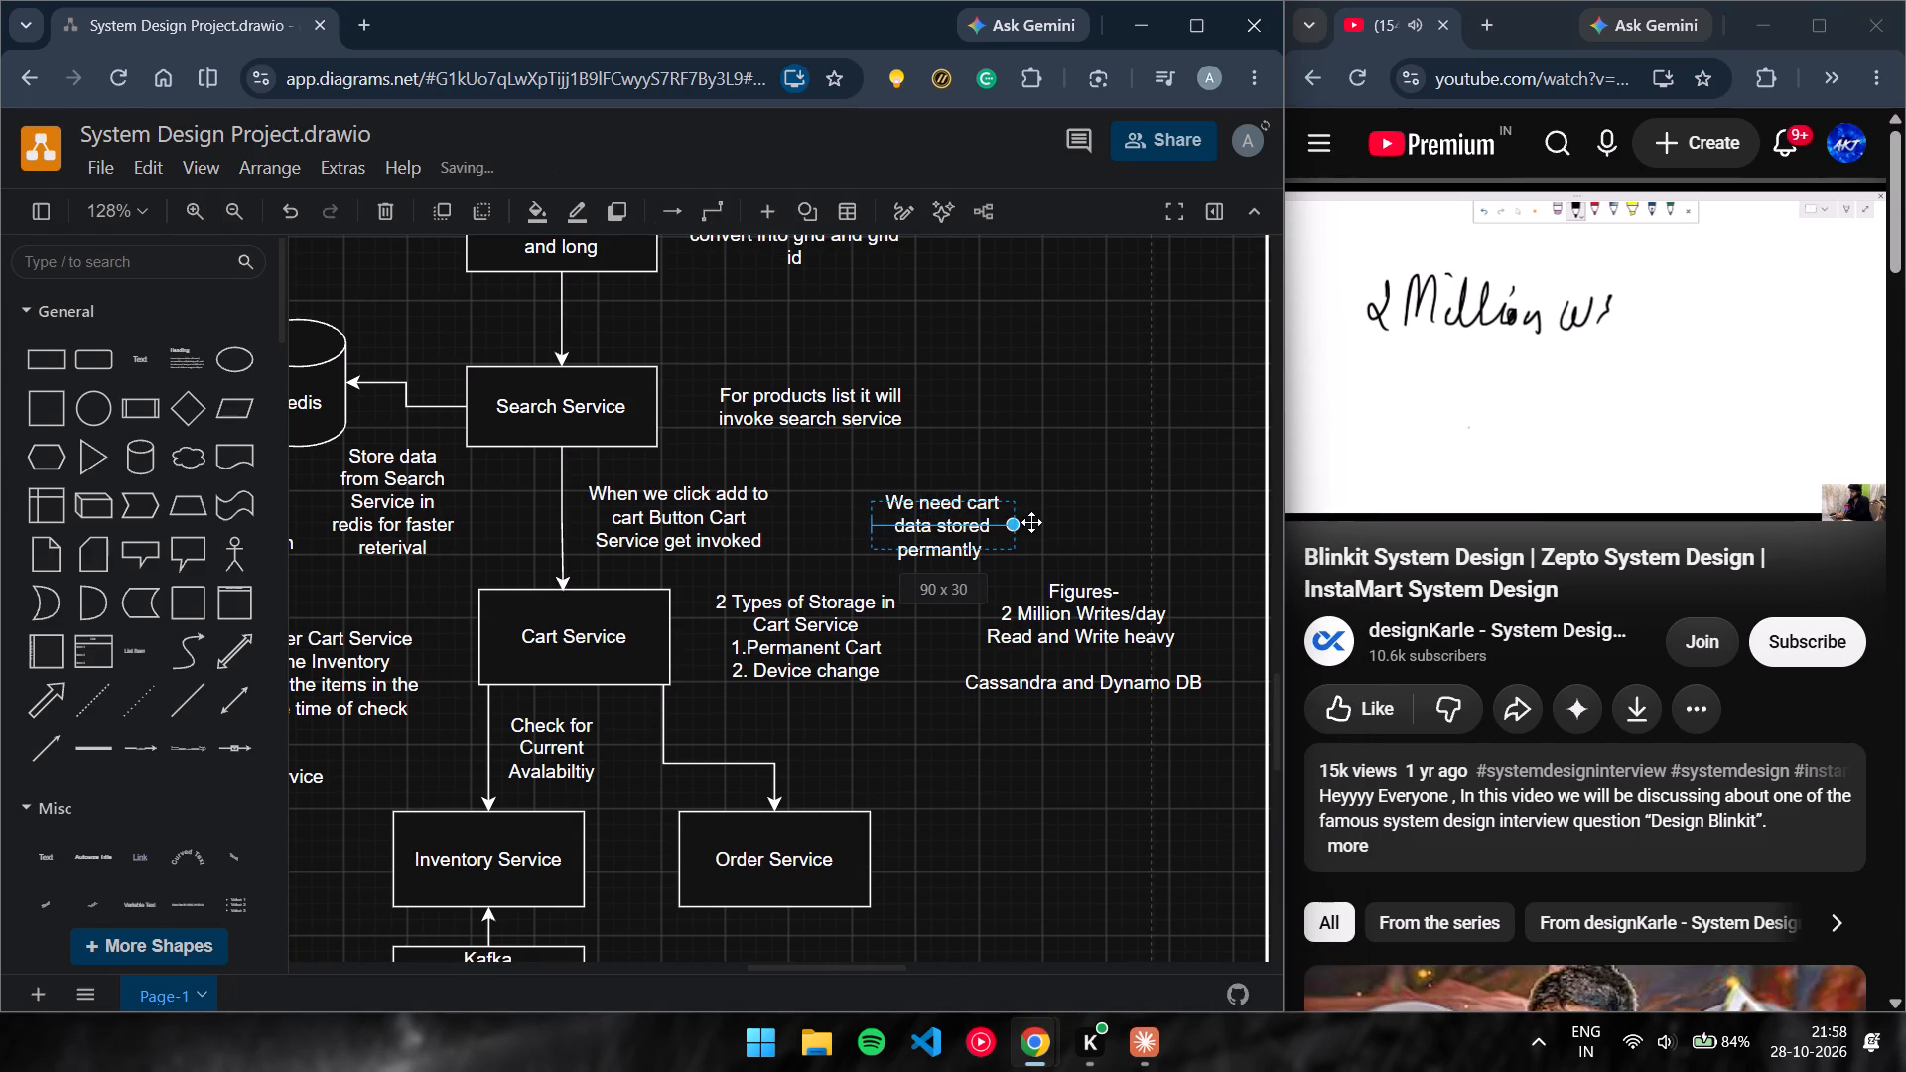
{"action": "left_click_drag", "start_coordinate": [1031, 522], "coordinate": [1068, 521]}
{"action": "left_click_drag", "start_coordinate": [1002, 527], "coordinate": [846, 577]}
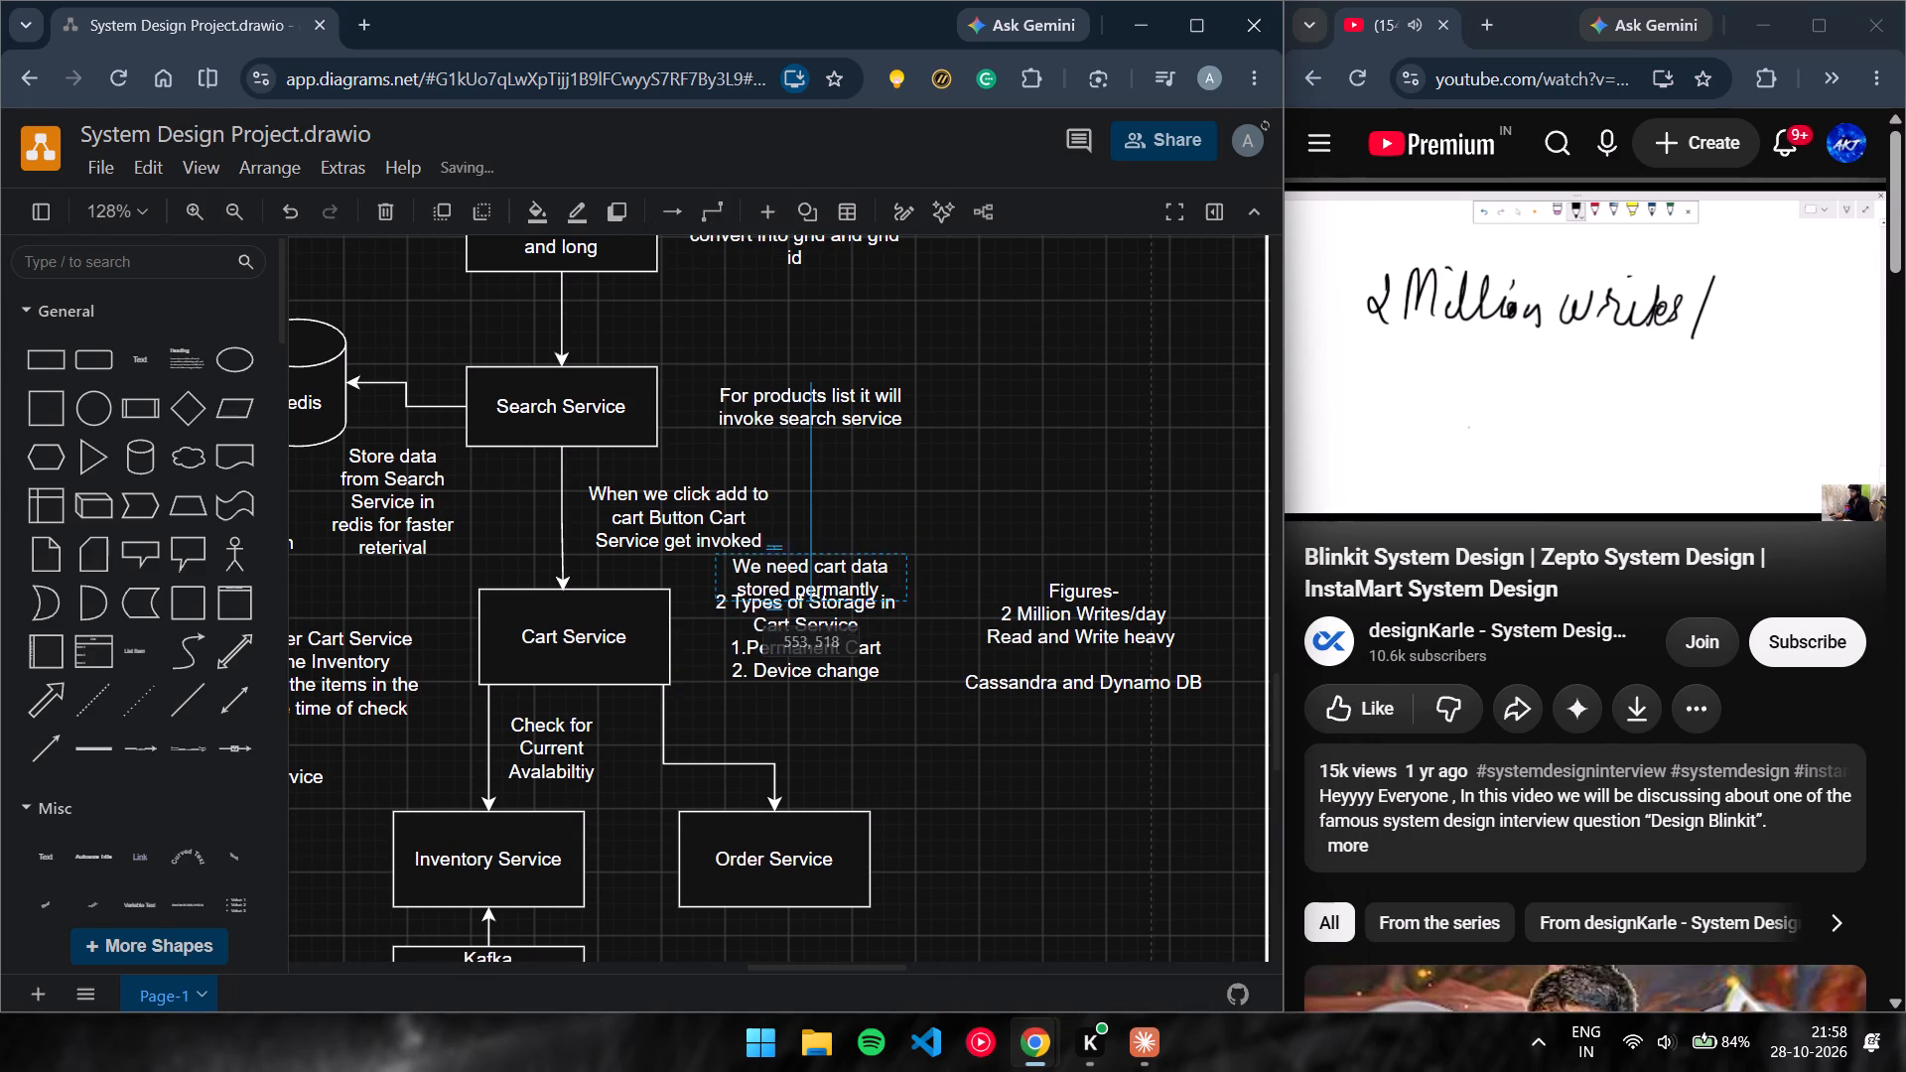
{"action": "left_click_drag", "start_coordinate": [846, 577], "coordinate": [850, 574]}
{"action": "left_click", "coordinate": [920, 509]}
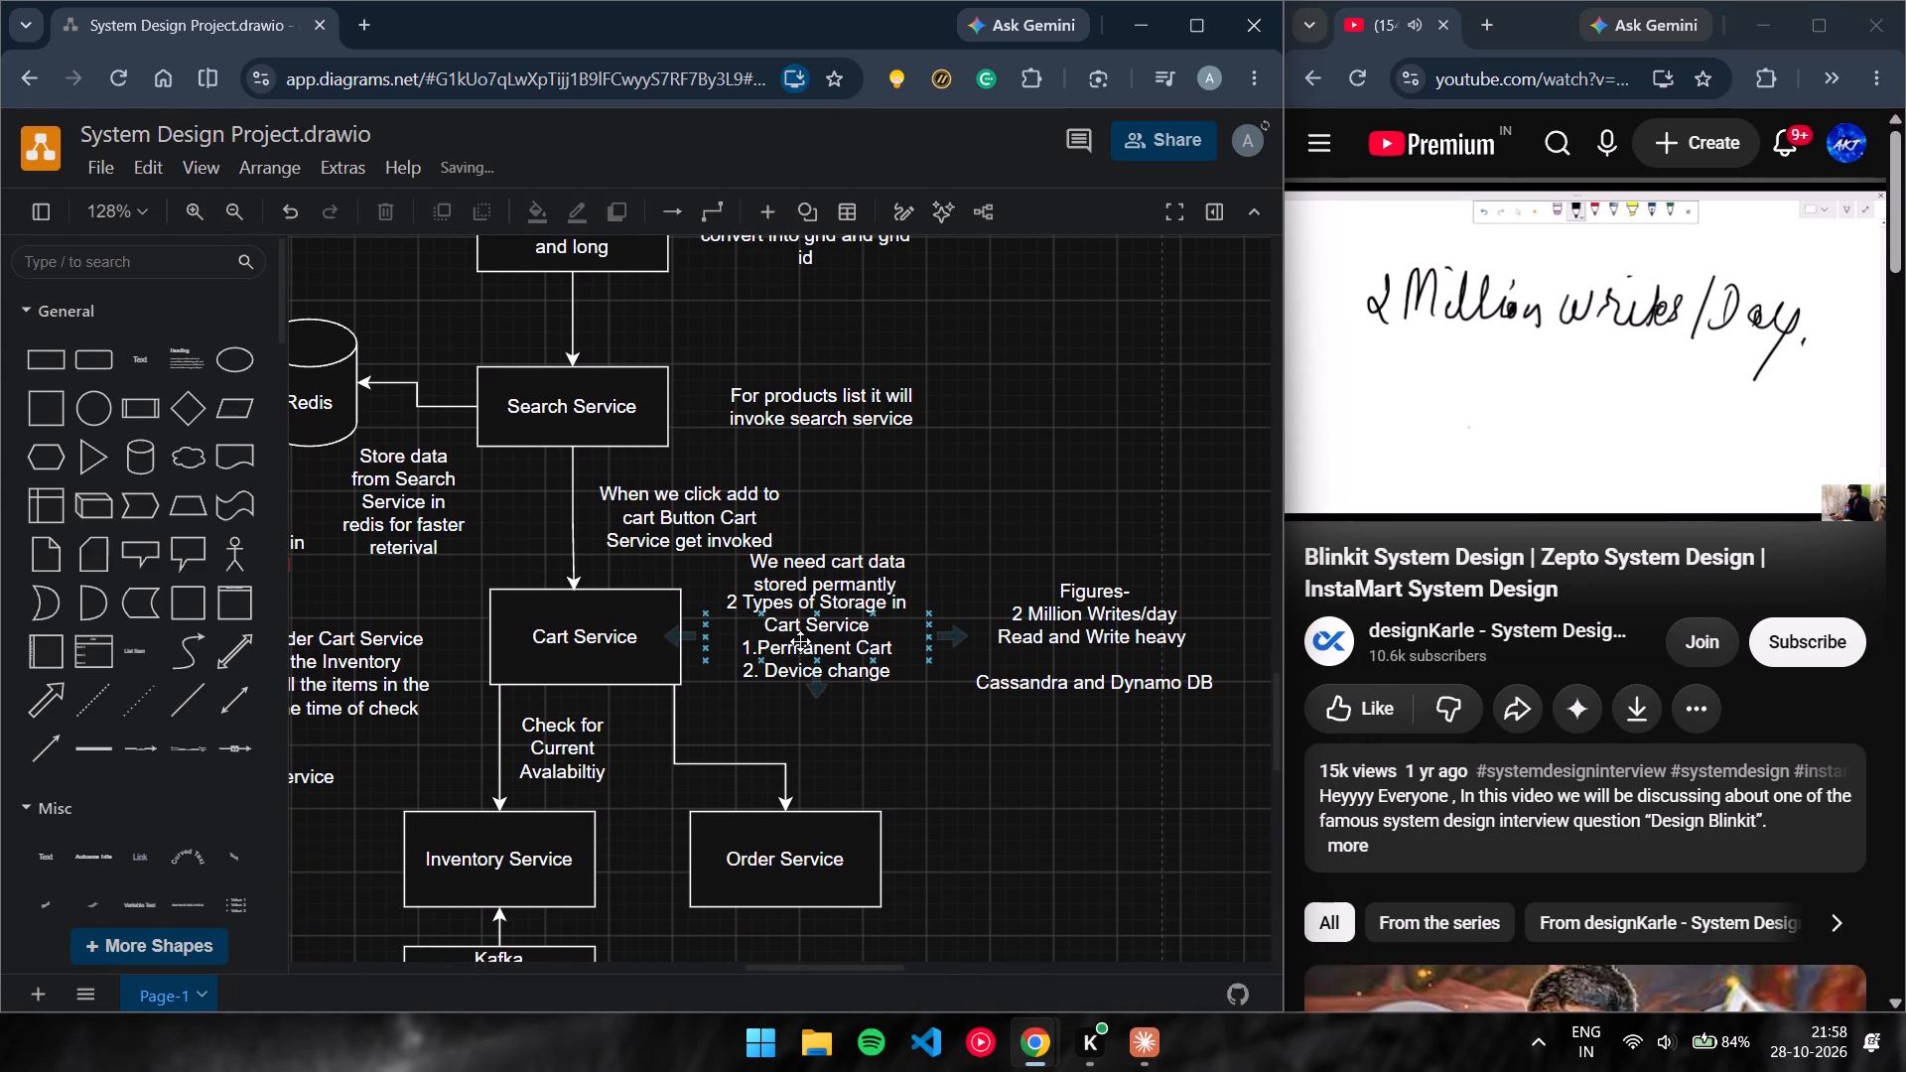
Shift the "2 Types of Storage in Cart Service" note slightly down and away from the Cart Service box.
{"action": "left_click_drag", "start_coordinate": [806, 637], "coordinate": [820, 651]}
{"action": "left_click", "coordinate": [996, 553]}
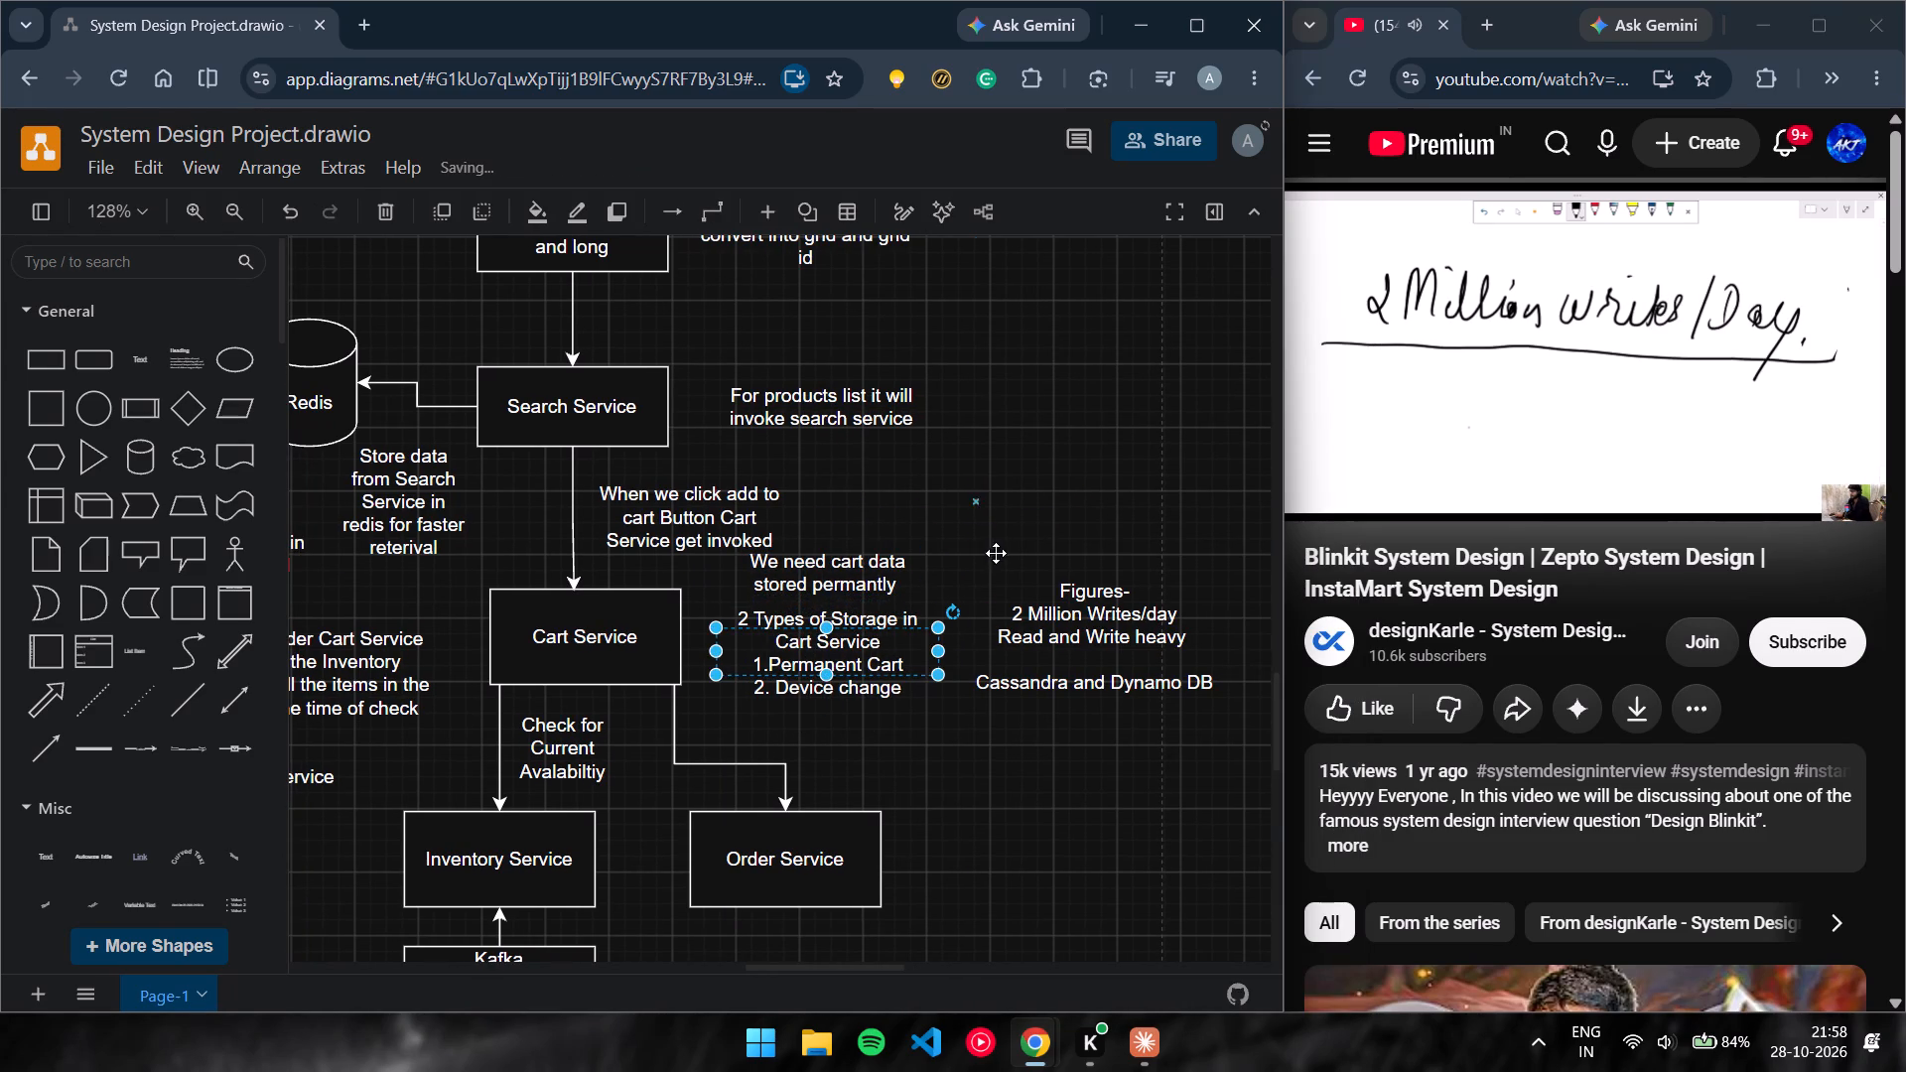
Nudge the permanent storage note down so it sits directly above the storage types note.
{"action": "left_click_drag", "start_coordinate": [860, 578], "coordinate": [867, 586]}
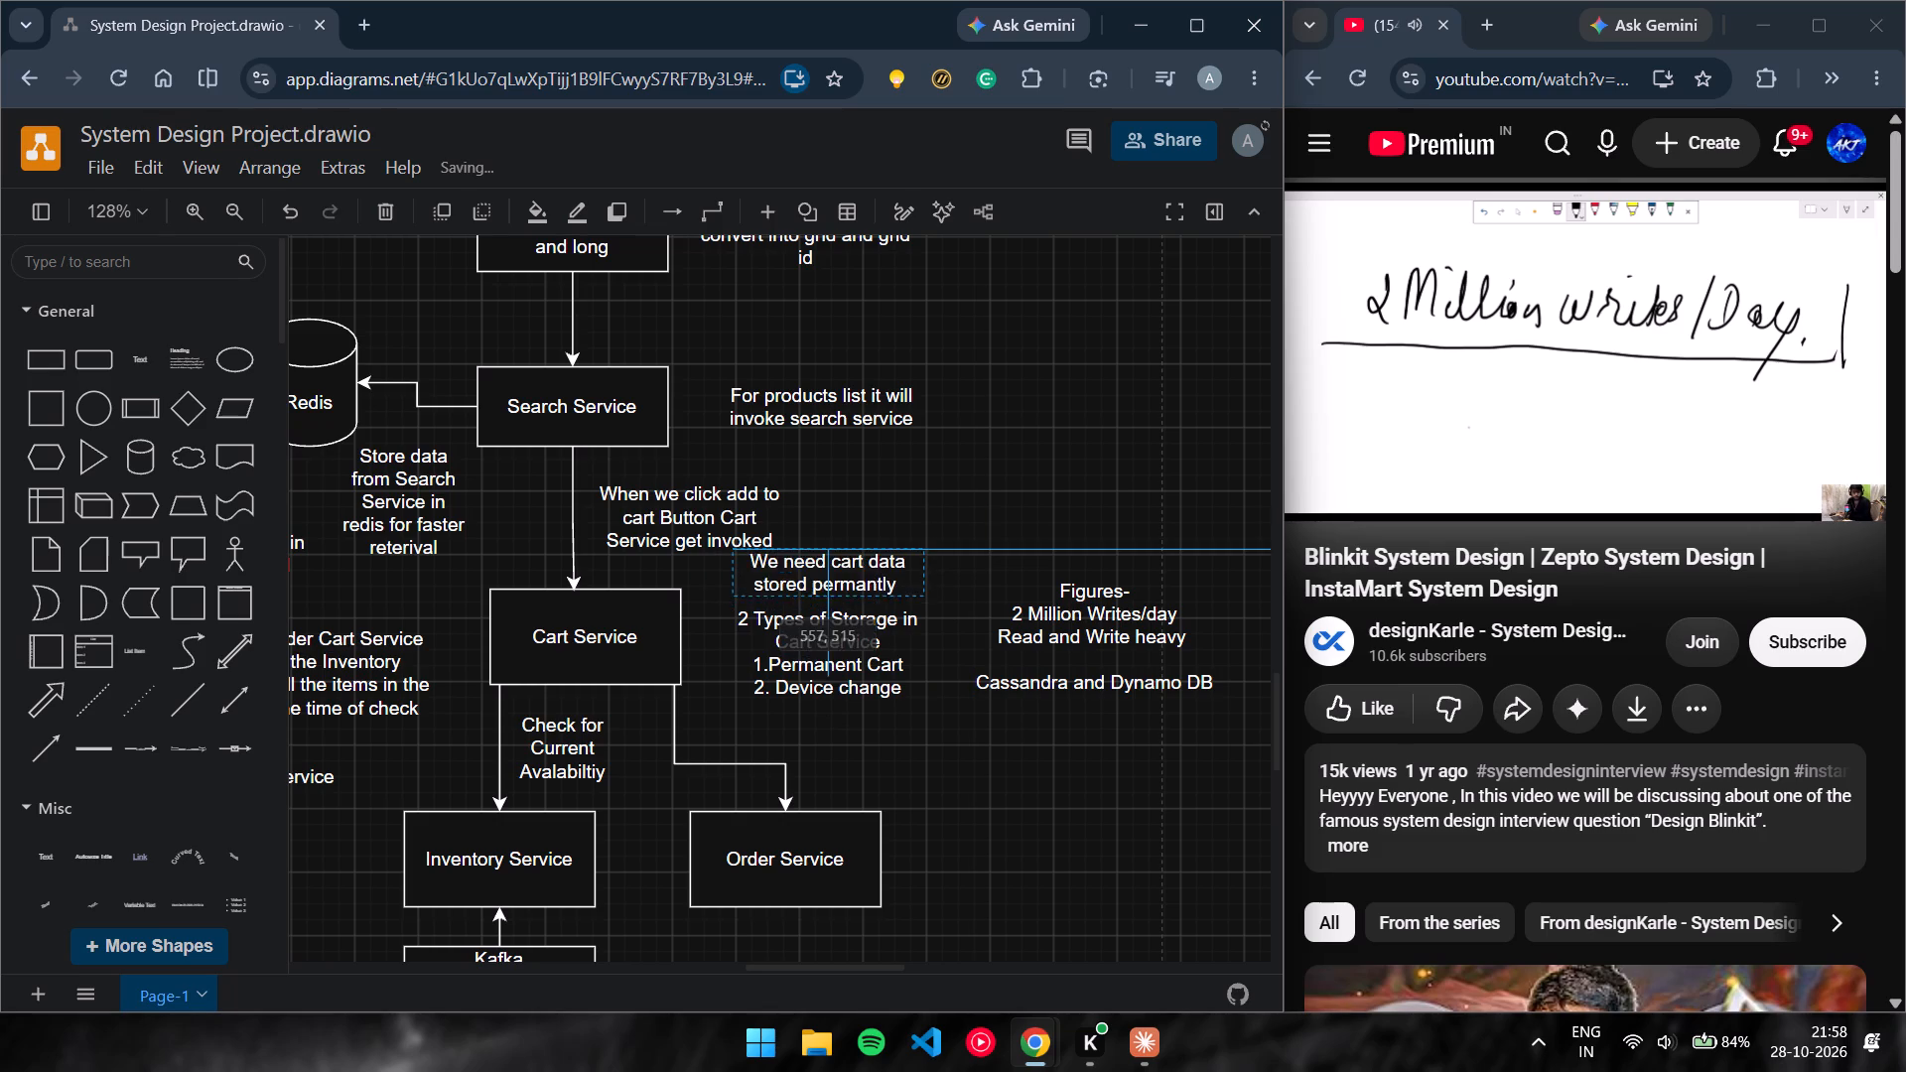
{"action": "left_click_drag", "start_coordinate": [867, 586], "coordinate": [863, 587]}
{"action": "left_click", "coordinate": [985, 478]}
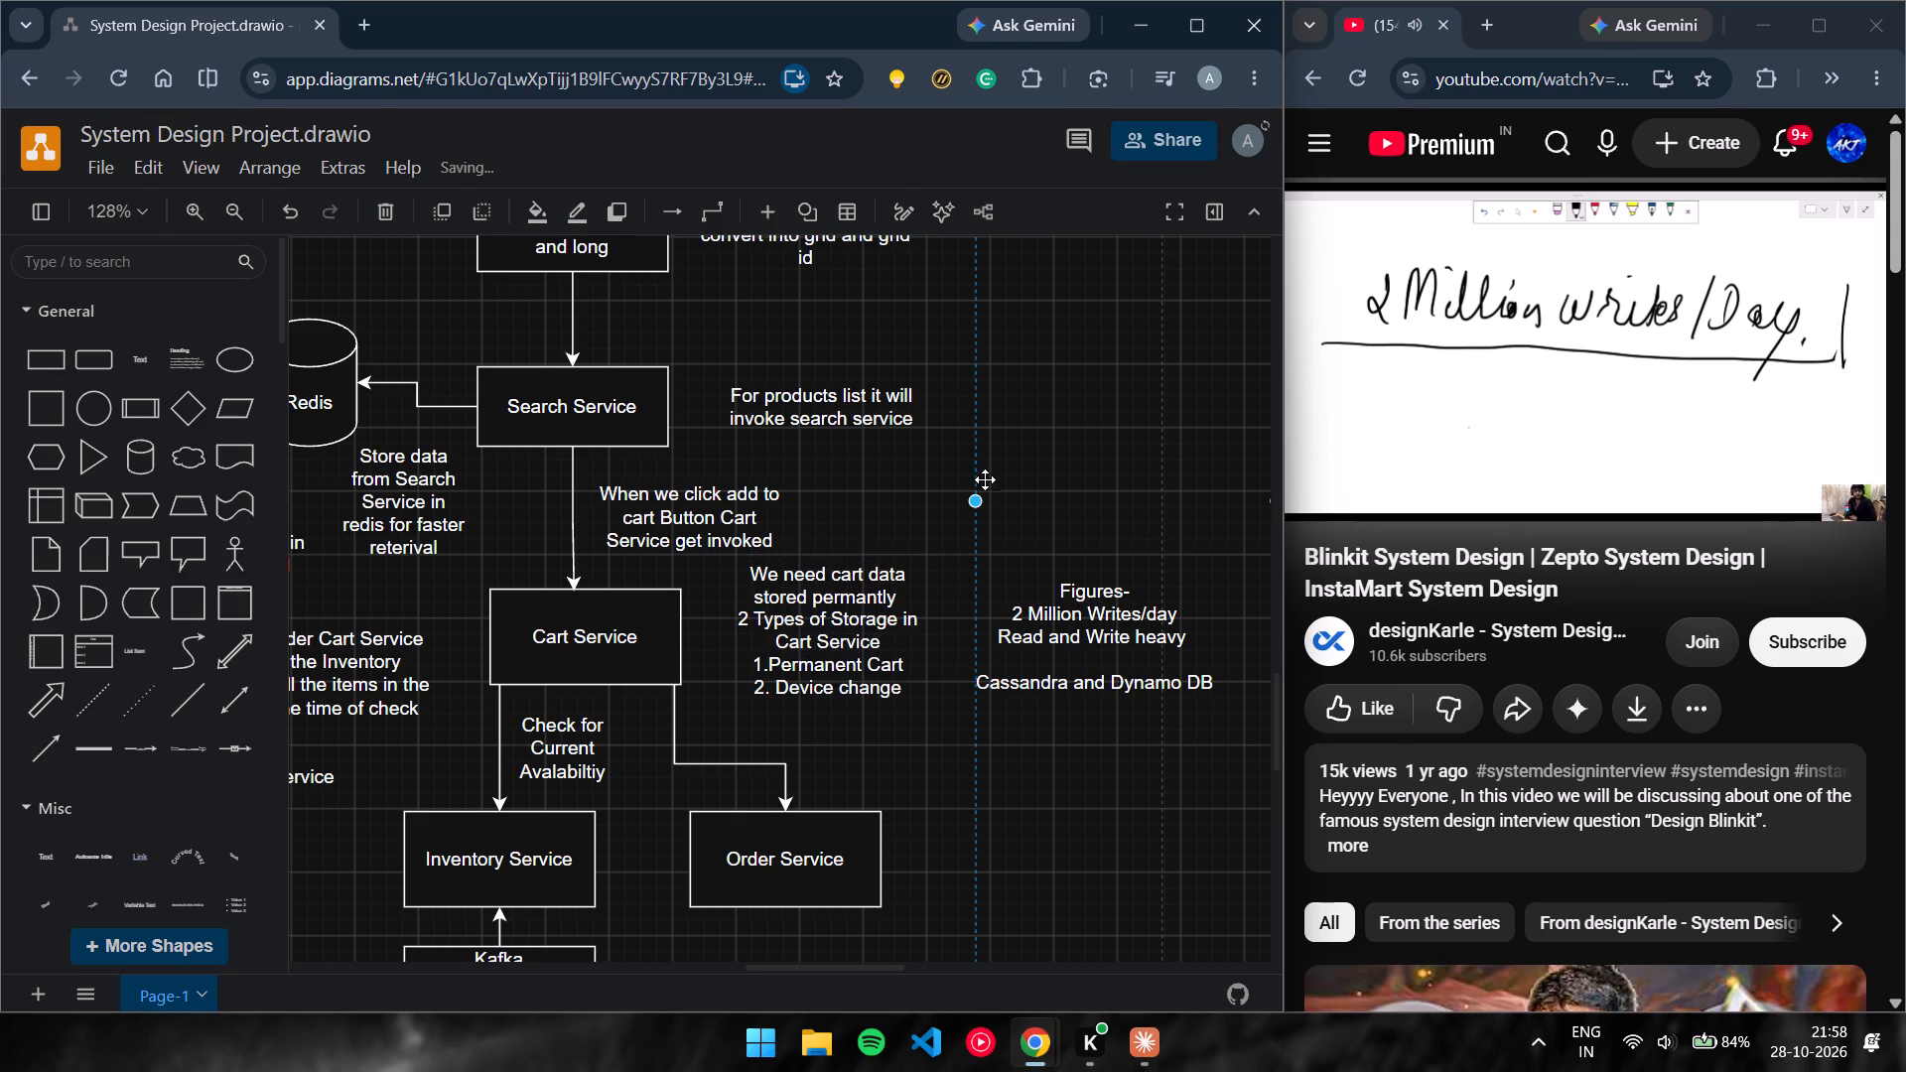
Nudge the permanent storage note slightly up, away from the storage types note.
{"action": "left_click", "coordinate": [894, 489]}
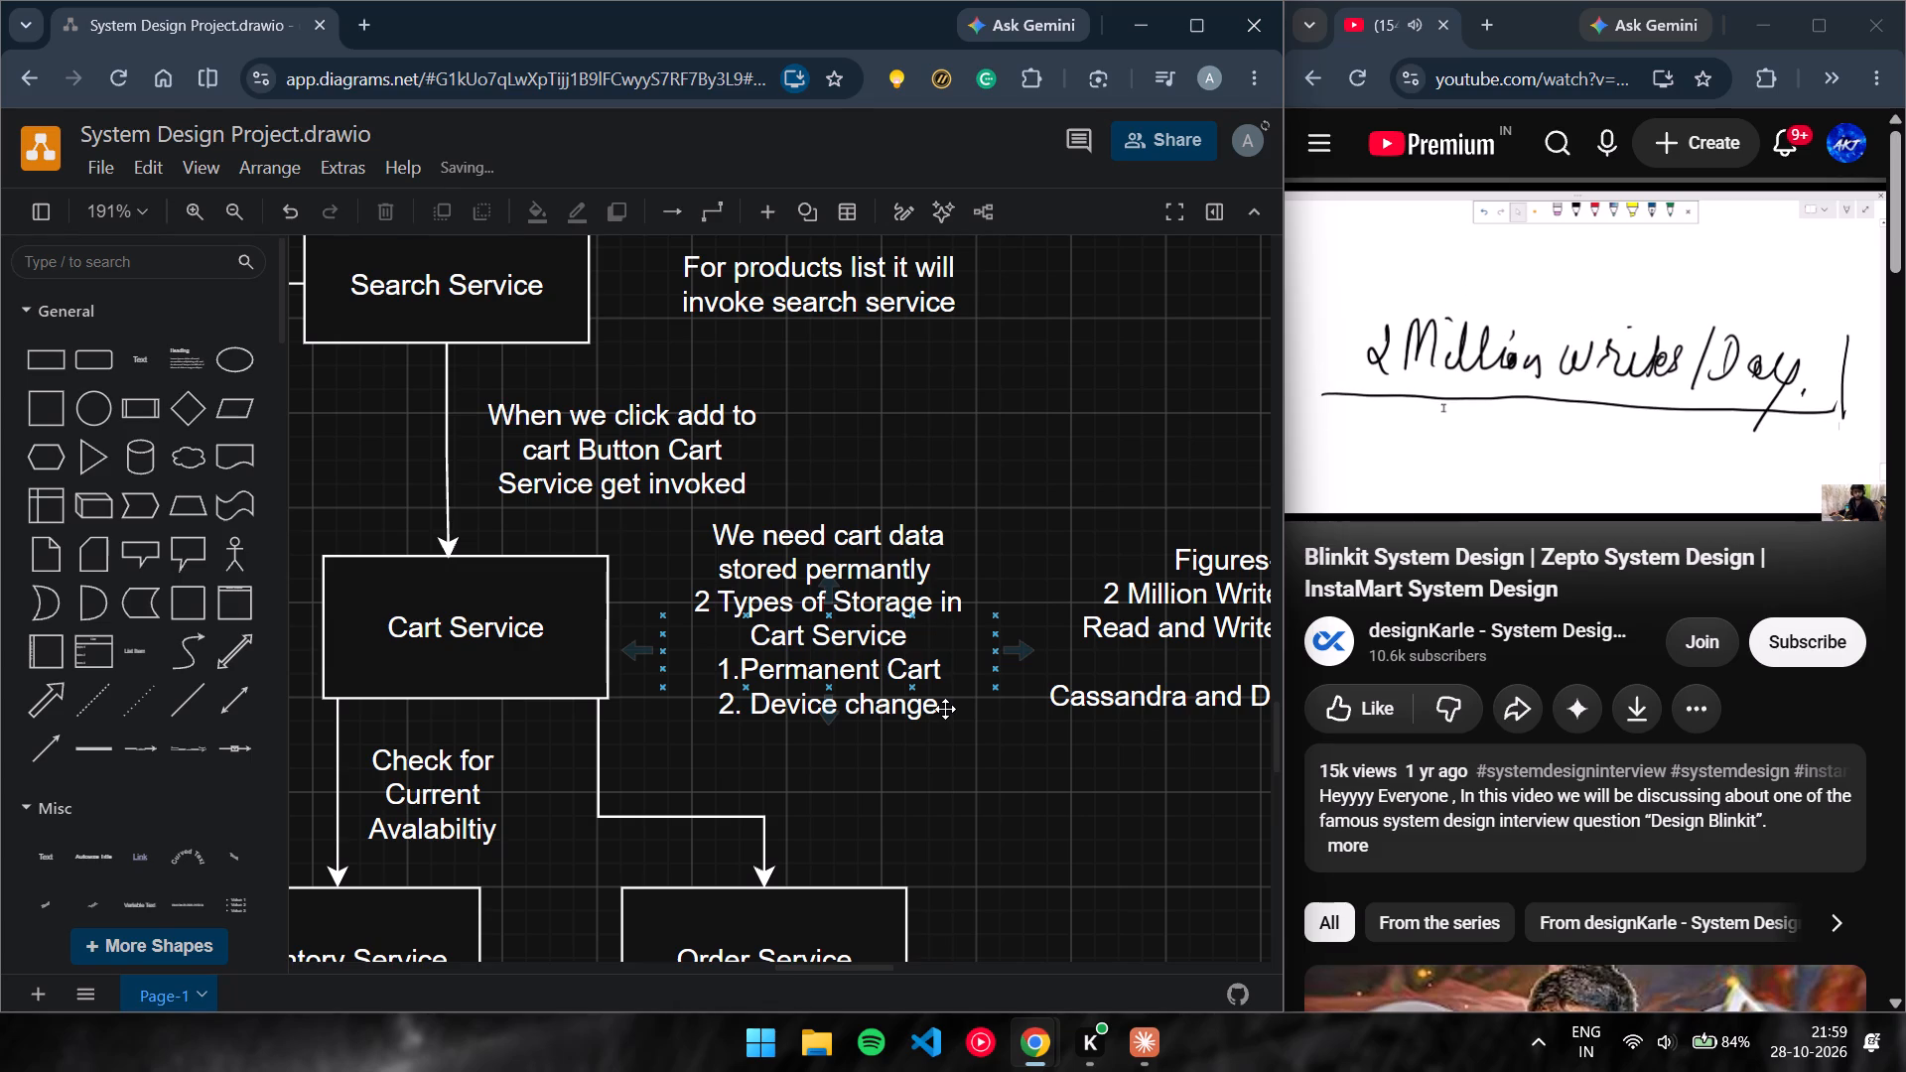
{"action": "left_click", "coordinate": [888, 564]}
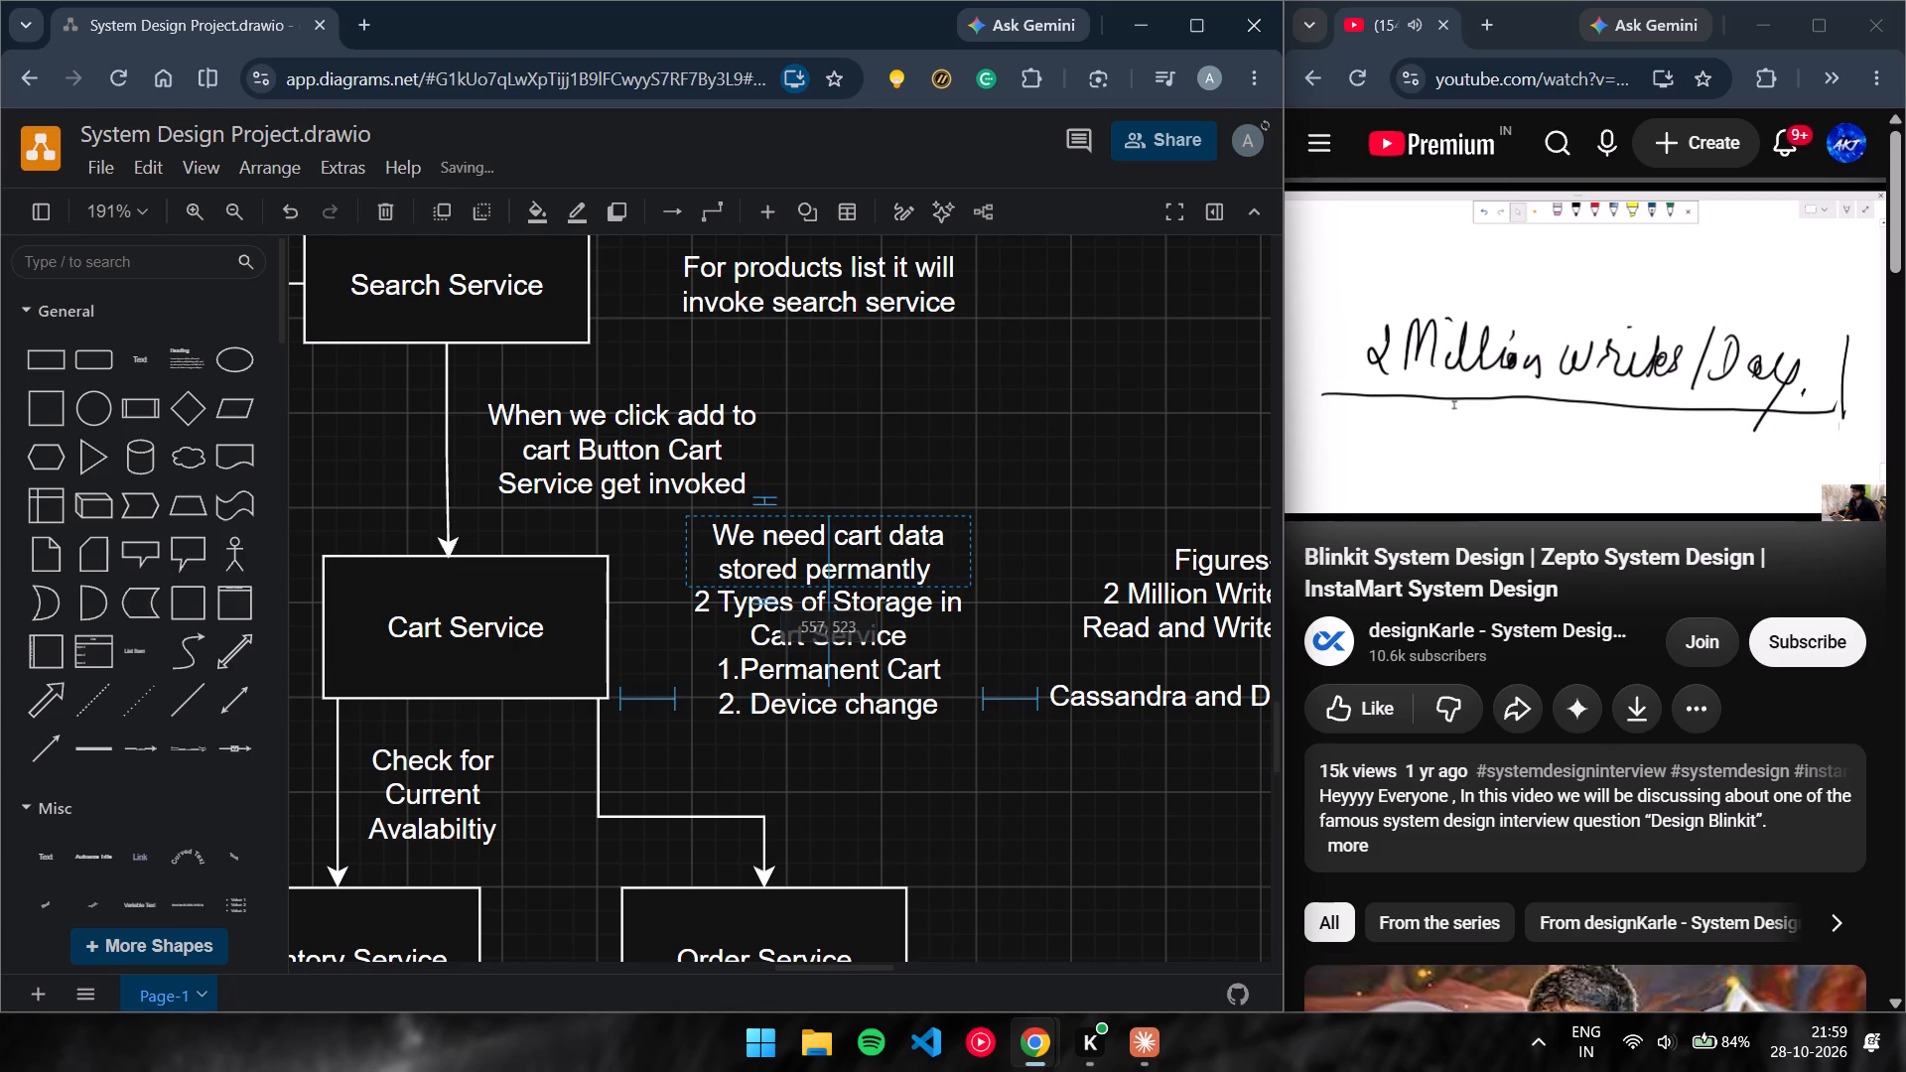
{"action": "left_click", "coordinate": [1111, 423]}
Append "cassandra or dynamo DB" to the "Cart Service DB/redis - Nosql" line of the database summary text.
{"action": "scroll", "coordinate": [1111, 423], "scroll_direction": "left", "scroll_amount": 2}
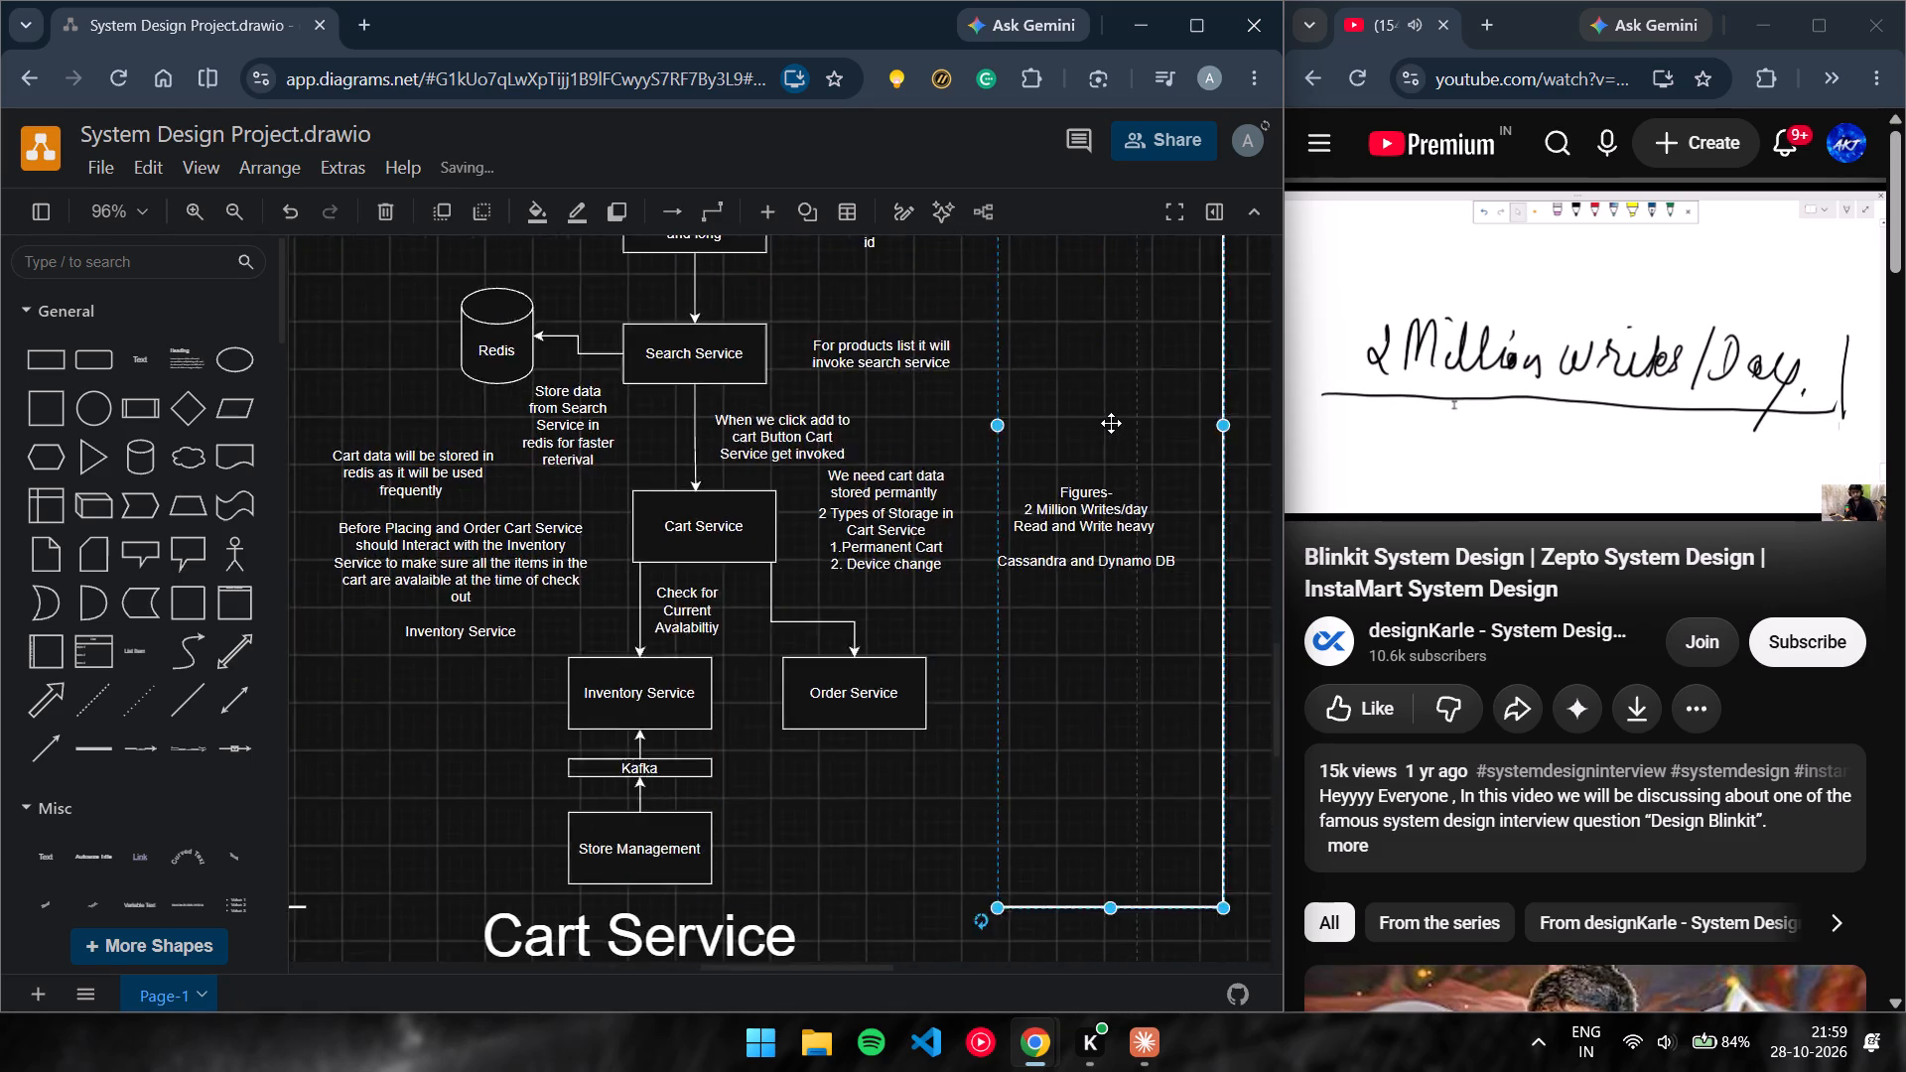
{"action": "scroll", "coordinate": [1111, 423], "scroll_direction": "left", "scroll_amount": 3}
{"action": "scroll", "coordinate": [1111, 423], "scroll_direction": "down", "scroll_amount": 1}
{"action": "scroll", "coordinate": [1111, 423], "scroll_direction": "left", "scroll_amount": 1}
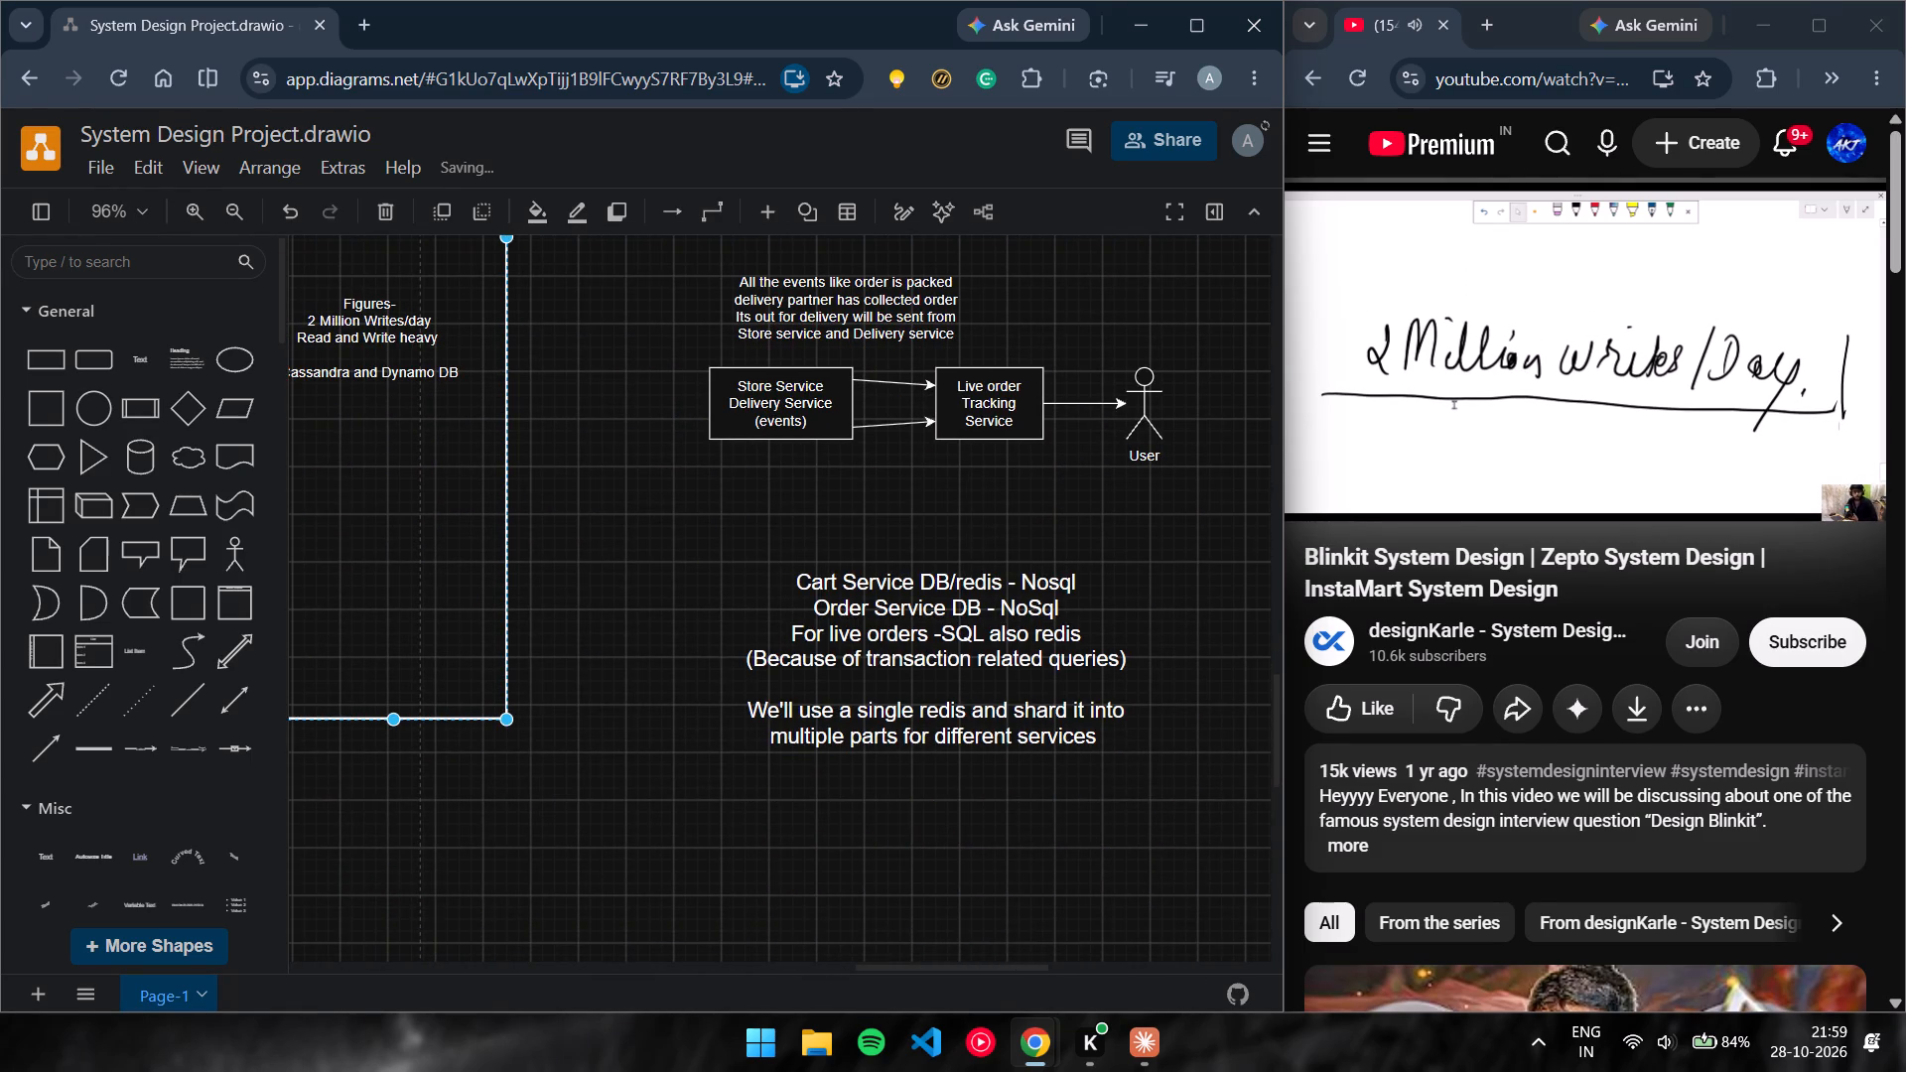
{"action": "scroll", "coordinate": [937, 477], "scroll_direction": "right", "scroll_amount": 5}
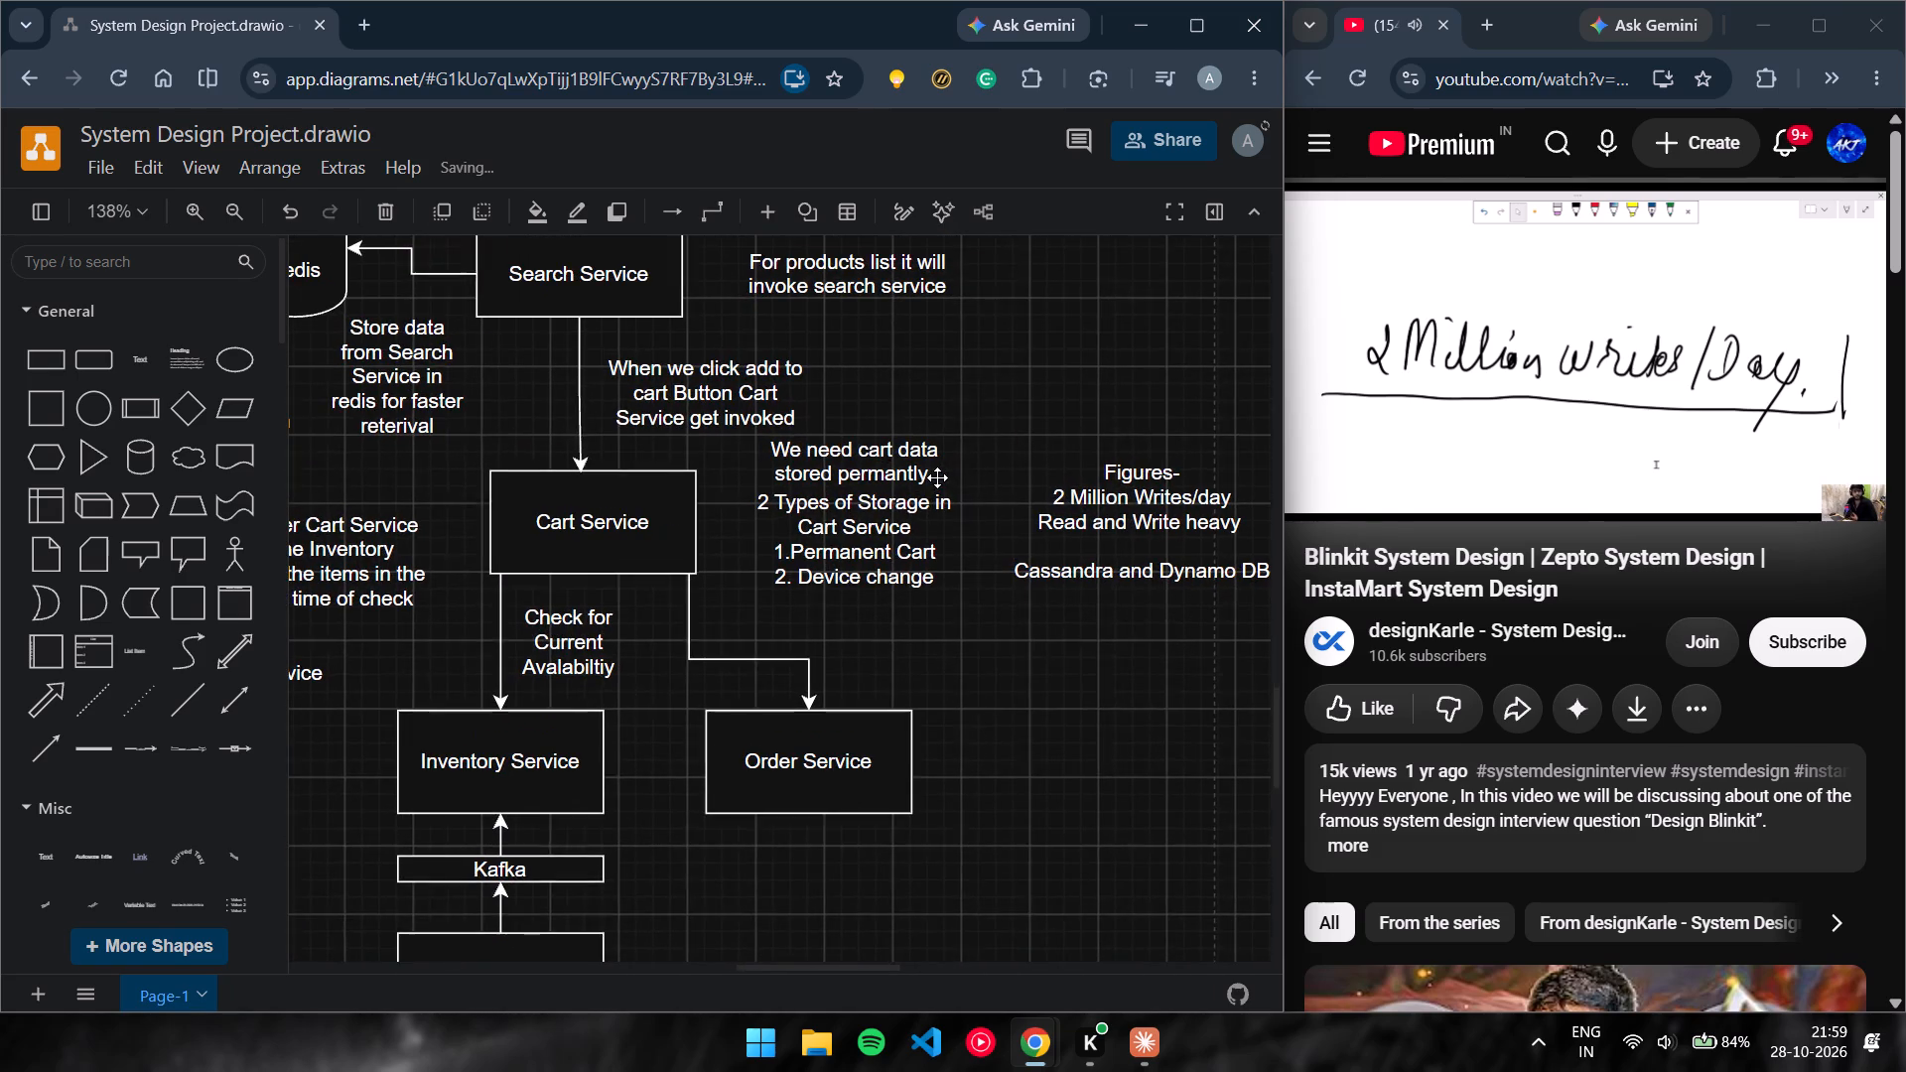
{"action": "scroll", "coordinate": [1027, 622], "scroll_direction": "left", "scroll_amount": 5}
{"action": "scroll", "coordinate": [1027, 622], "scroll_direction": "down", "scroll_amount": 1}
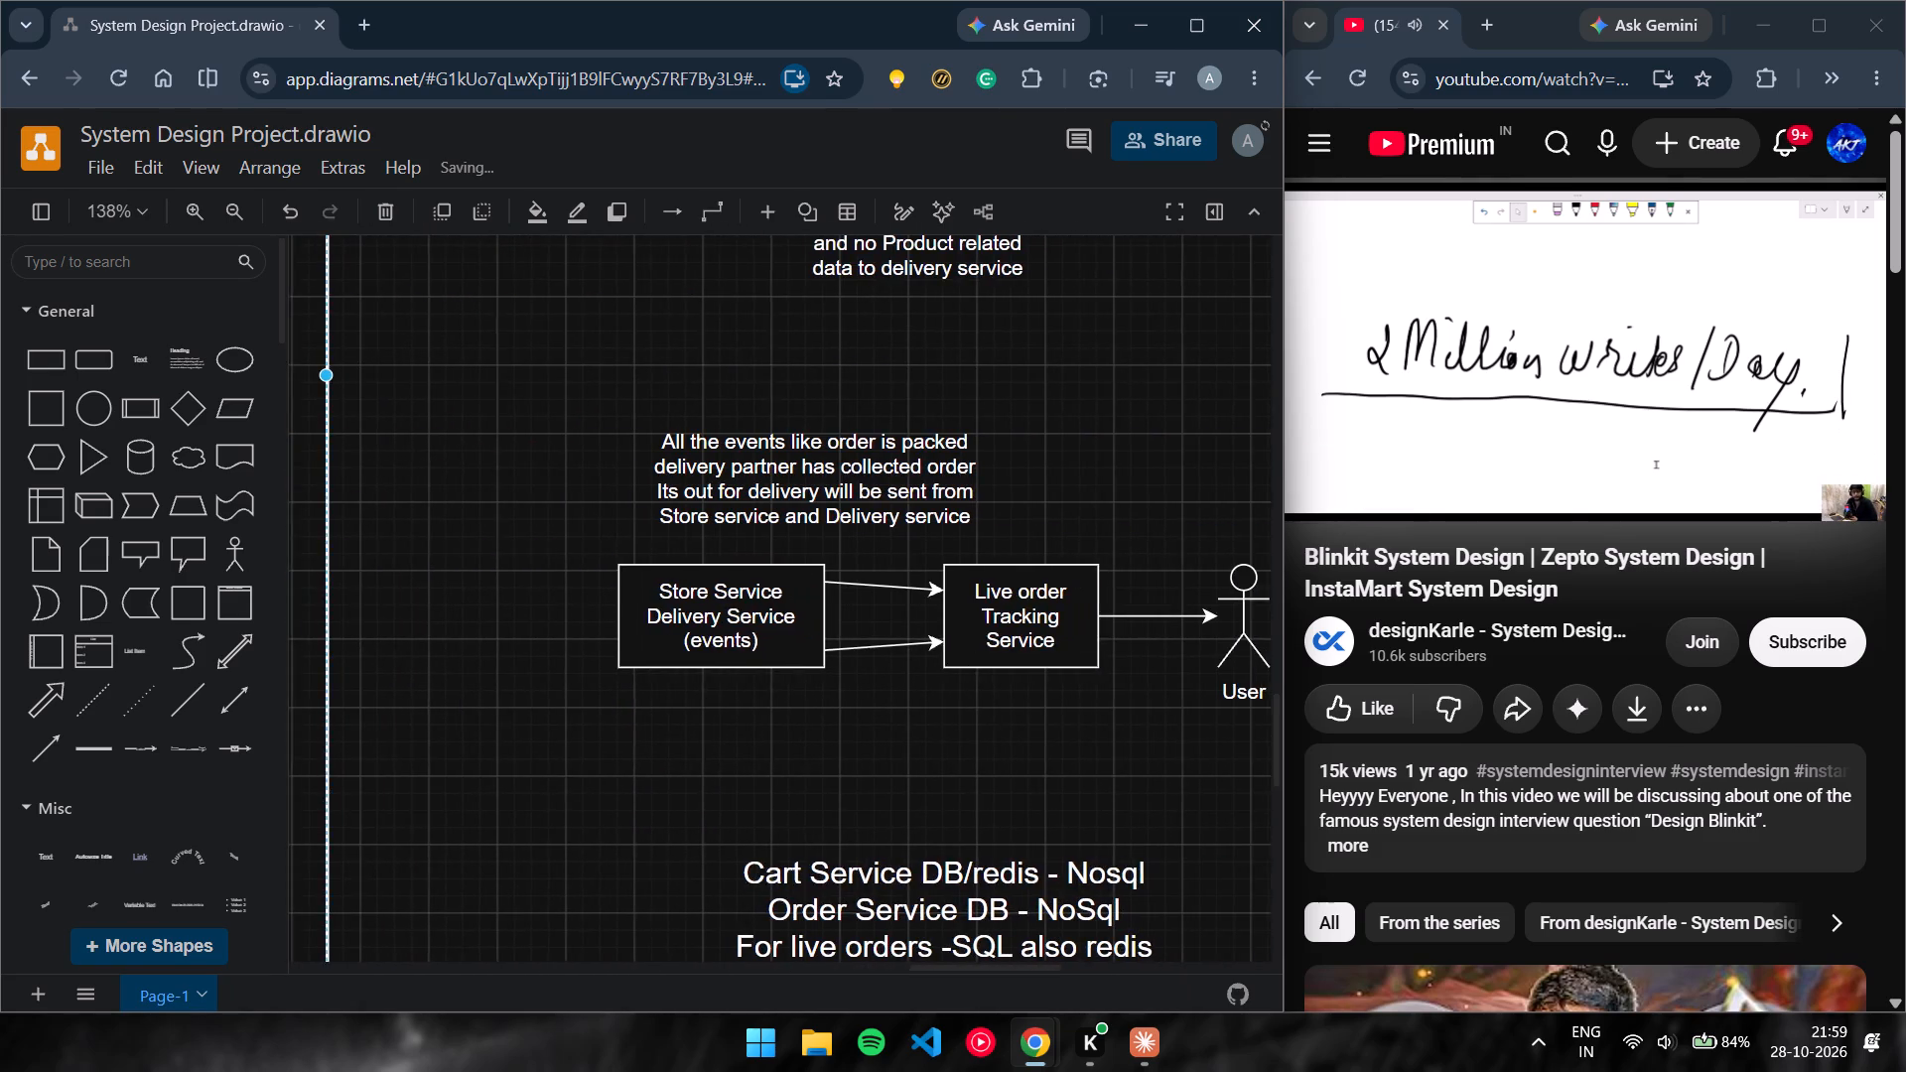
{"action": "scroll", "coordinate": [1027, 622], "scroll_direction": "down", "scroll_amount": 2}
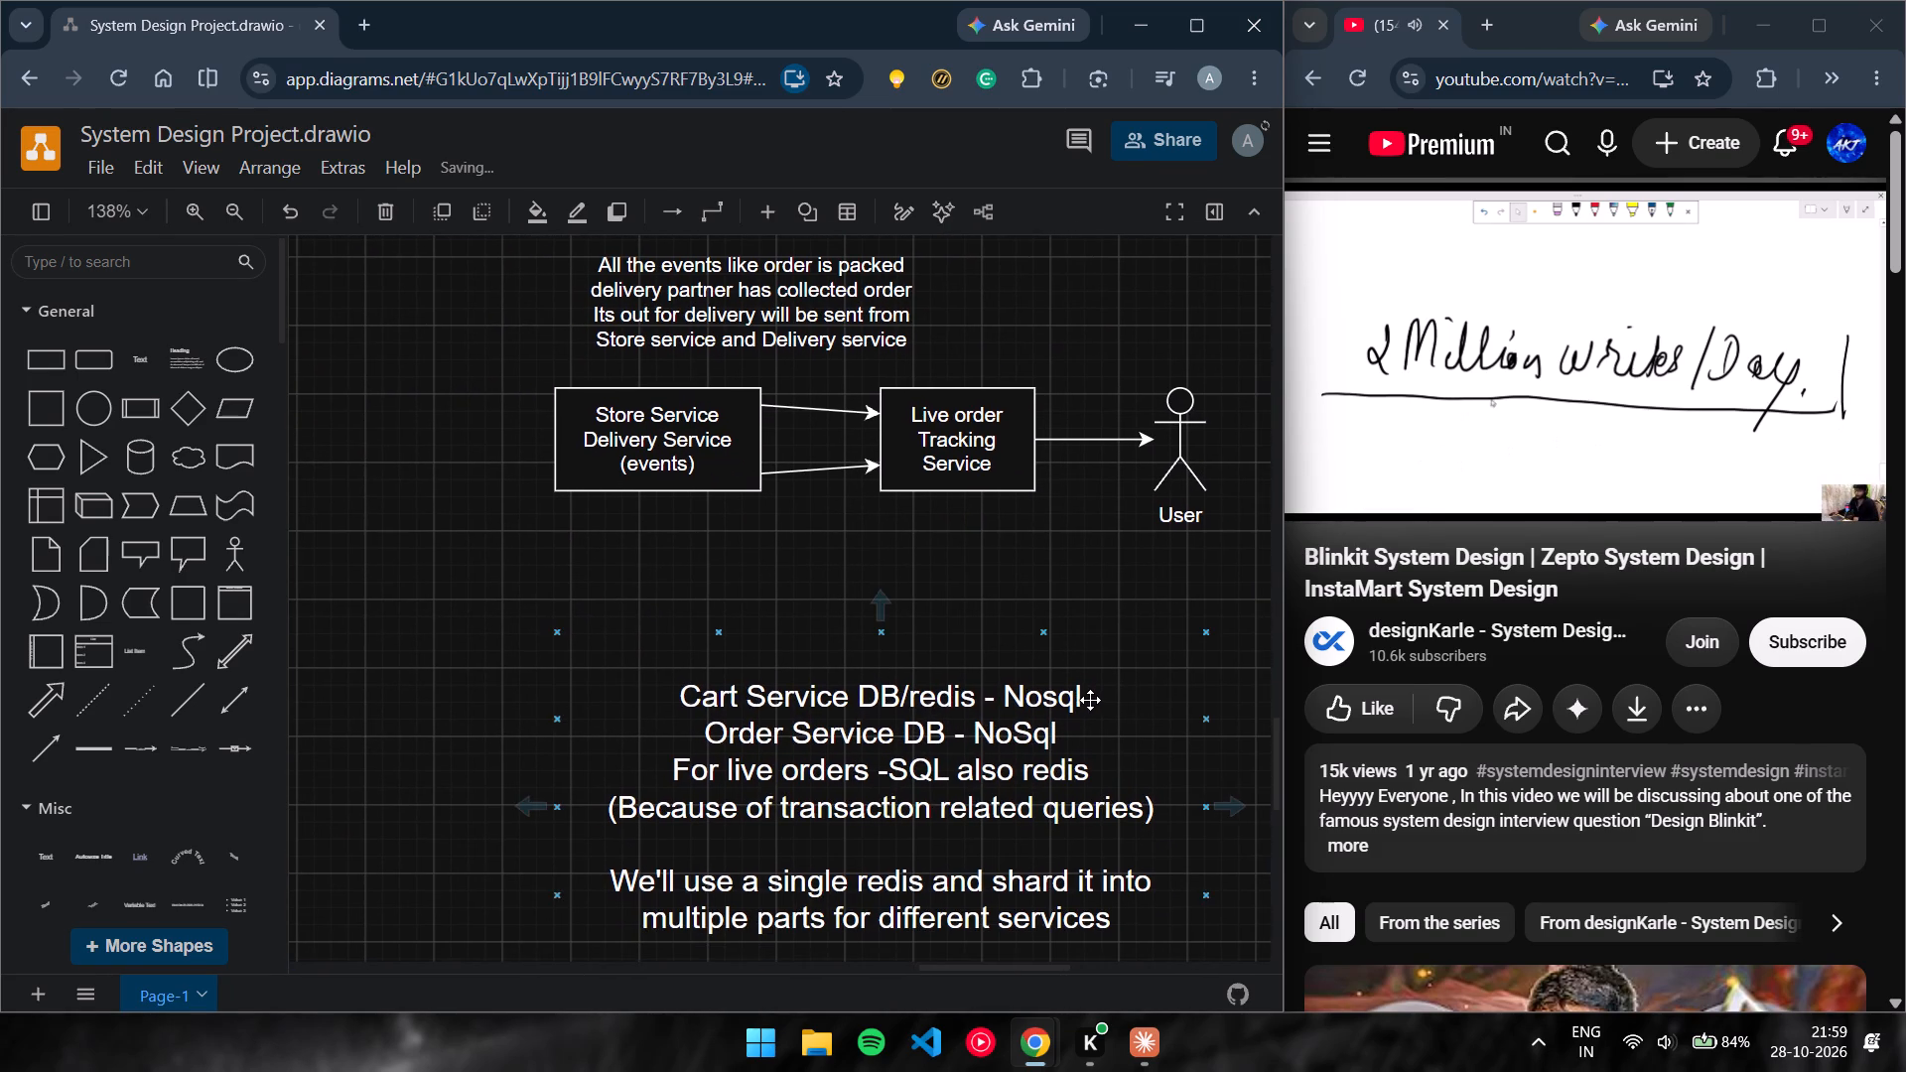
{"action": "left_click", "coordinate": [1091, 699]}
{"action": "double_click", "coordinate": [1052, 696]}
{"action": "left_click", "coordinate": [1082, 698]}
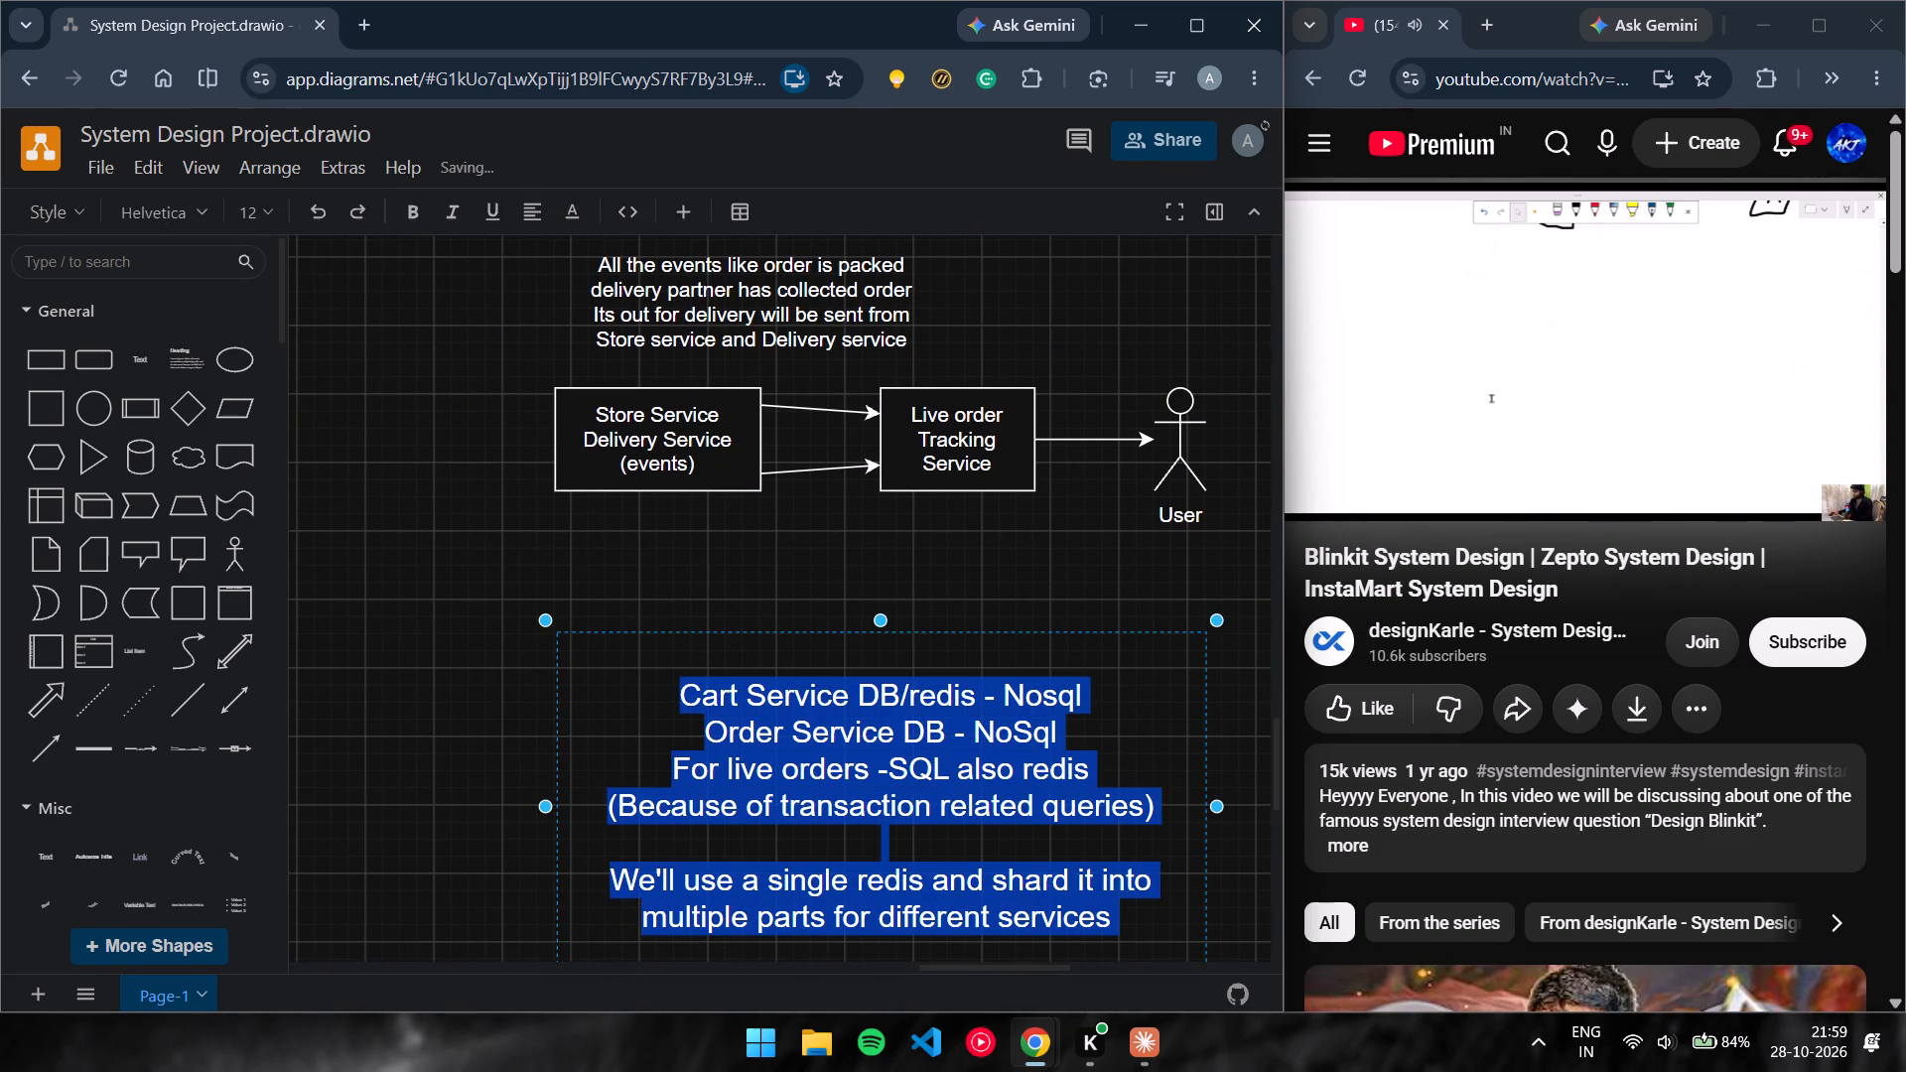
{"action": "left_click", "coordinate": [1090, 698]}
{"action": "key", "text": "space"}
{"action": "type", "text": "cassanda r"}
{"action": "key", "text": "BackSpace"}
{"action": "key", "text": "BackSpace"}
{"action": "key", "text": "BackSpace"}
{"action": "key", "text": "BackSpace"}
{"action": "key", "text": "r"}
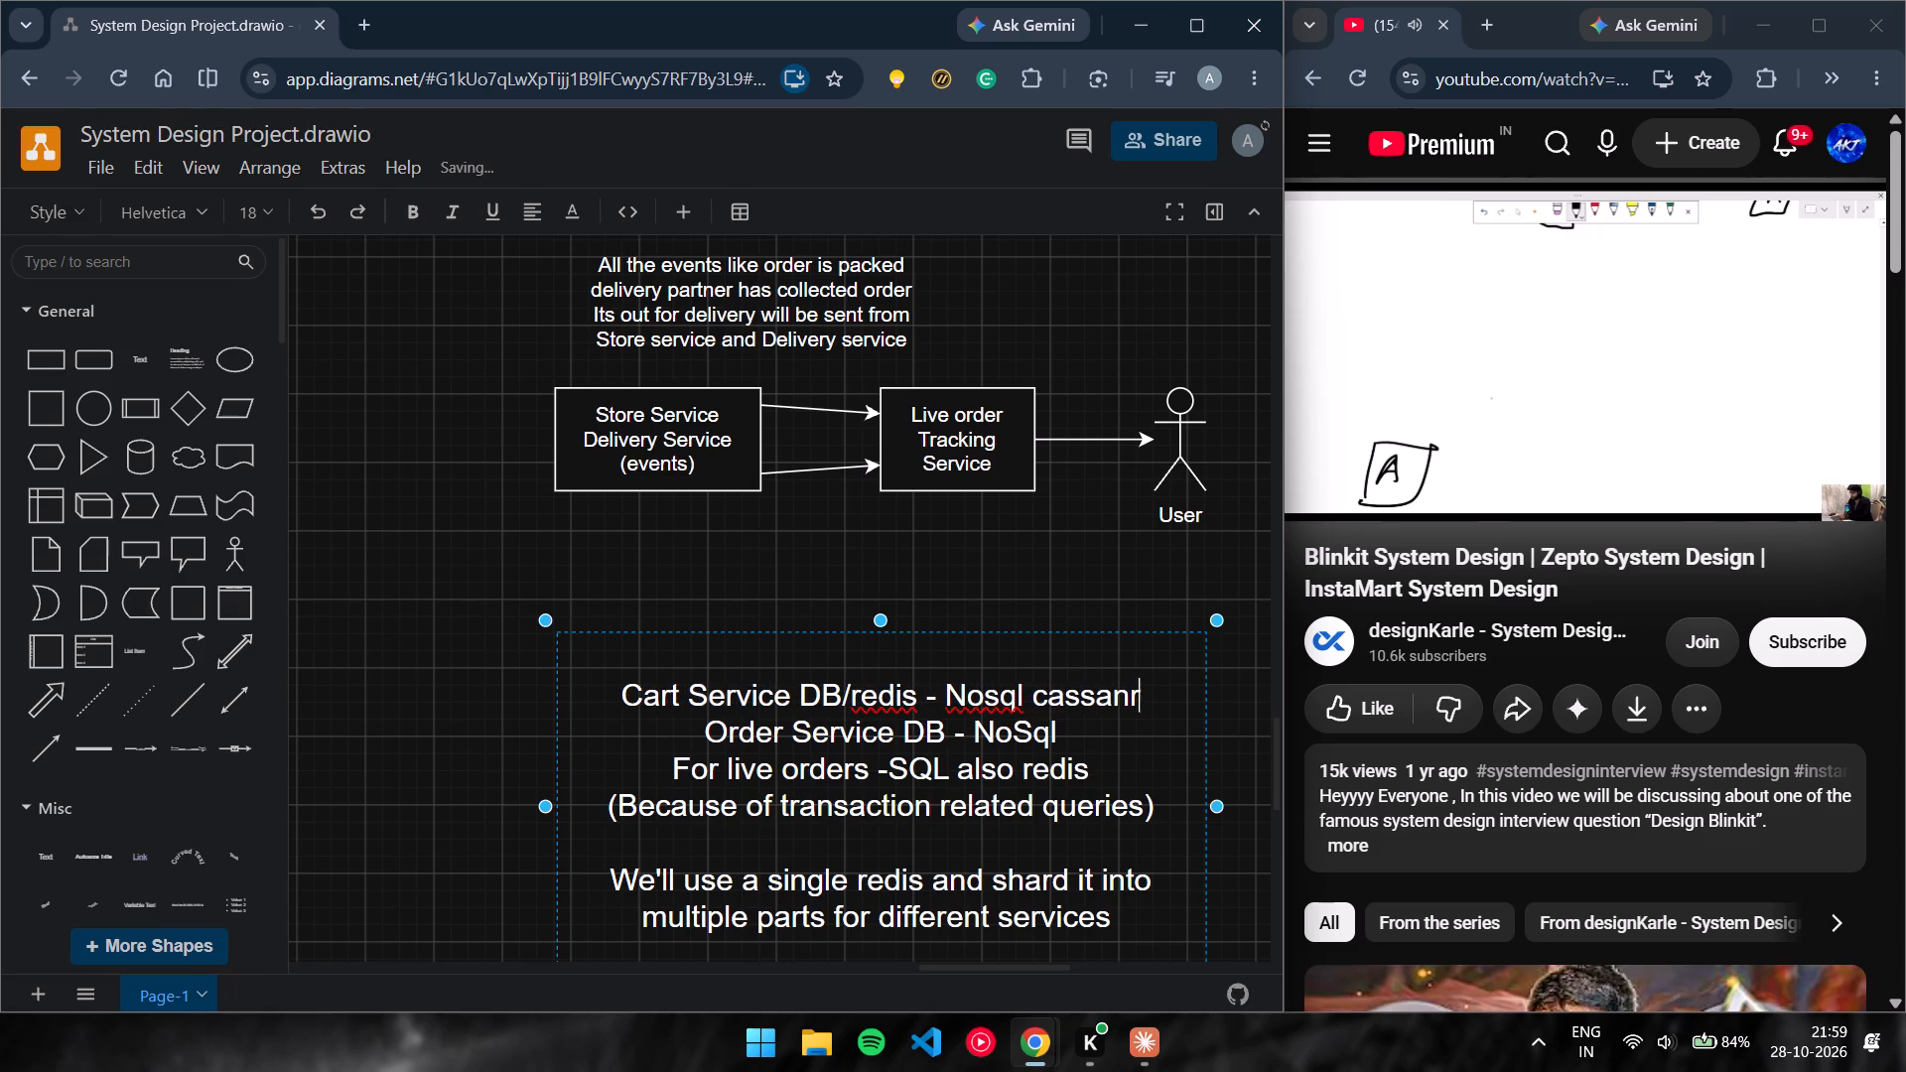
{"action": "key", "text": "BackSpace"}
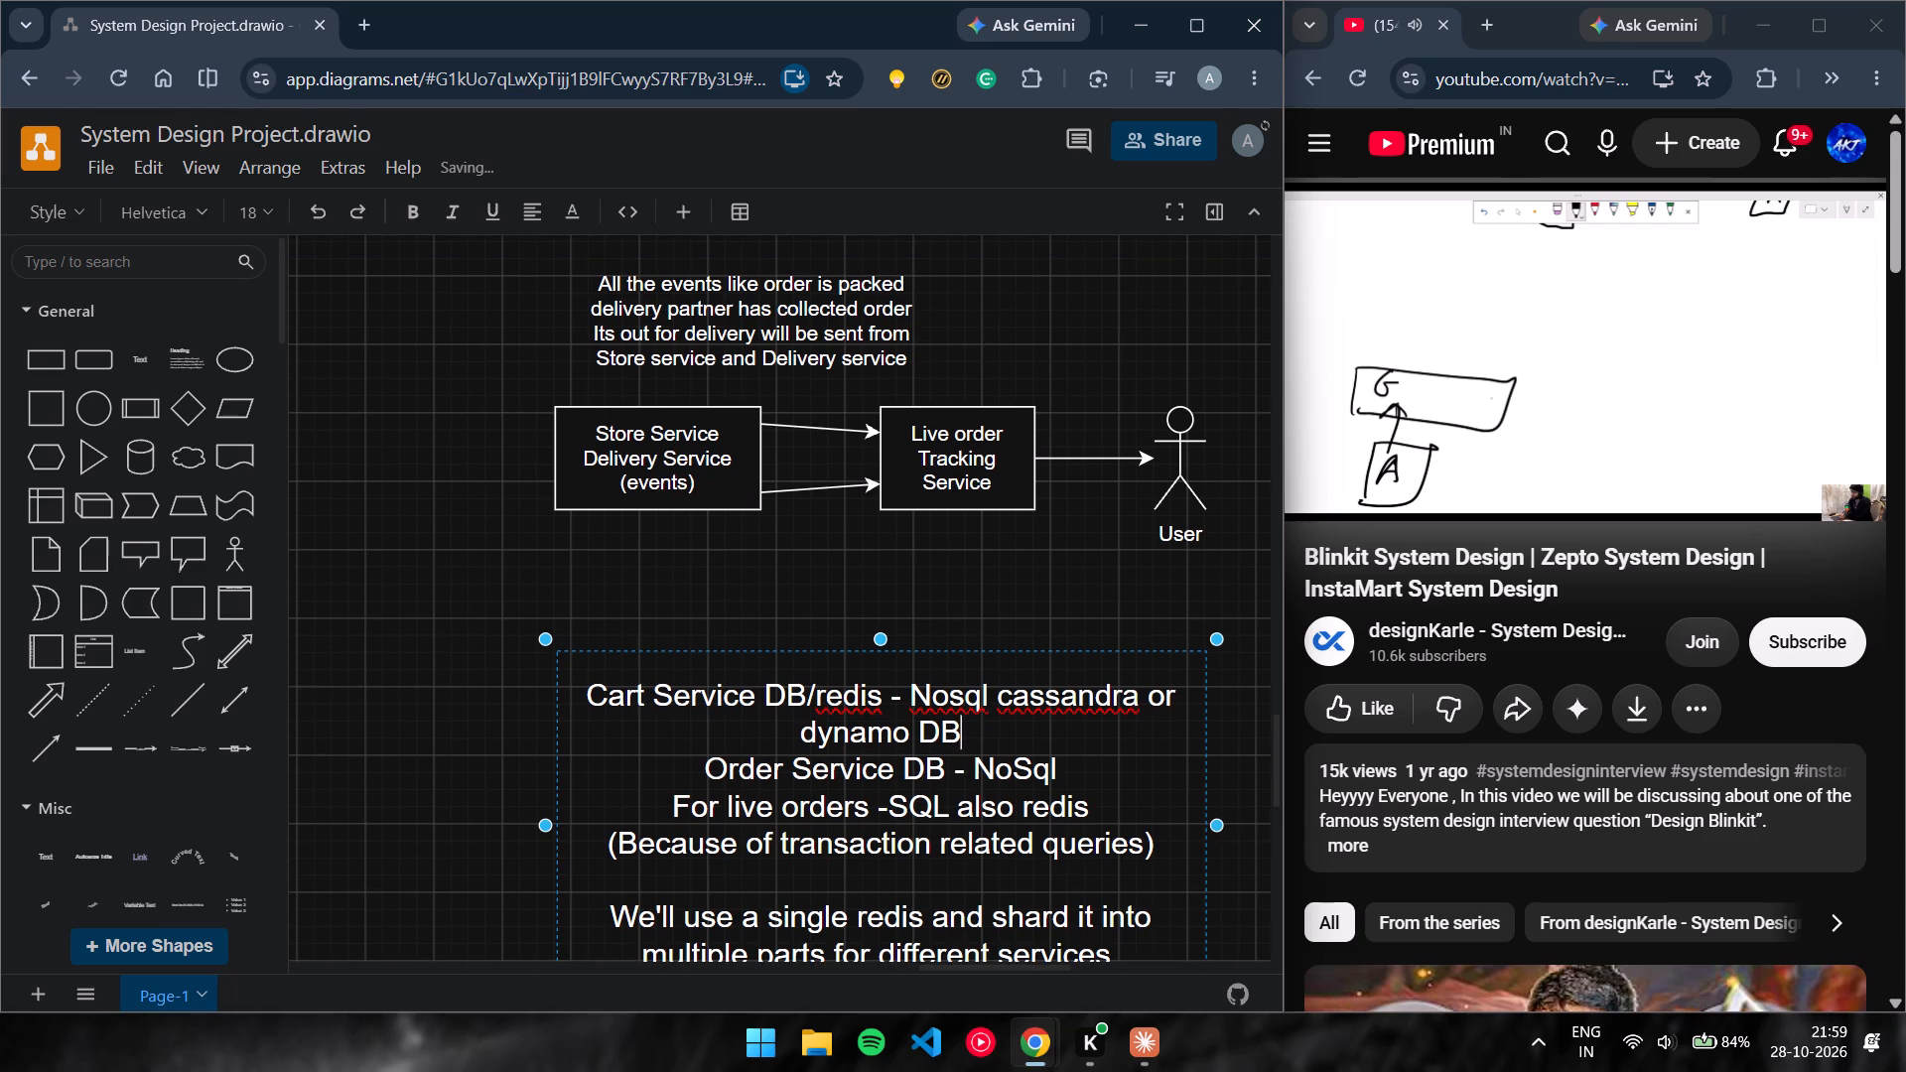
{"action": "left_click", "coordinate": [437, 542]}
Watch the video's gateway and Cart Service database sketch, partly at 2x speed, and pause it alongside the diagram's Cart Service flow.
{"action": "scroll", "coordinate": [726, 633], "scroll_direction": "right", "scroll_amount": 2}
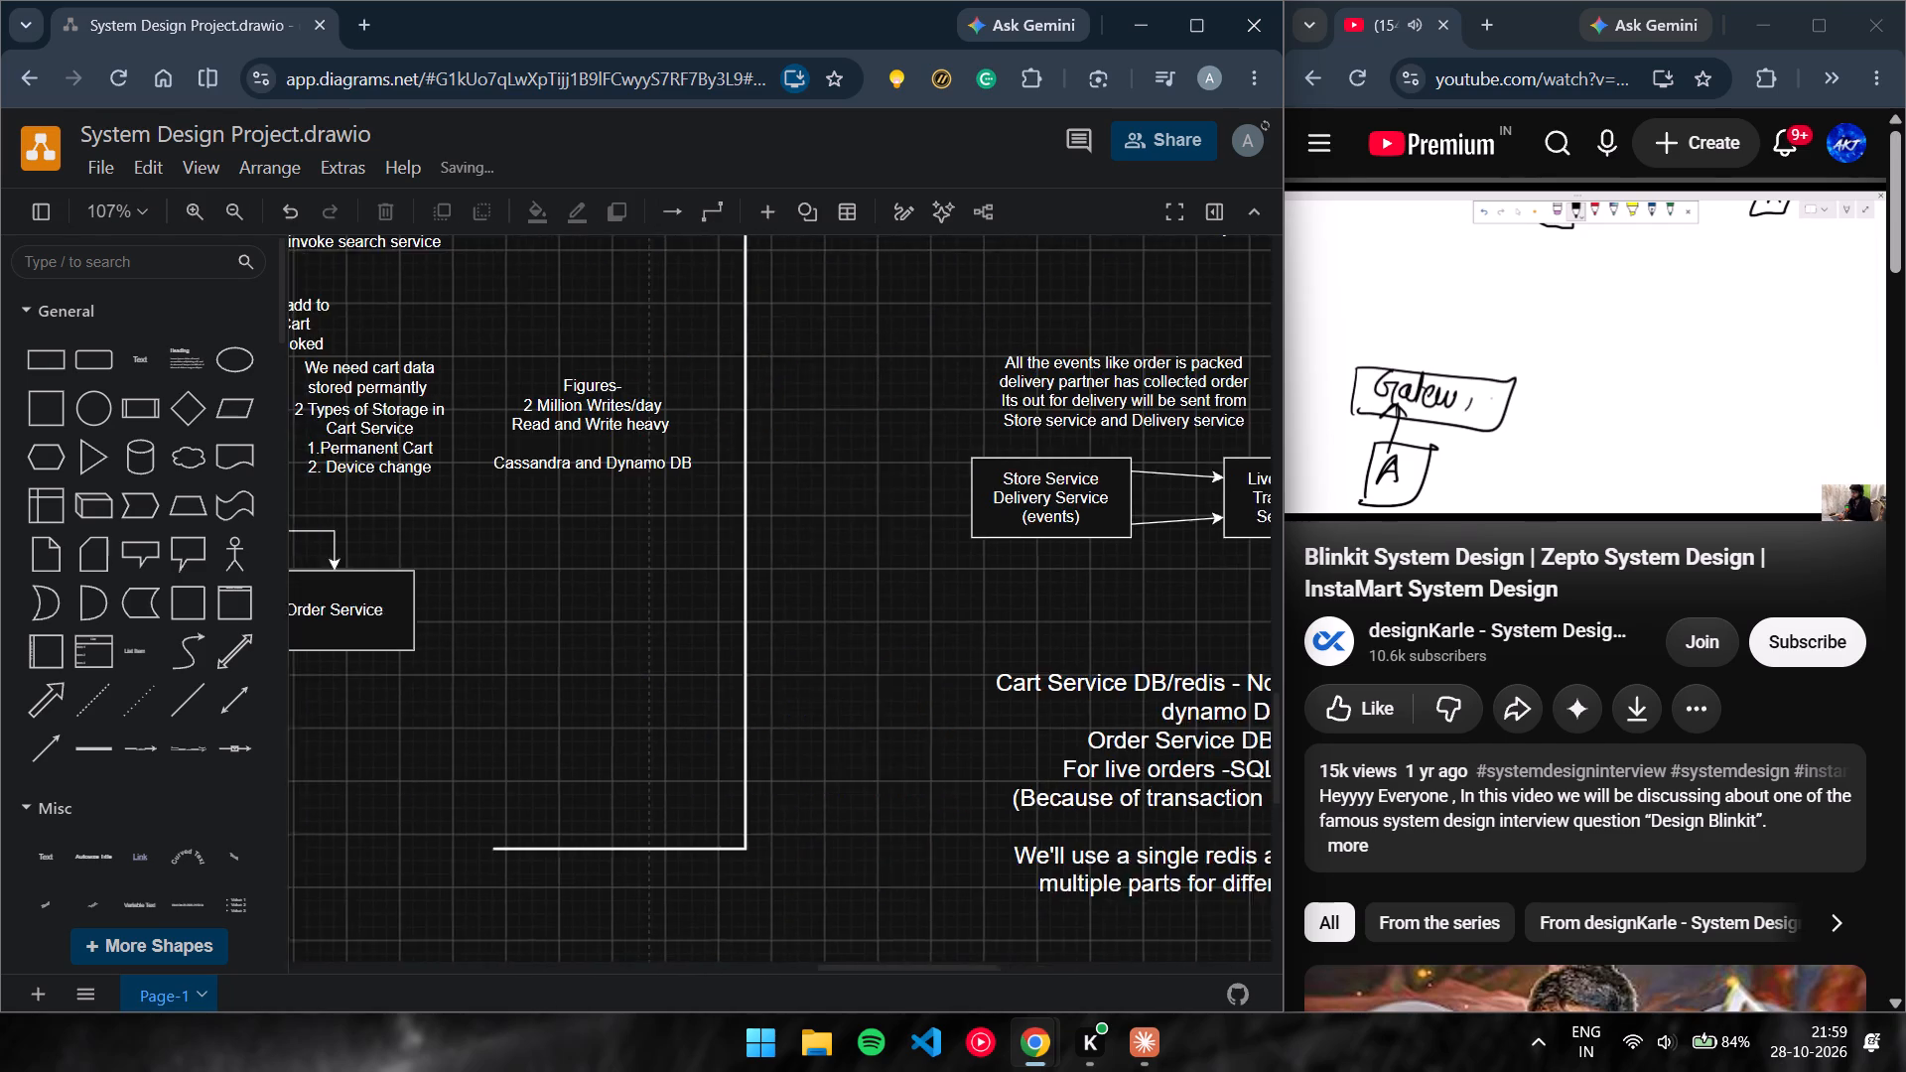
{"action": "scroll", "coordinate": [726, 633], "scroll_direction": "right", "scroll_amount": 6}
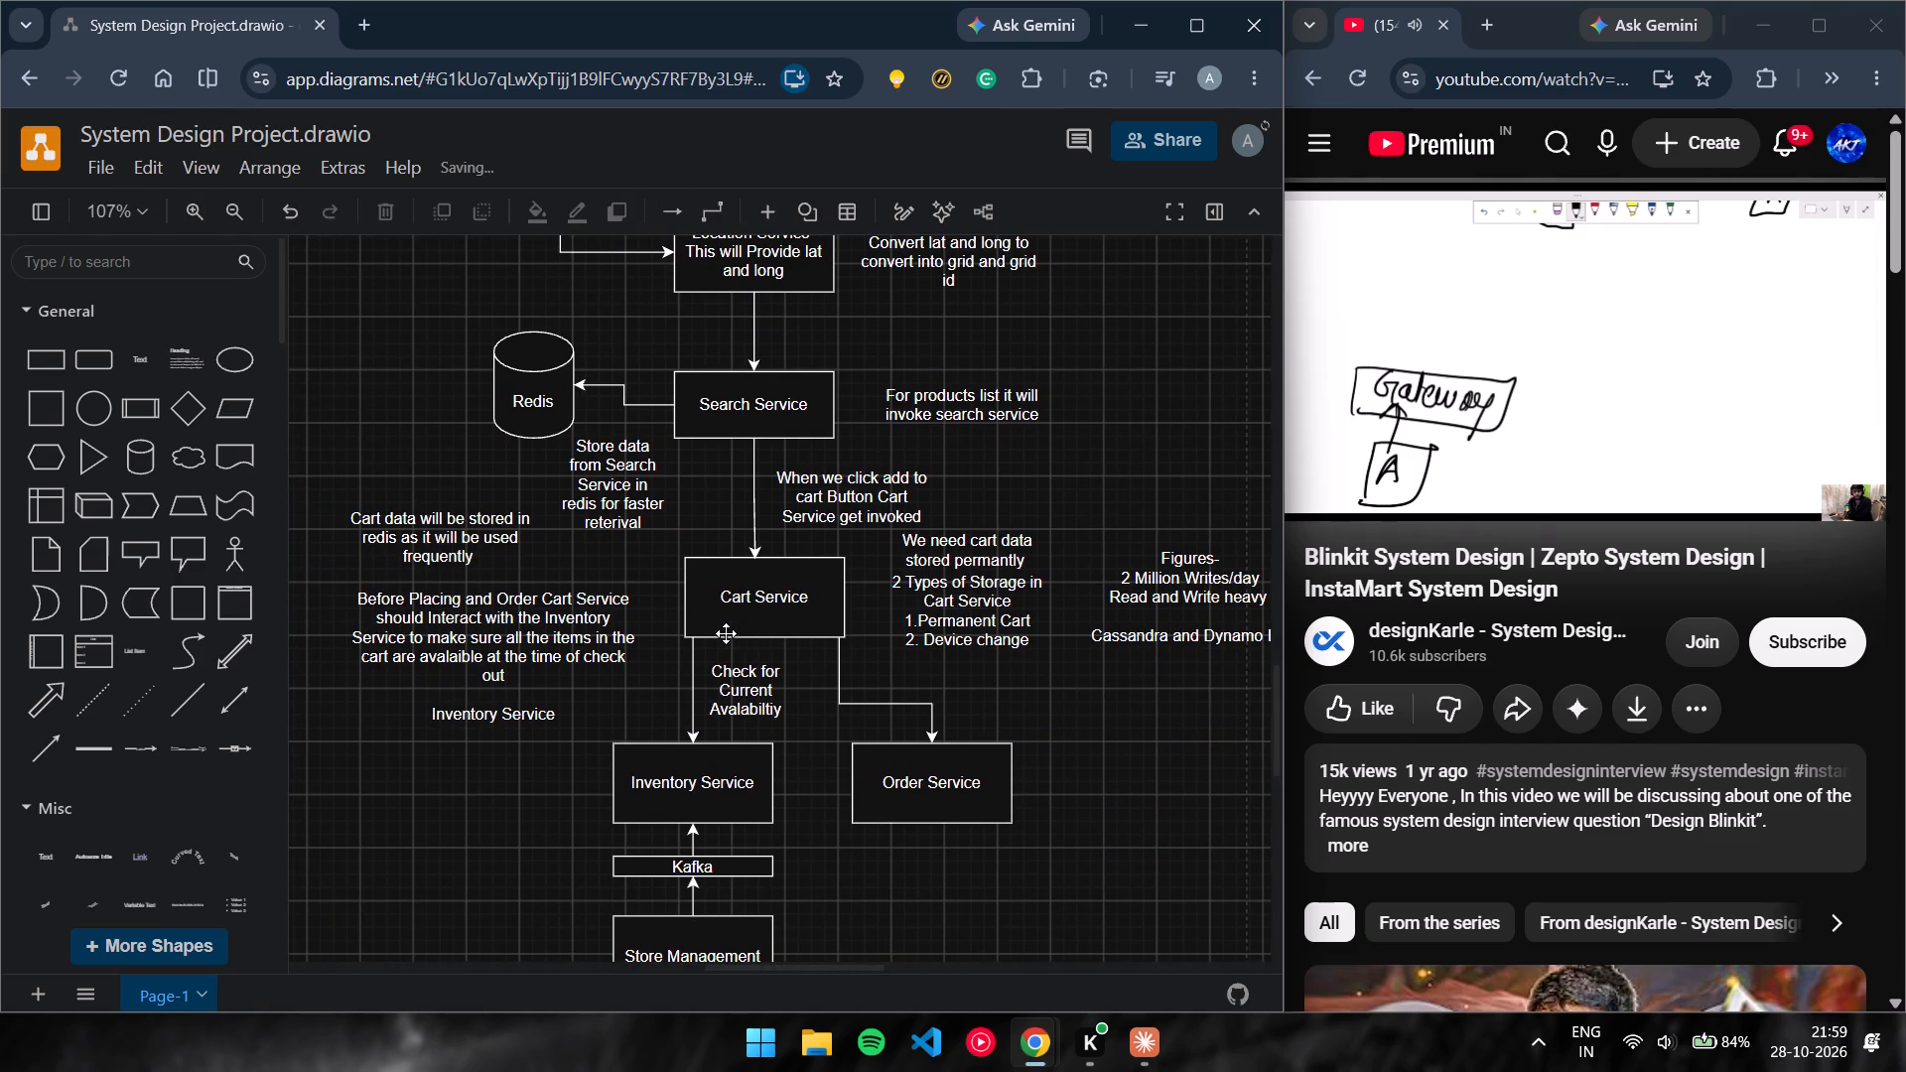
{"action": "scroll", "coordinate": [868, 626], "scroll_direction": "up", "scroll_amount": 1}
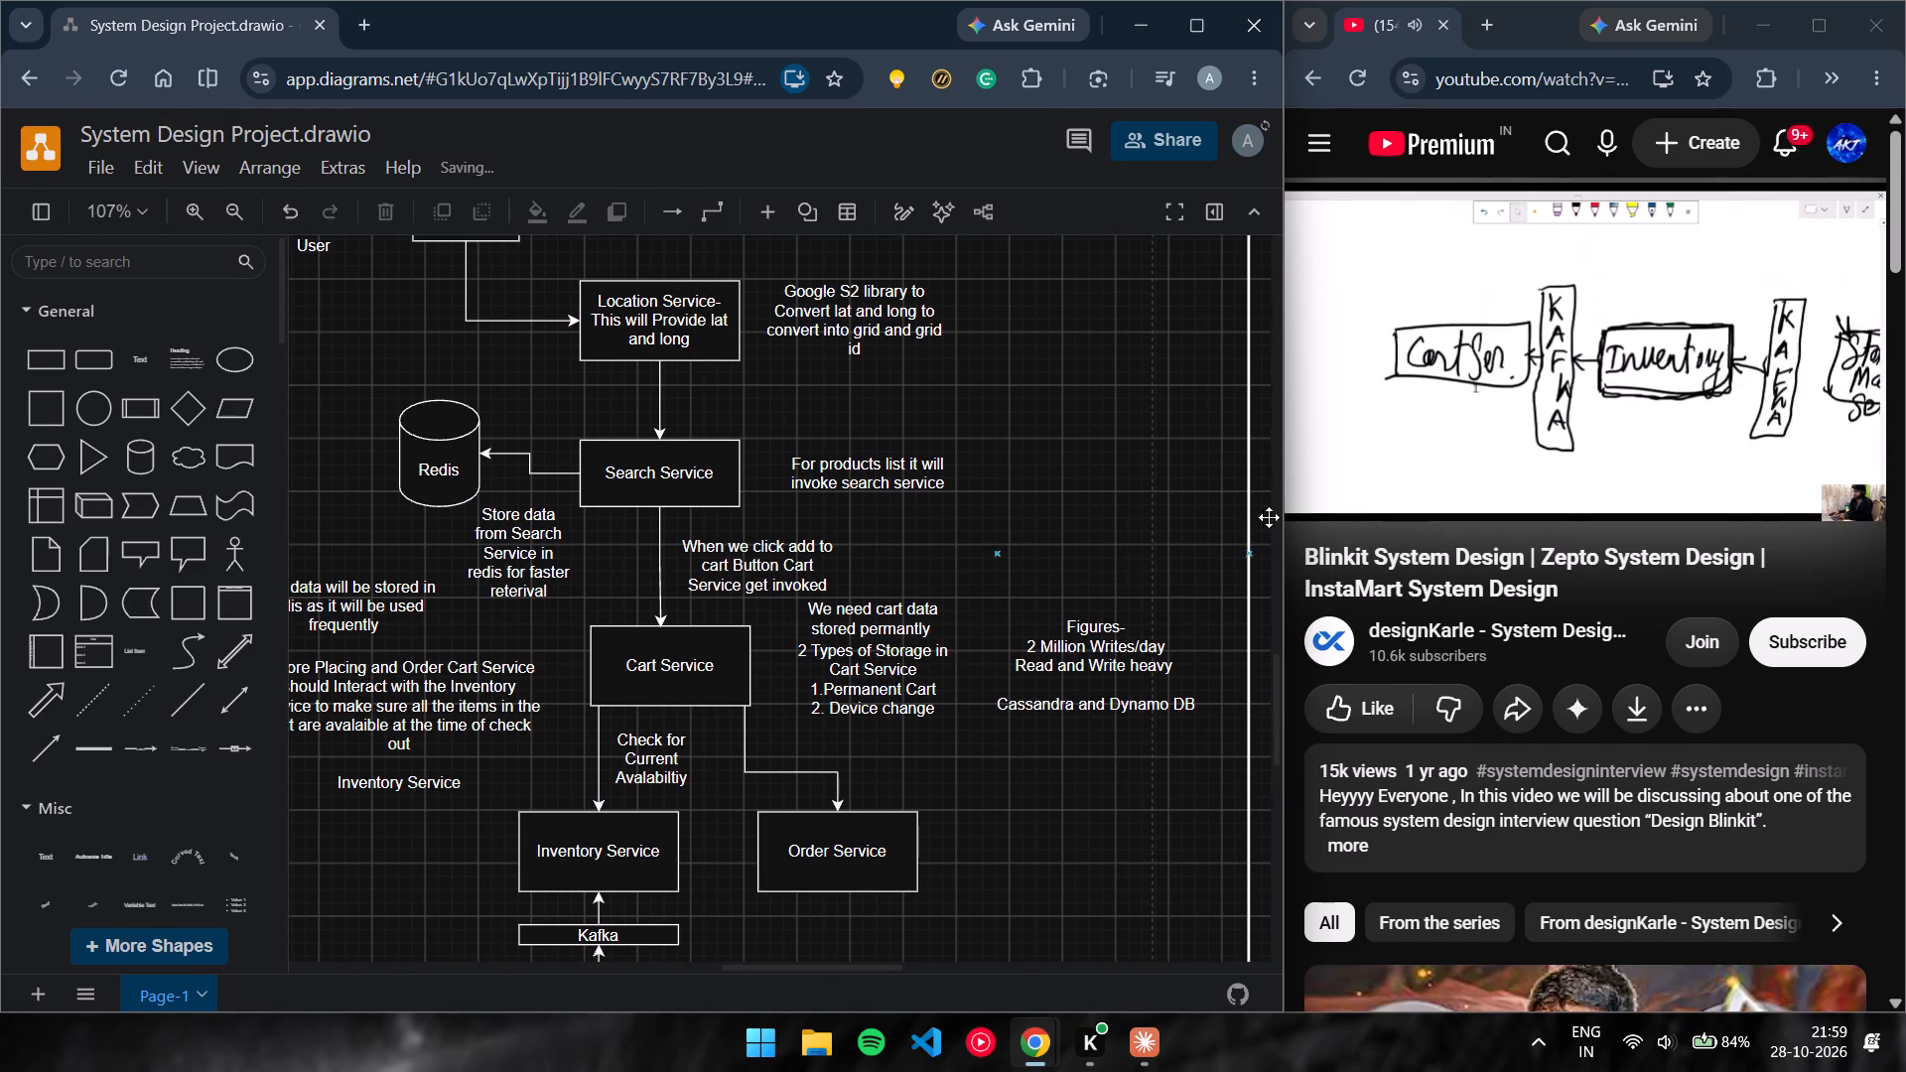
{"action": "left_click", "coordinate": [1627, 321]}
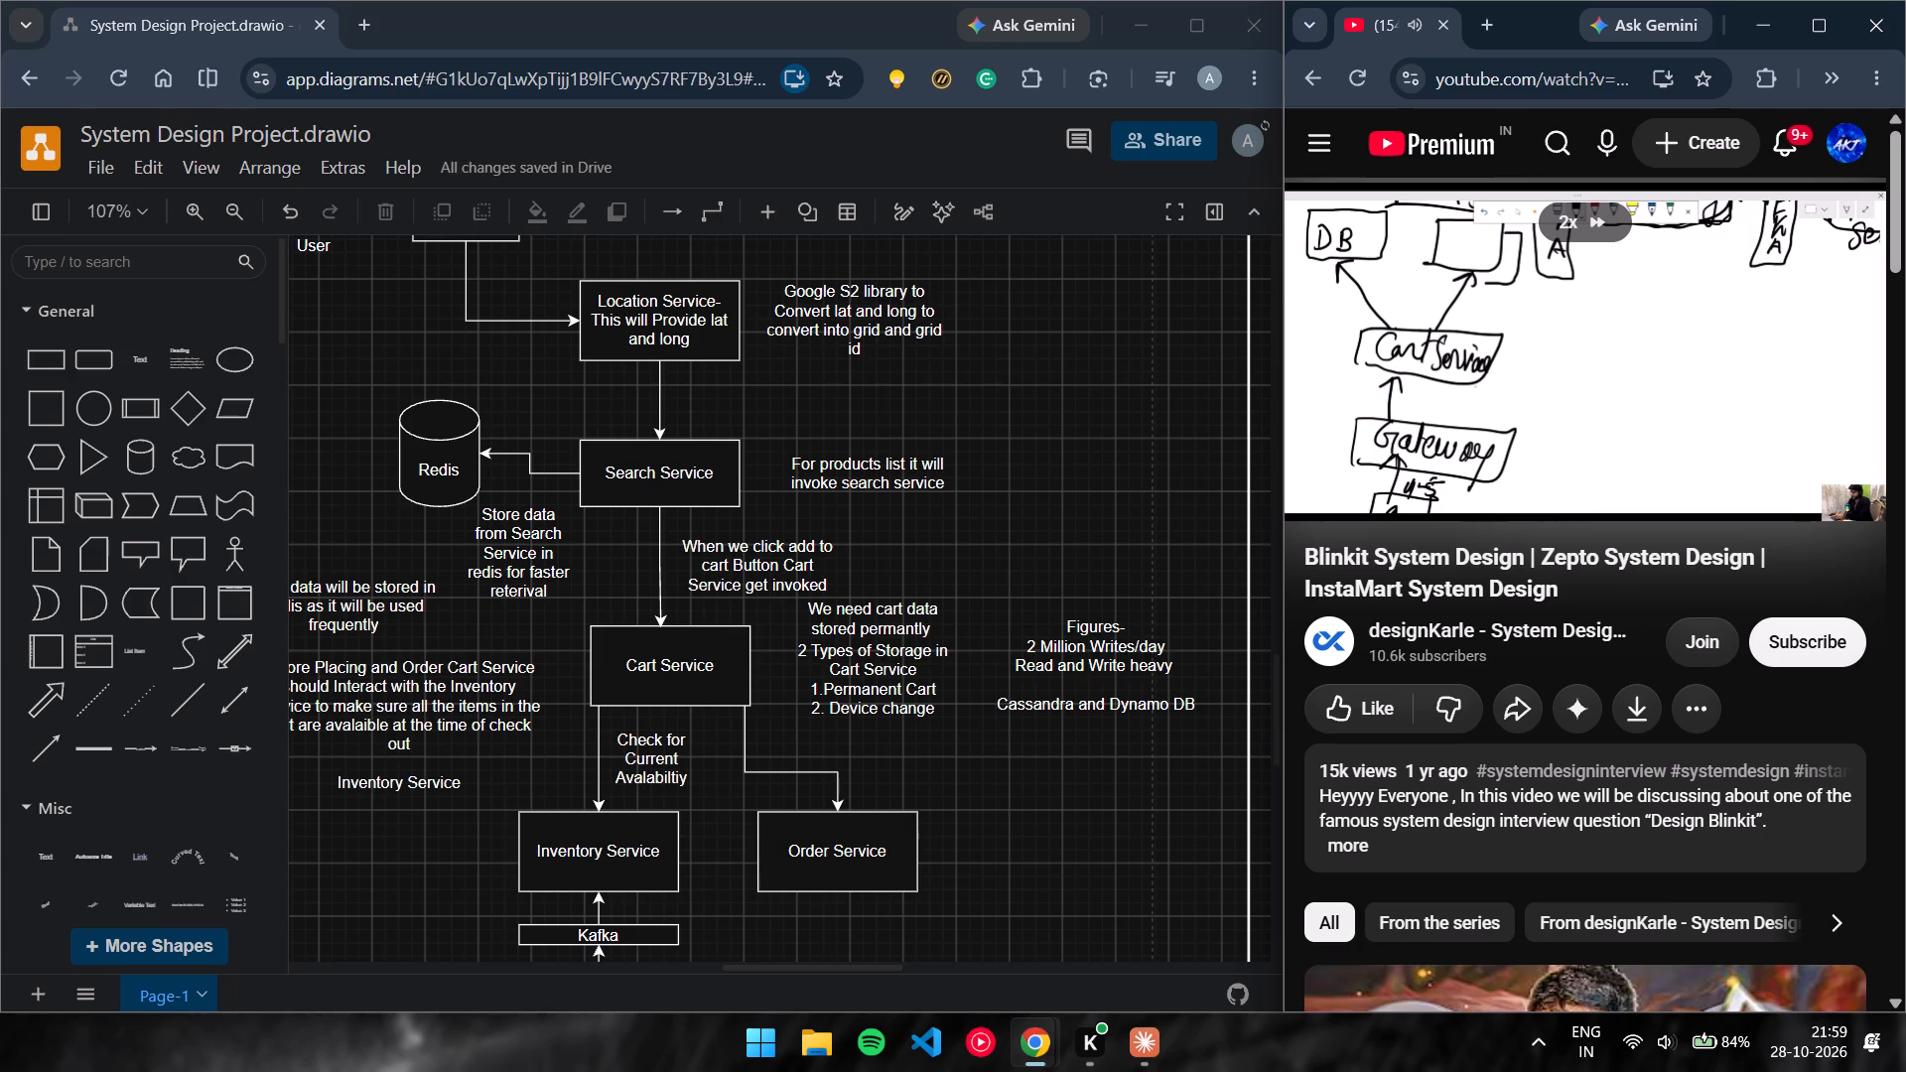
{"action": "scroll", "coordinate": [1229, 495], "scroll_direction": "down", "scroll_amount": 1}
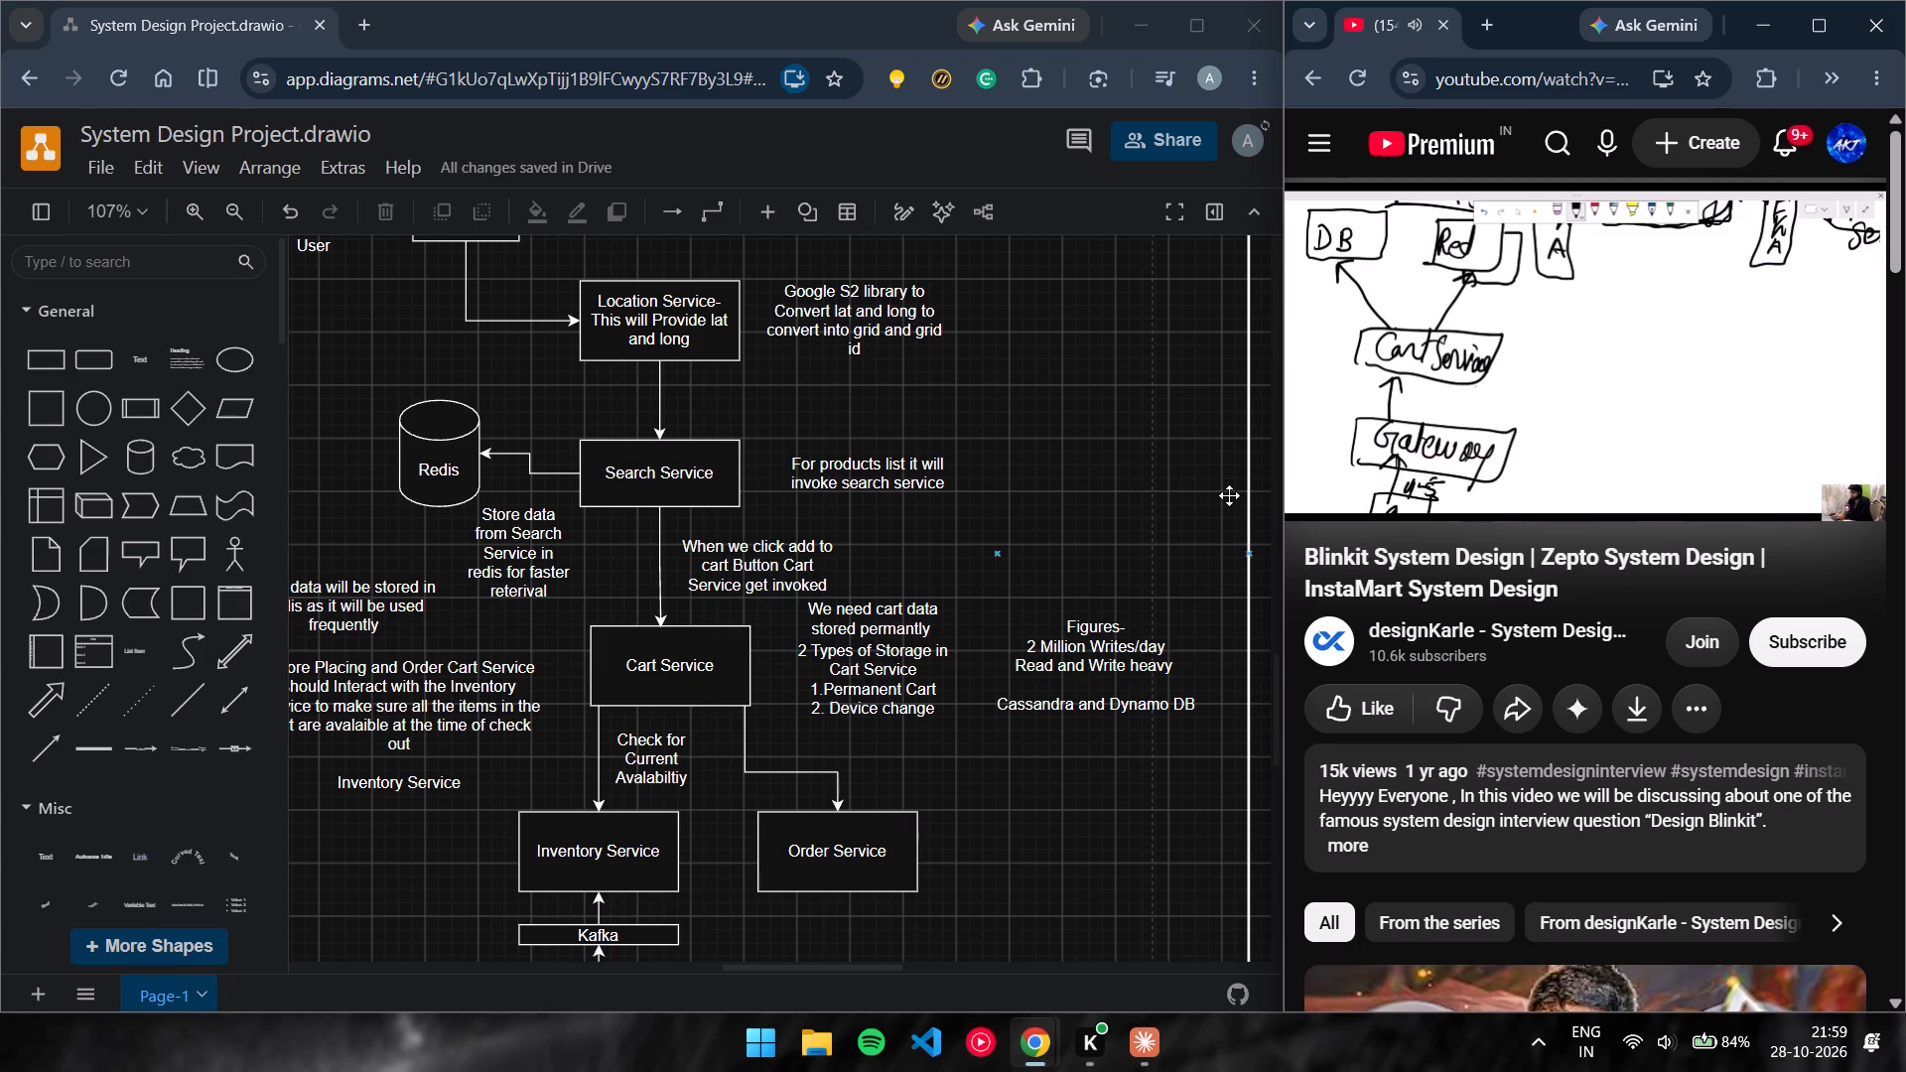
{"action": "scroll", "coordinate": [1229, 495], "scroll_direction": "down", "scroll_amount": 1}
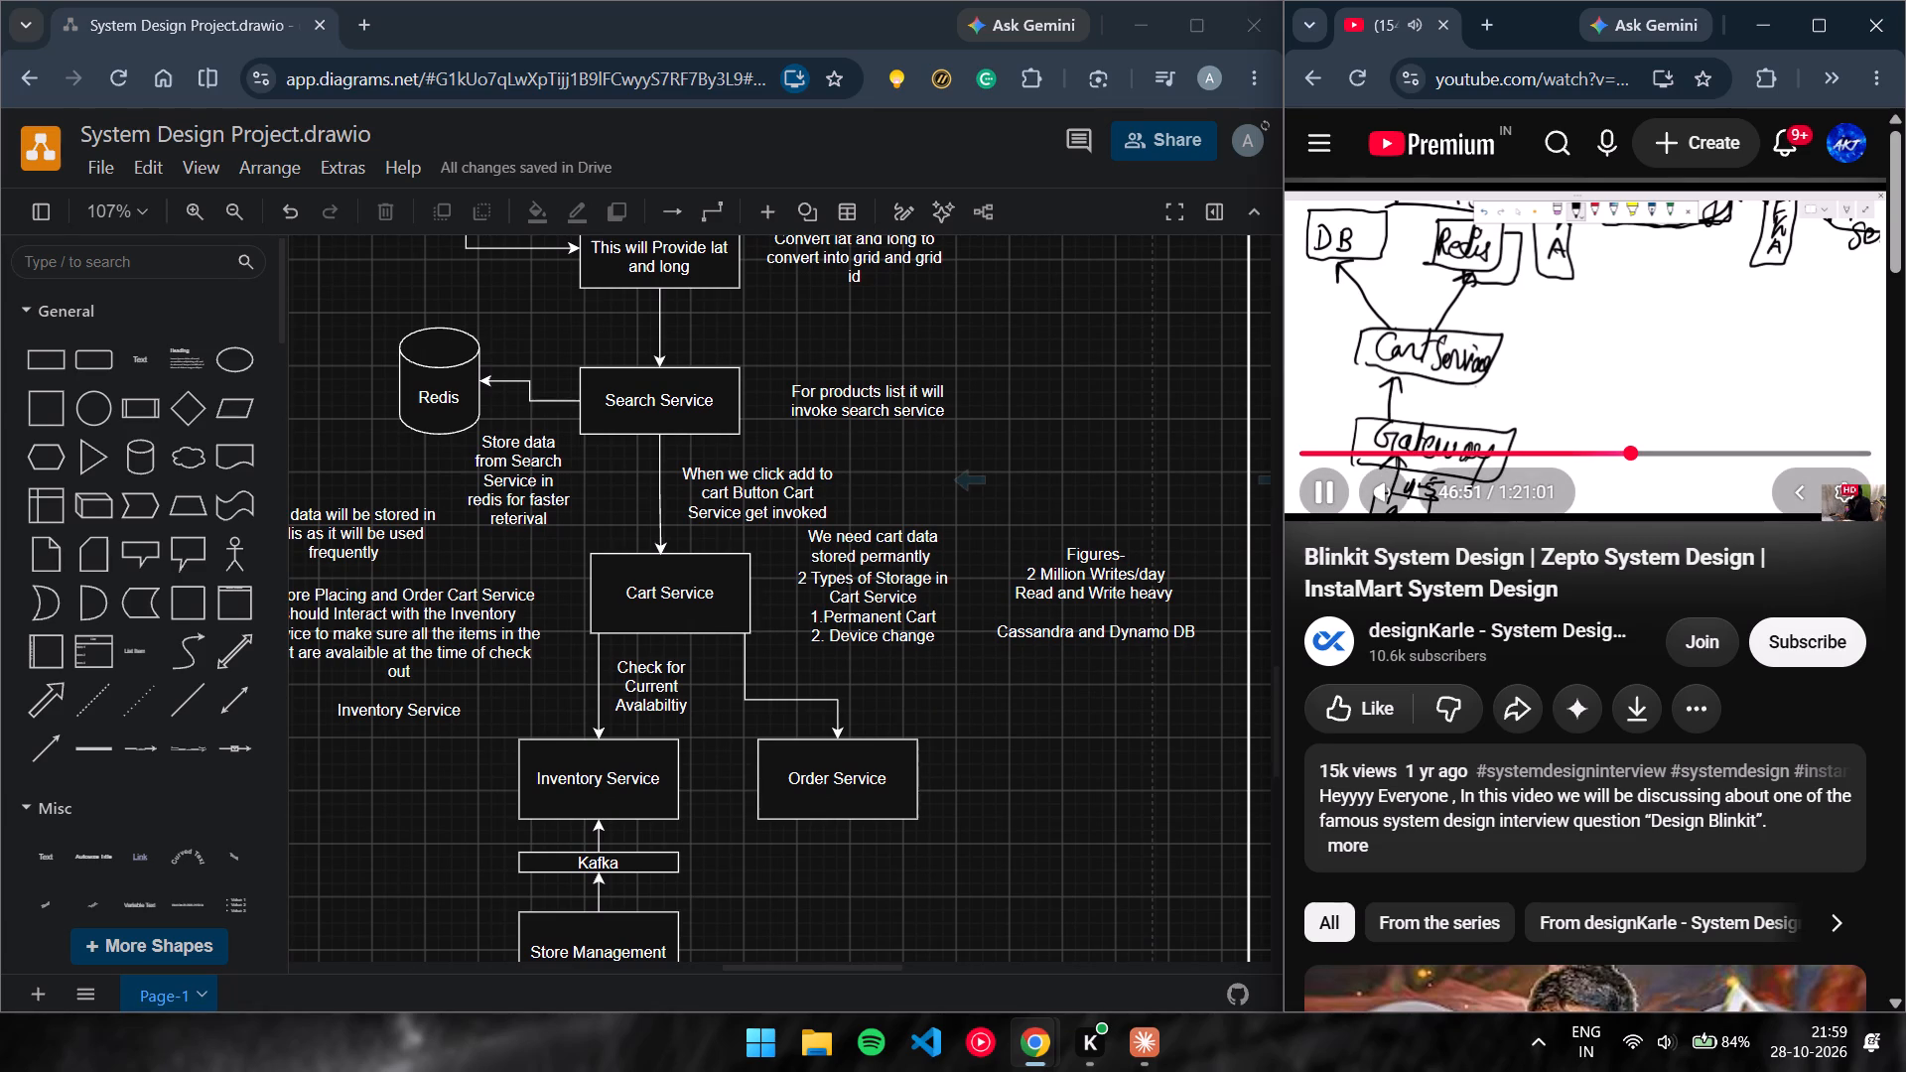
{"action": "left_click", "coordinate": [1682, 285]}
Add a cylinder labelled "DB" beside the cart data notes, on their far side from the Cart Service box.
{"action": "scroll", "coordinate": [898, 542], "scroll_direction": "right", "scroll_amount": 2}
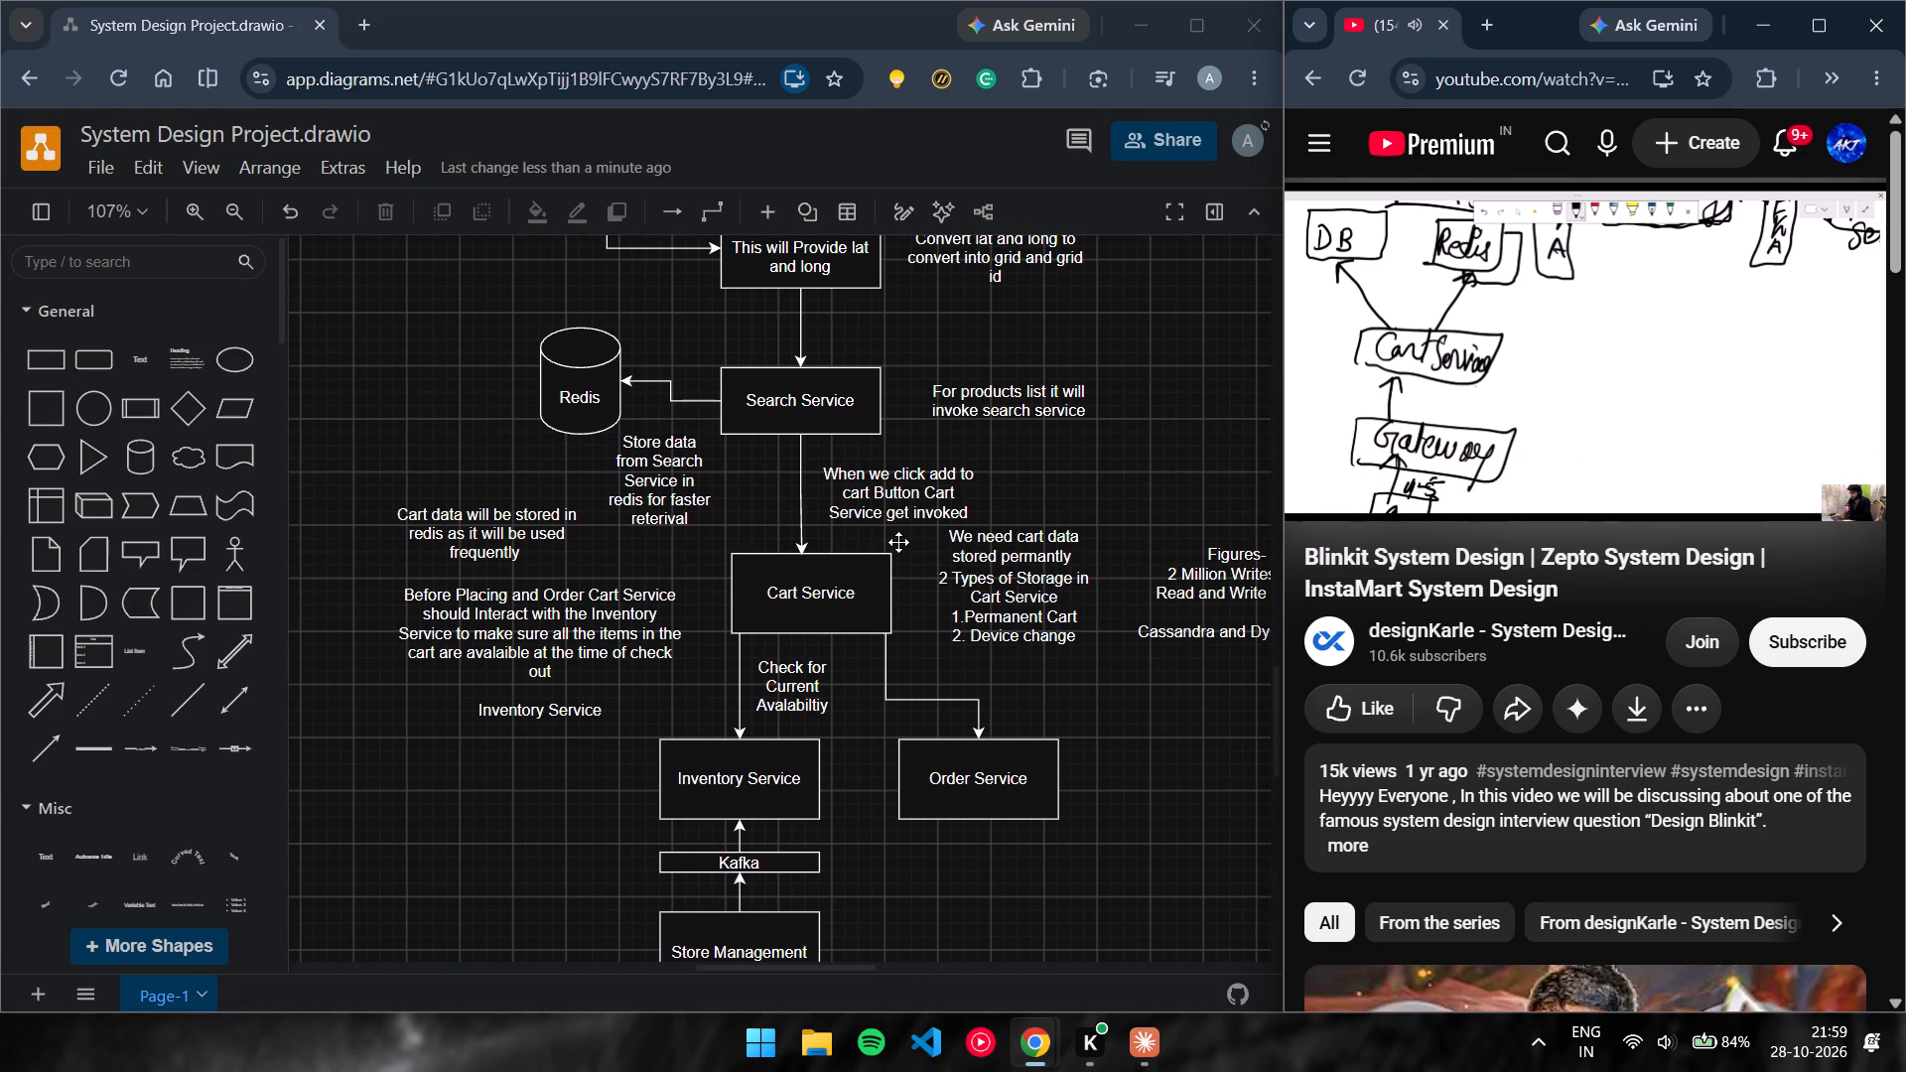
{"action": "scroll", "coordinate": [904, 545], "scroll_direction": "up", "scroll_amount": 1}
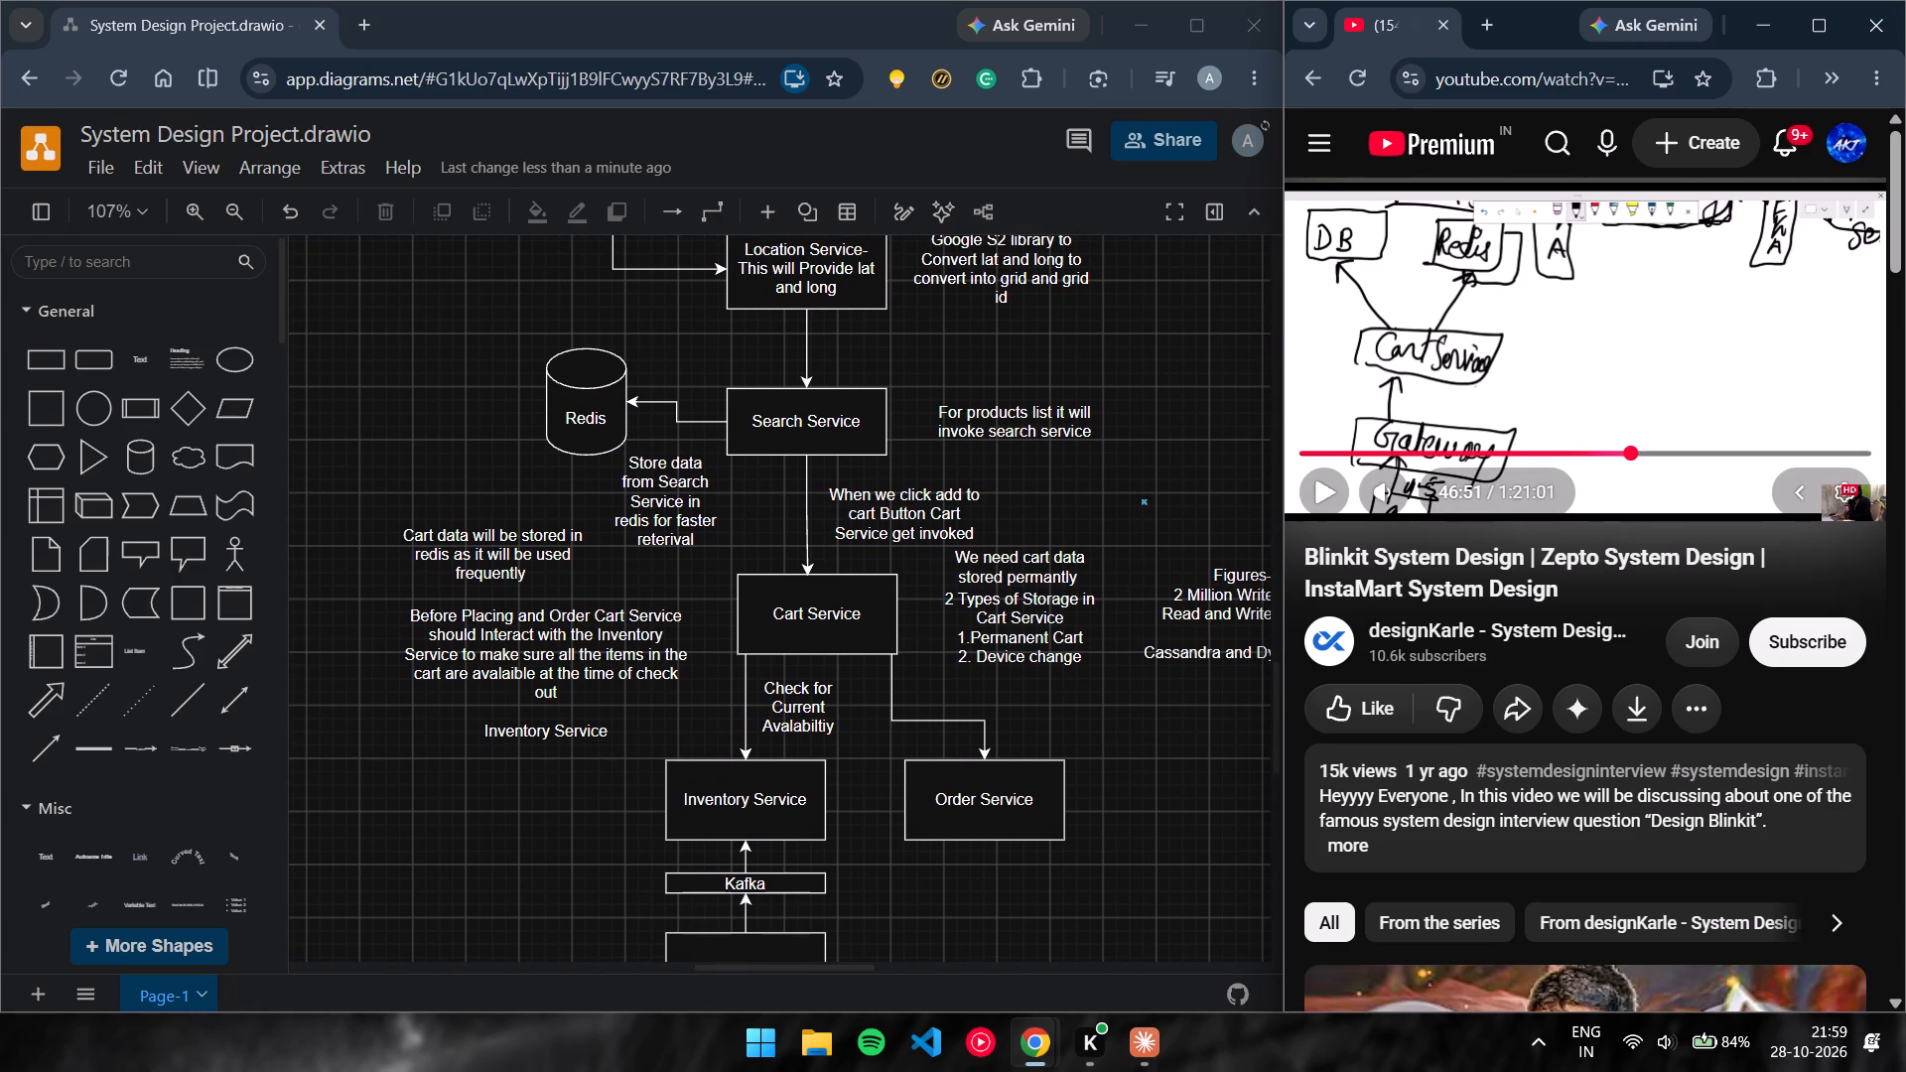
{"action": "scroll", "coordinate": [599, 487], "scroll_direction": "right", "scroll_amount": 1}
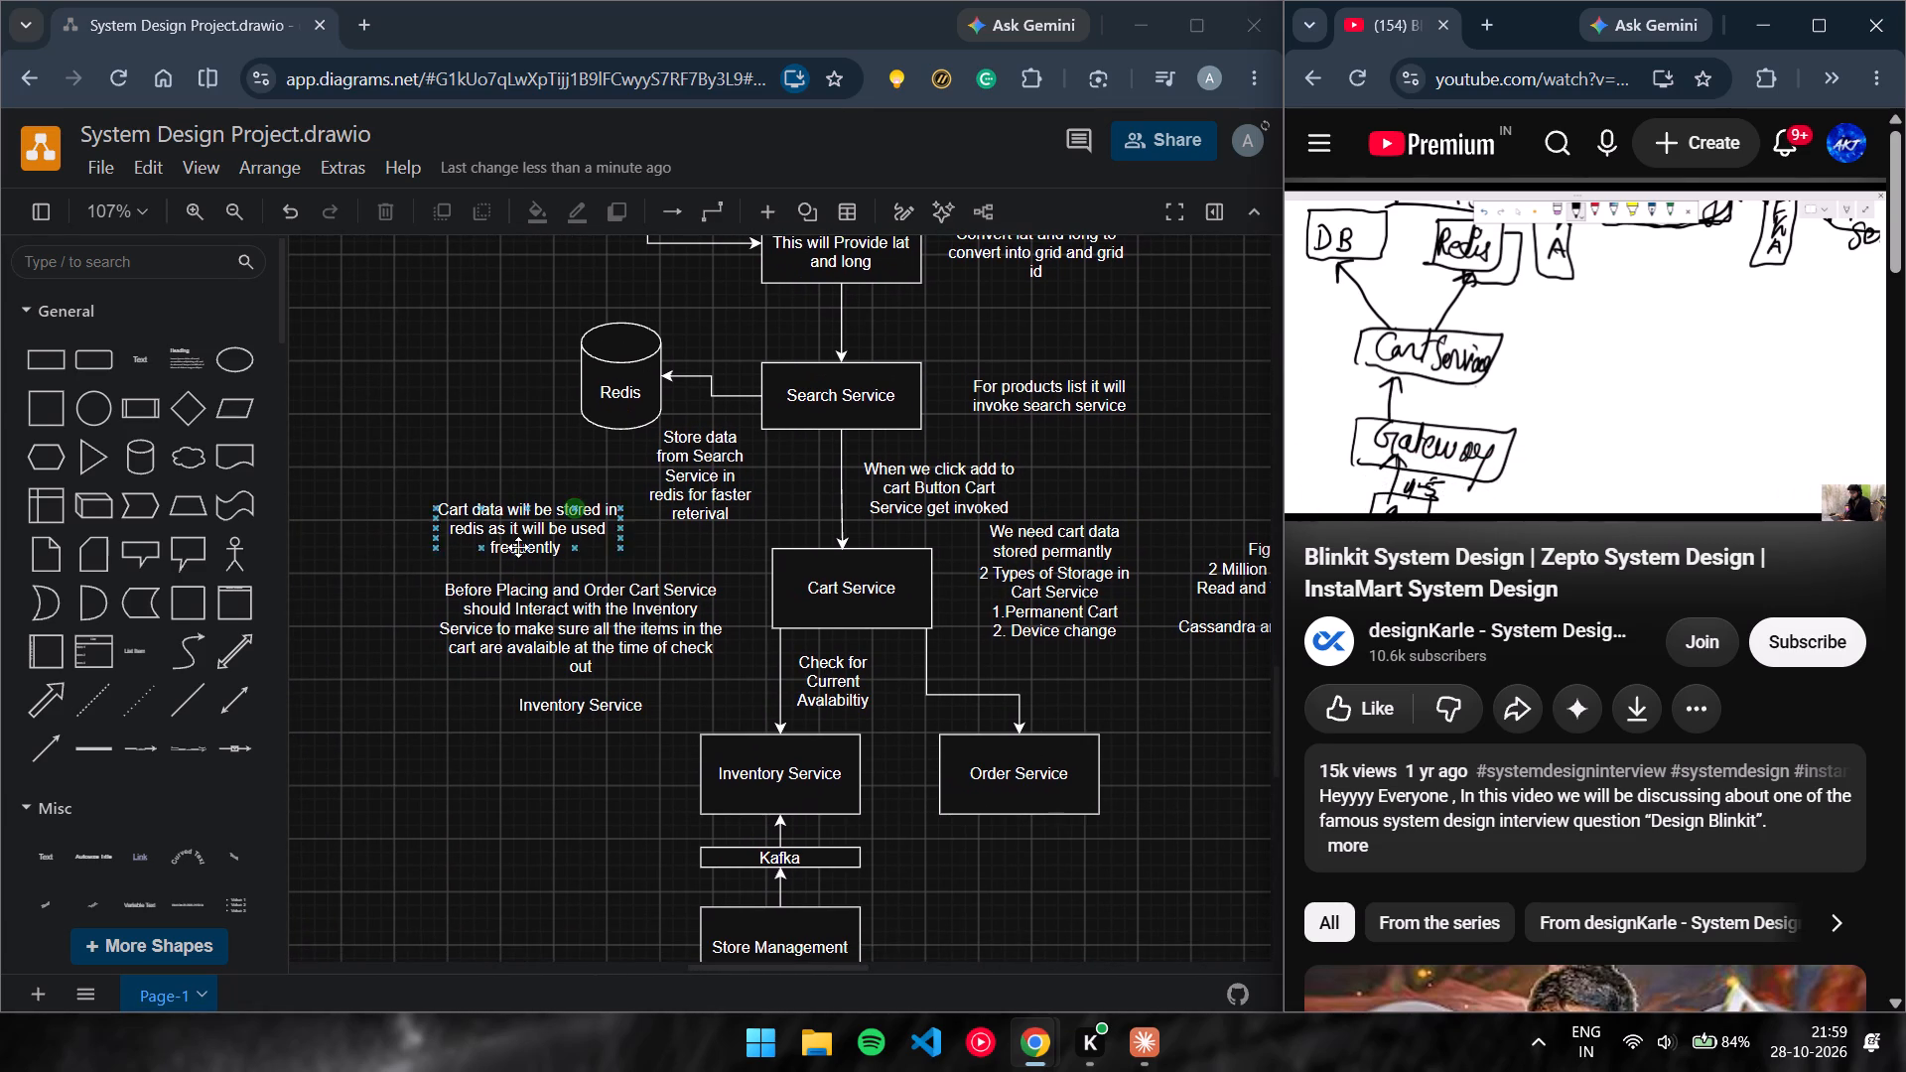
{"action": "scroll", "coordinate": [436, 631], "scroll_direction": "right", "scroll_amount": 1}
{"action": "scroll", "coordinate": [436, 631], "scroll_direction": "left", "scroll_amount": 1}
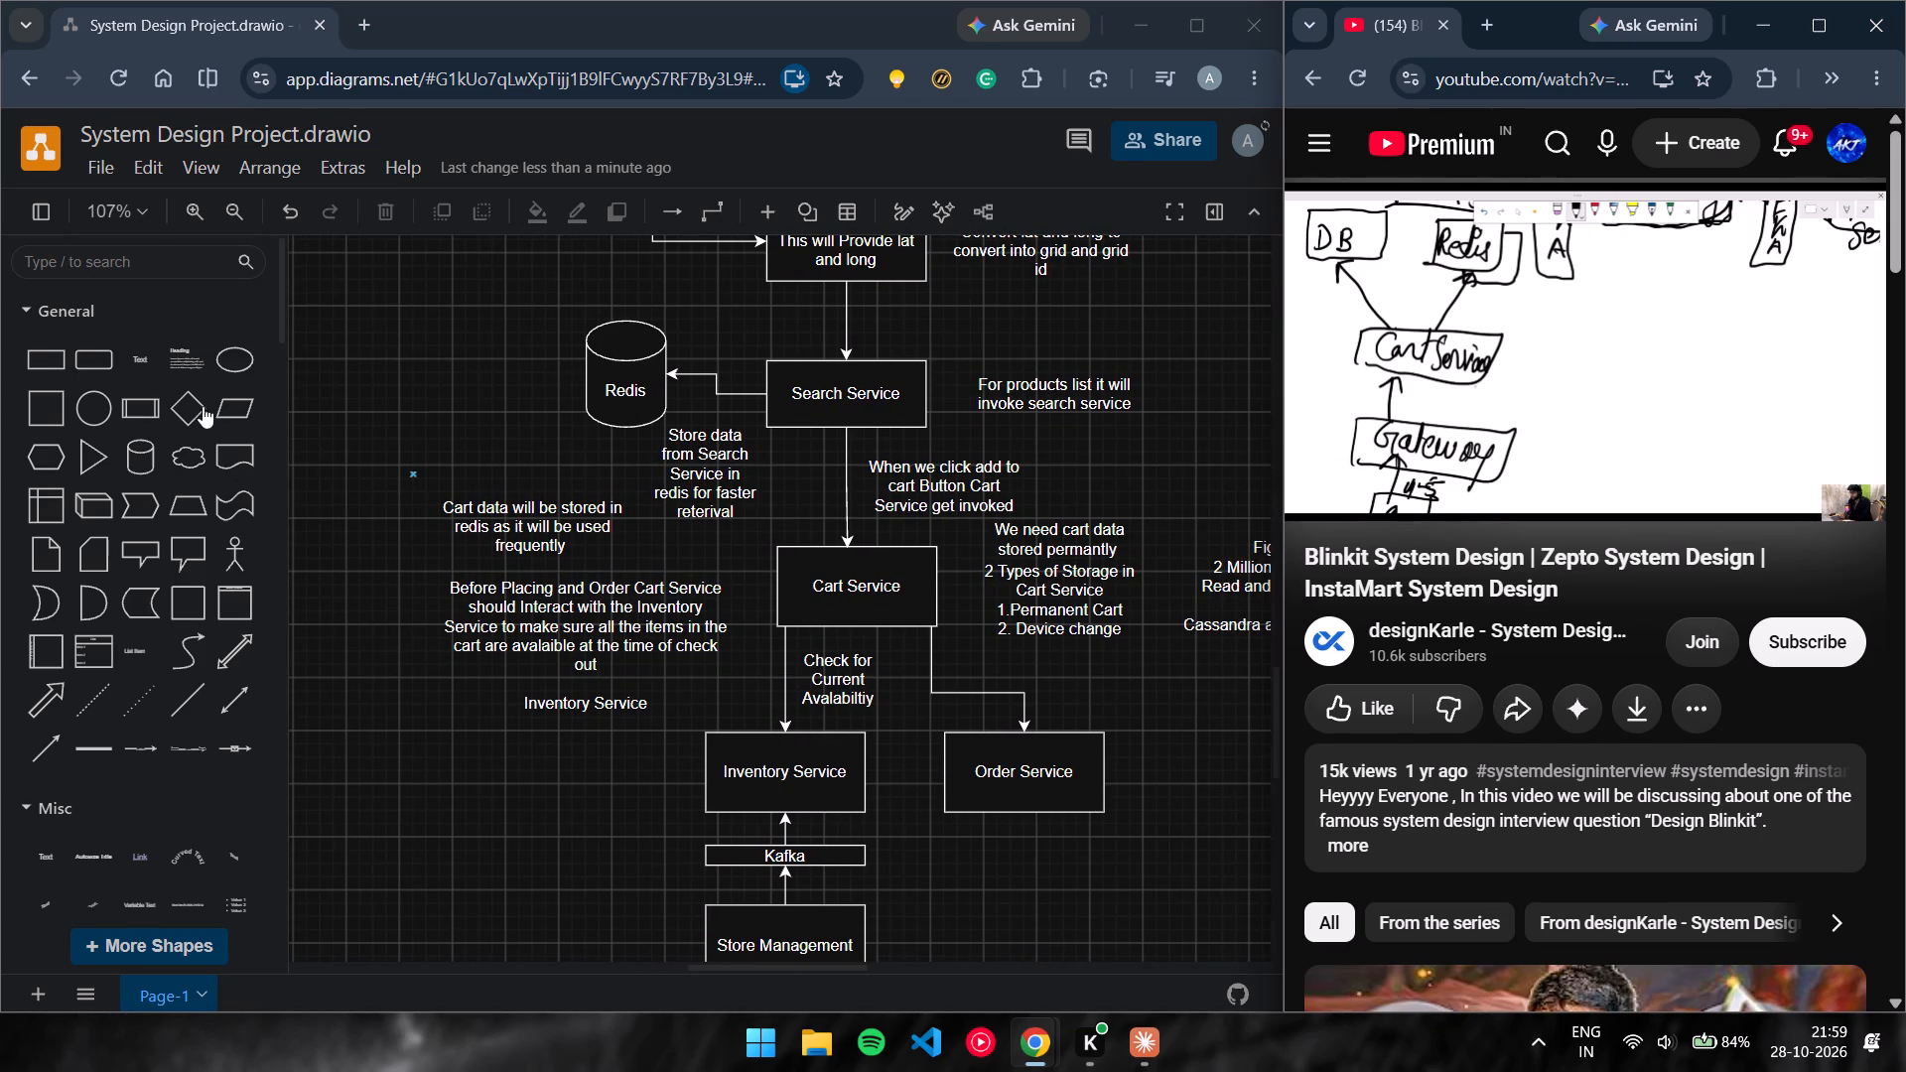
{"action": "scroll", "coordinate": [329, 447], "scroll_direction": "right", "scroll_amount": 1}
{"action": "scroll", "coordinate": [163, 758], "scroll_direction": "down", "scroll_amount": 6}
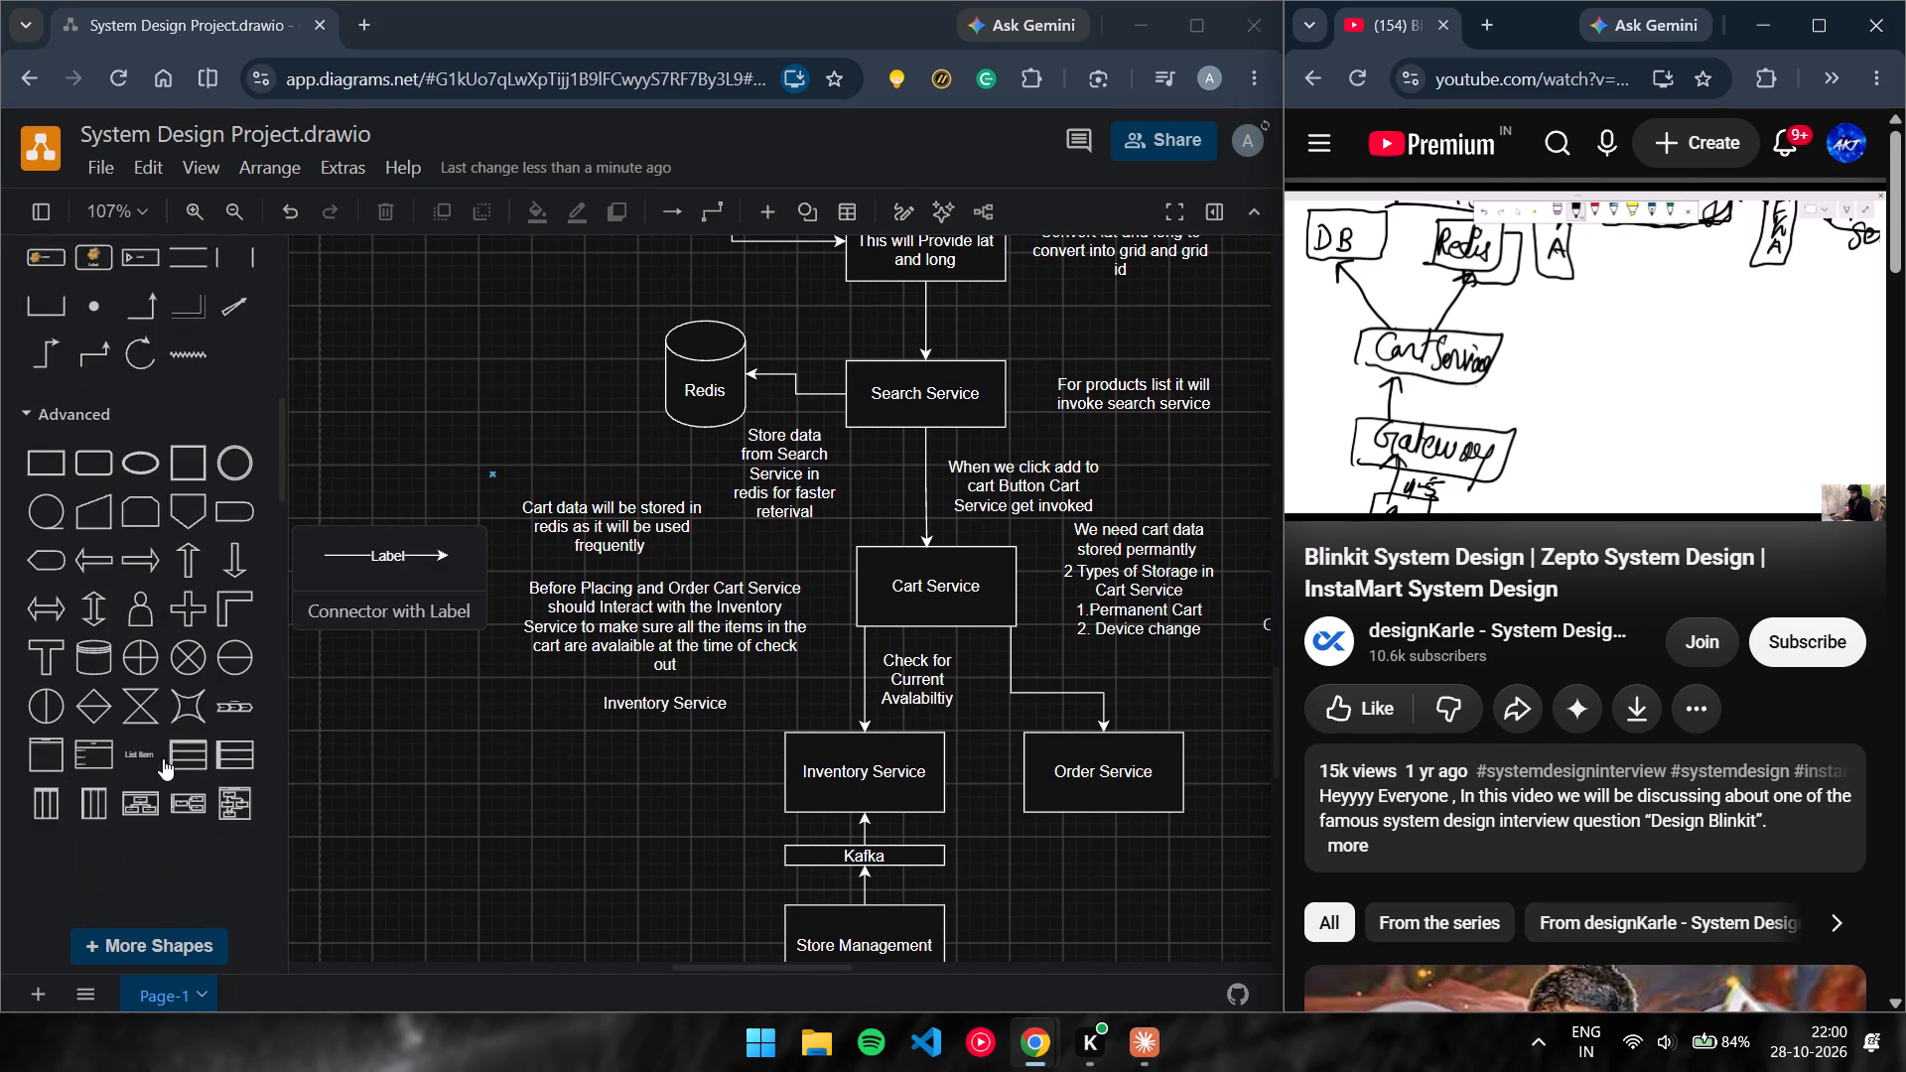
{"action": "scroll", "coordinate": [163, 758], "scroll_direction": "down", "scroll_amount": 7}
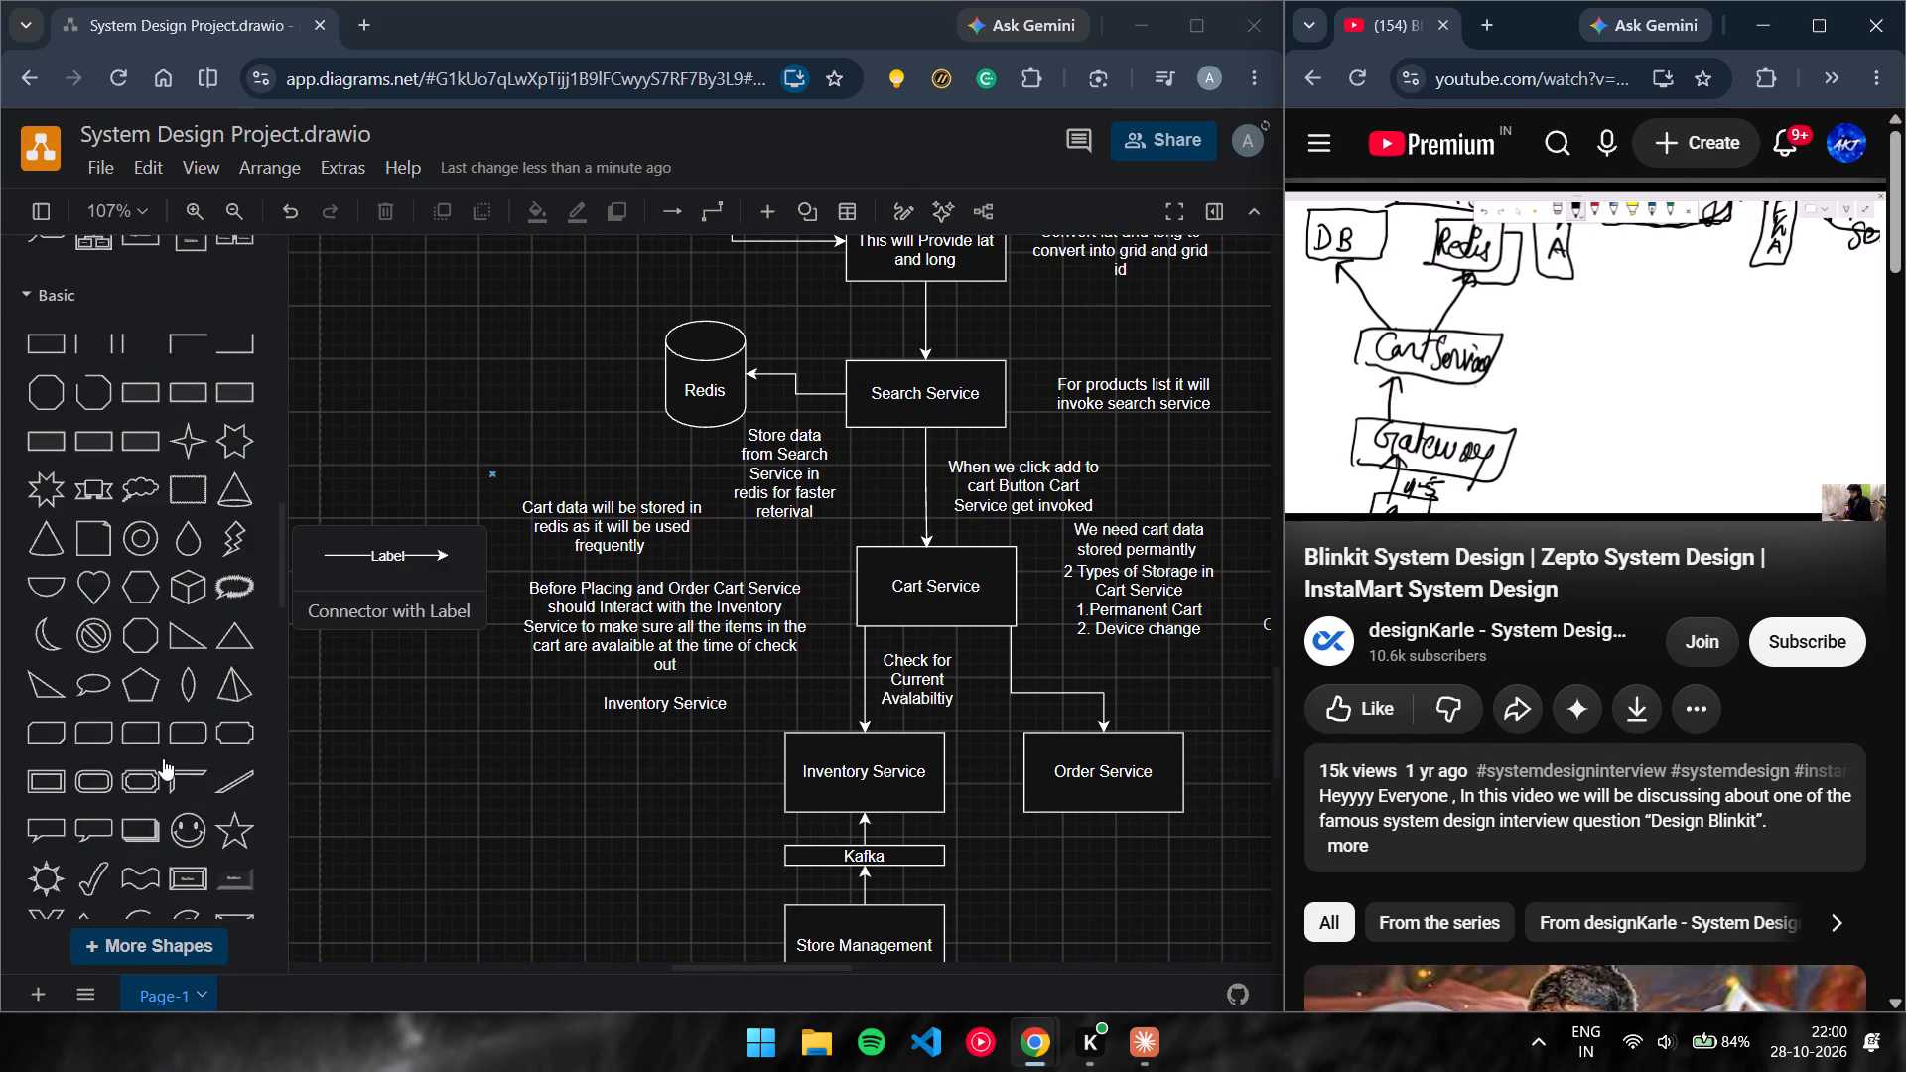
{"action": "scroll", "coordinate": [163, 758], "scroll_direction": "up", "scroll_amount": 6}
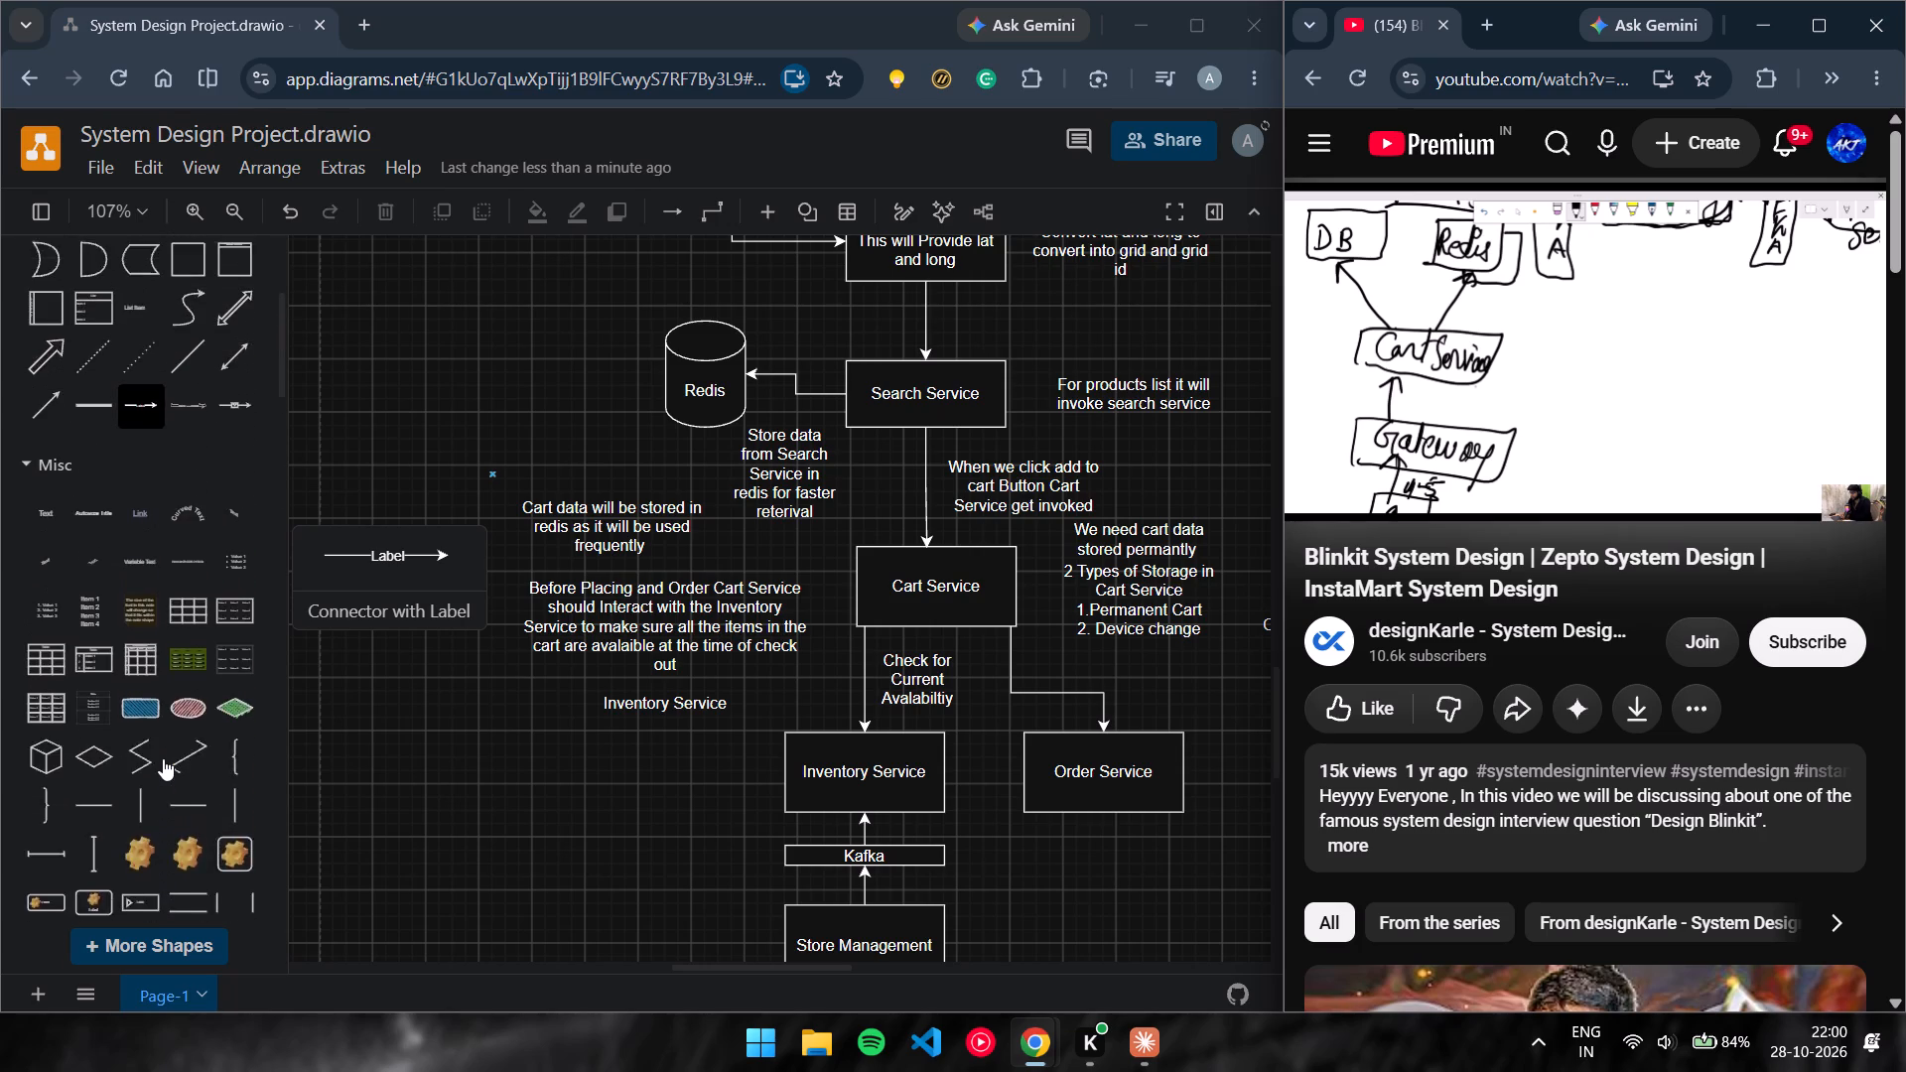
{"action": "scroll", "coordinate": [163, 758], "scroll_direction": "up", "scroll_amount": 4}
{"action": "left_click_drag", "start_coordinate": [139, 464], "coordinate": [184, 473]}
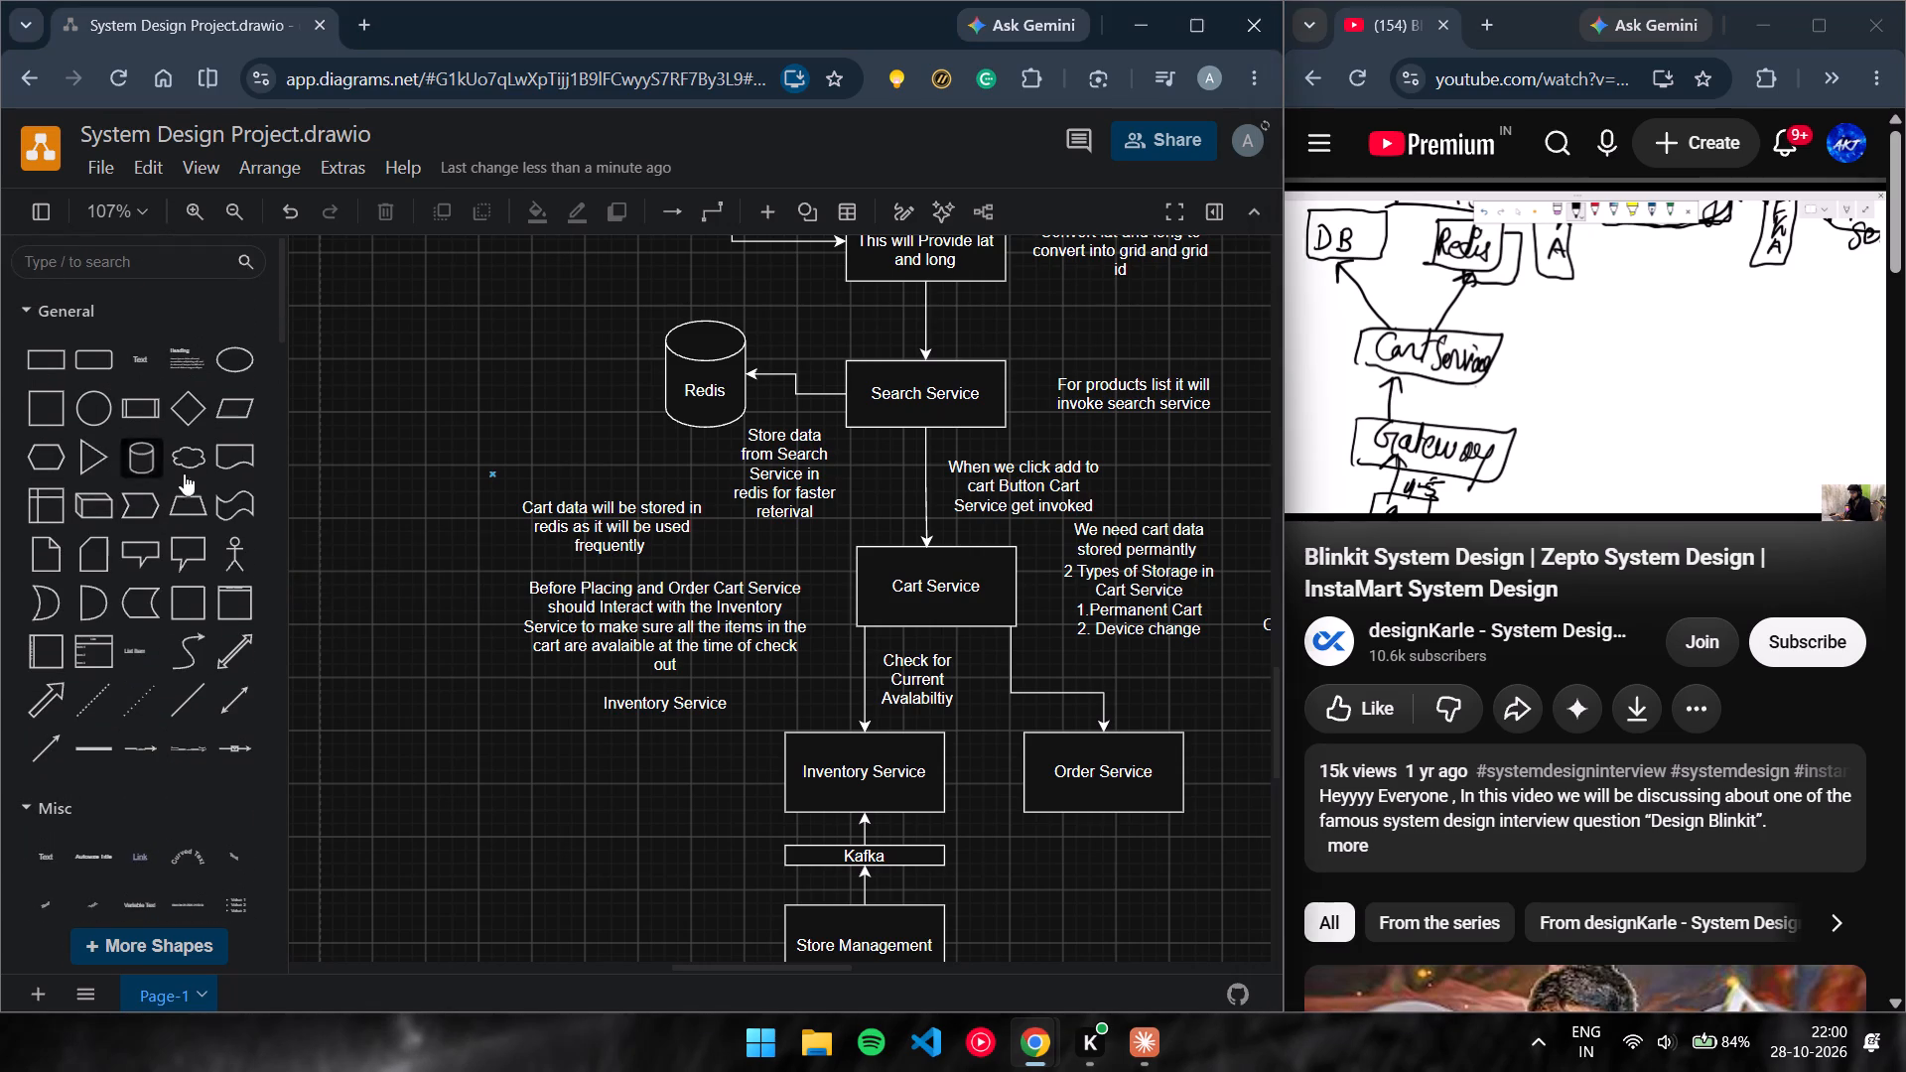
{"action": "left_click_drag", "start_coordinate": [184, 473], "coordinate": [347, 507]}
{"action": "triple_click", "coordinate": [408, 581]}
{"action": "double_click", "coordinate": [390, 576]}
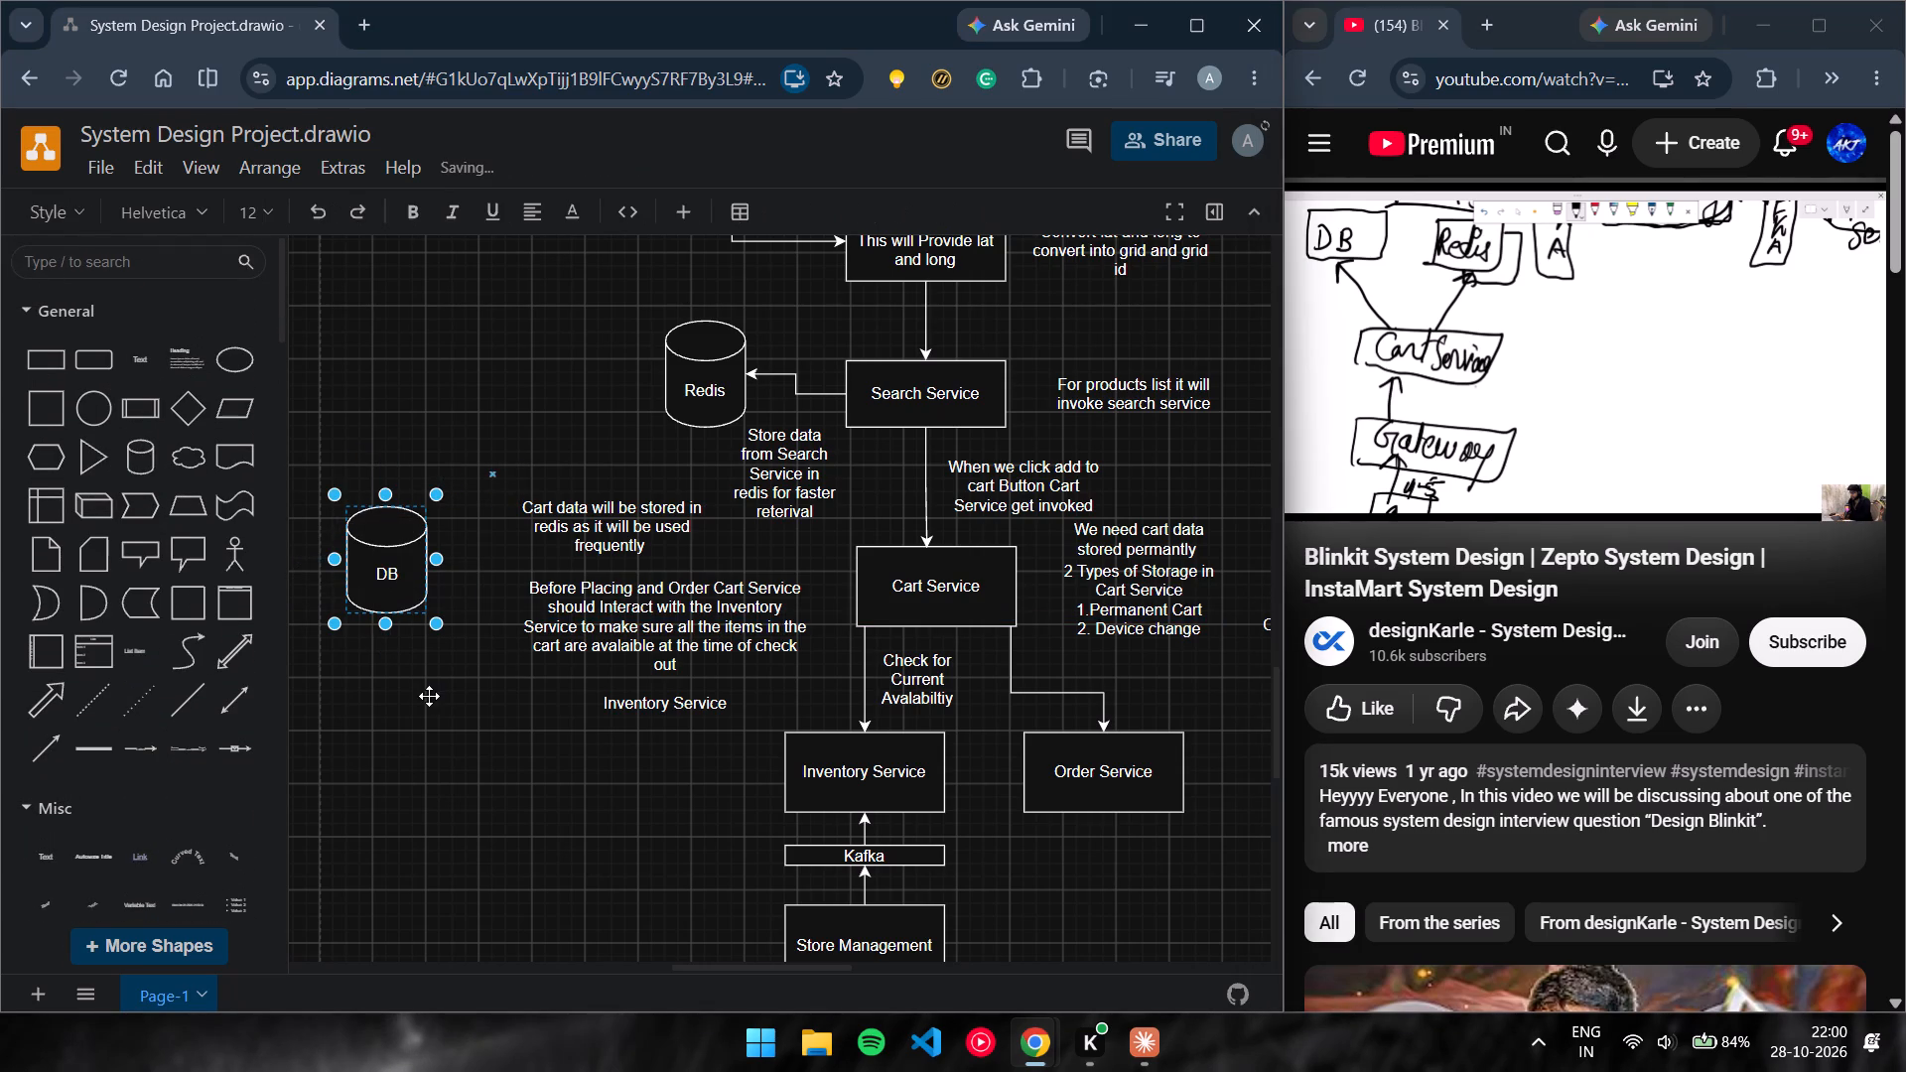
{"action": "left_click", "coordinate": [427, 694]}
Add a second cylinder labelled "Redis" directly below the DB cylinder.
{"action": "left_click_drag", "start_coordinate": [129, 451], "coordinate": [333, 628]}
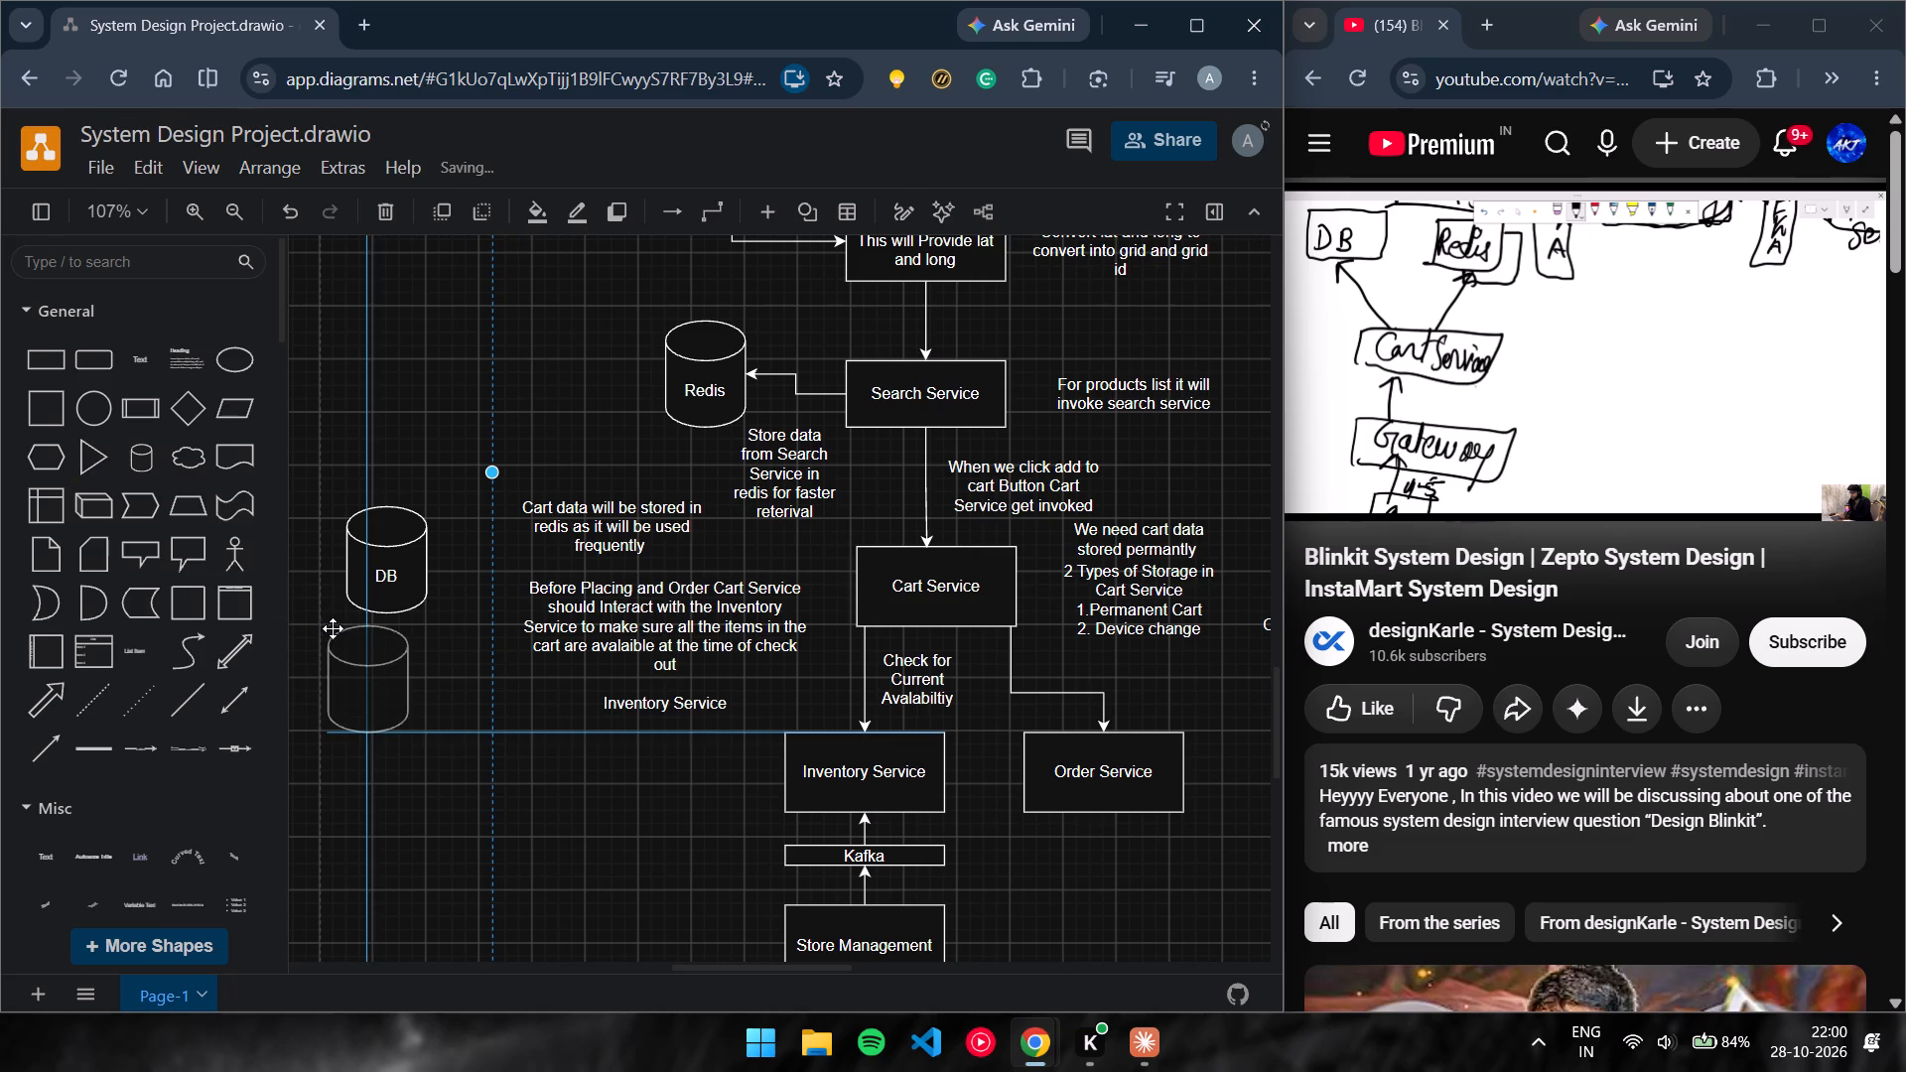
{"action": "left_click_drag", "start_coordinate": [333, 628], "coordinate": [345, 634]}
{"action": "double_click", "coordinate": [376, 702]}
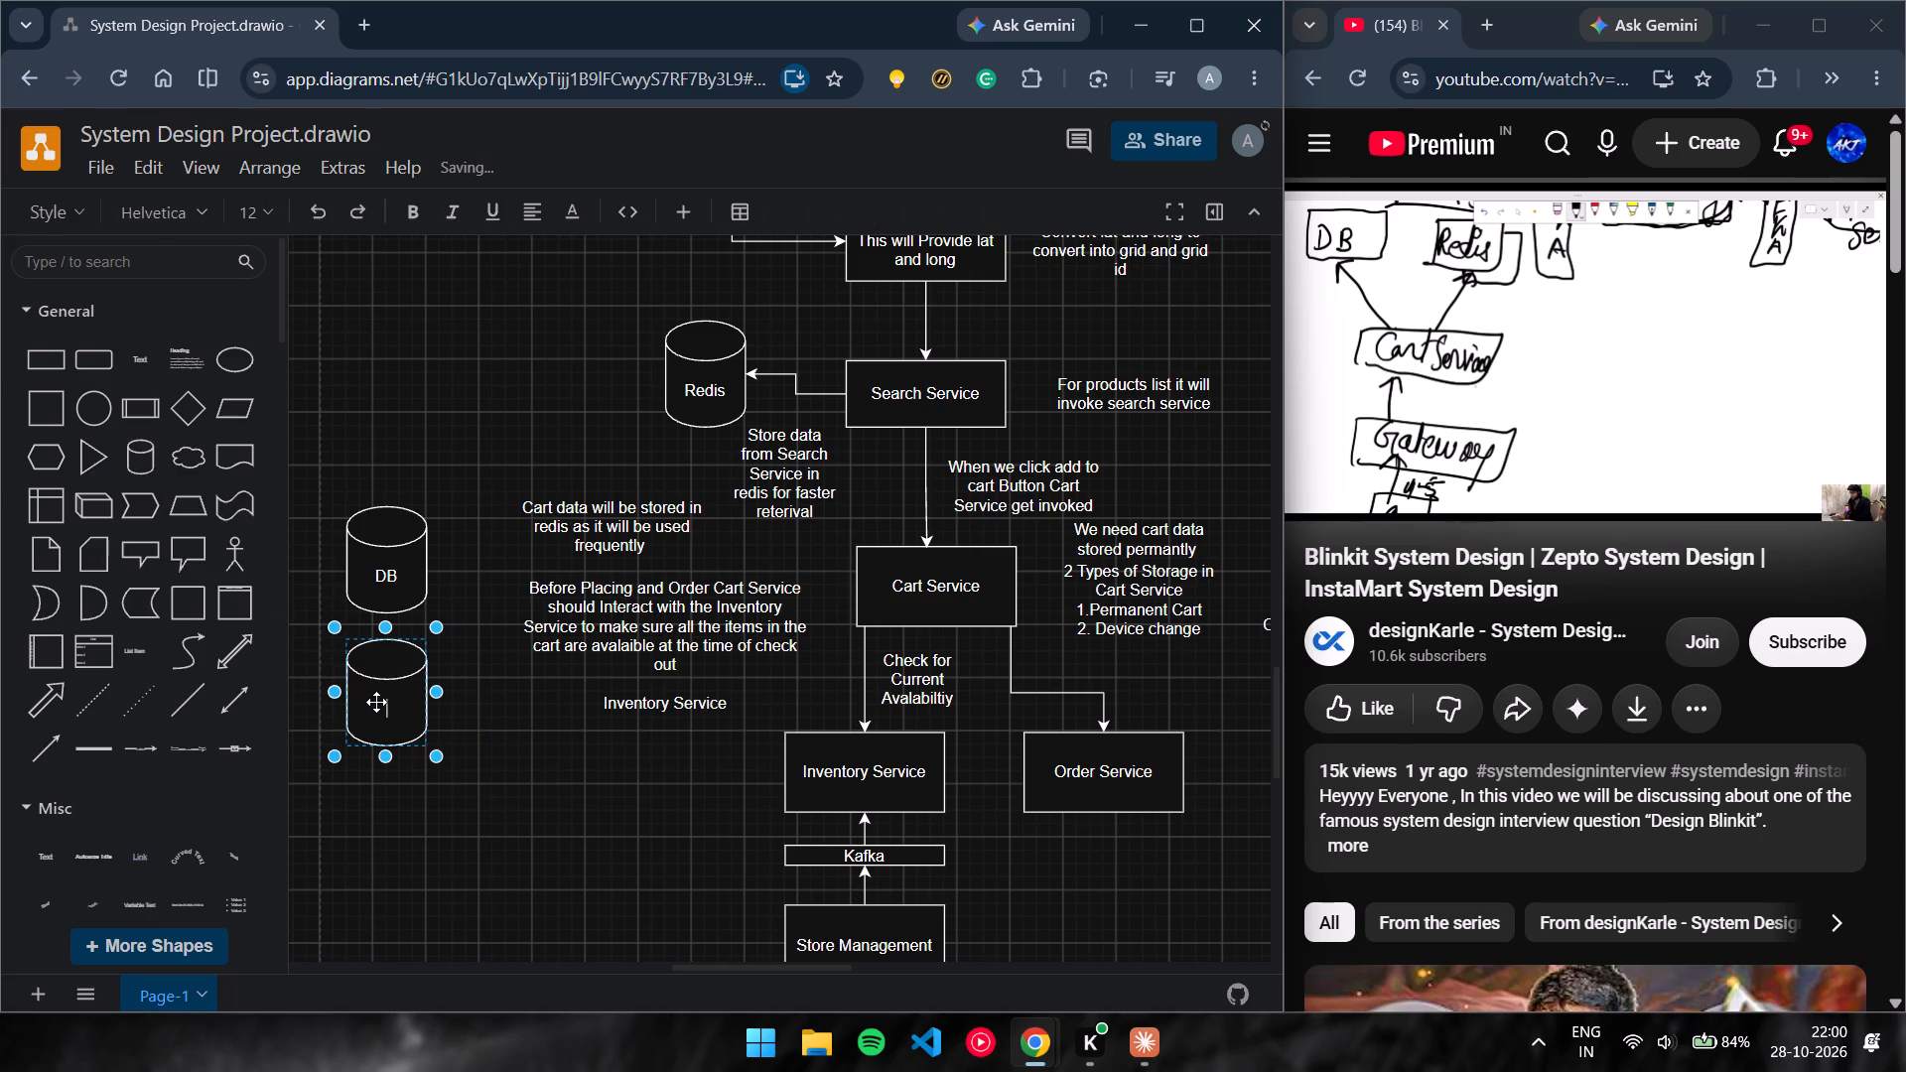
{"action": "left_click", "coordinate": [589, 801]}
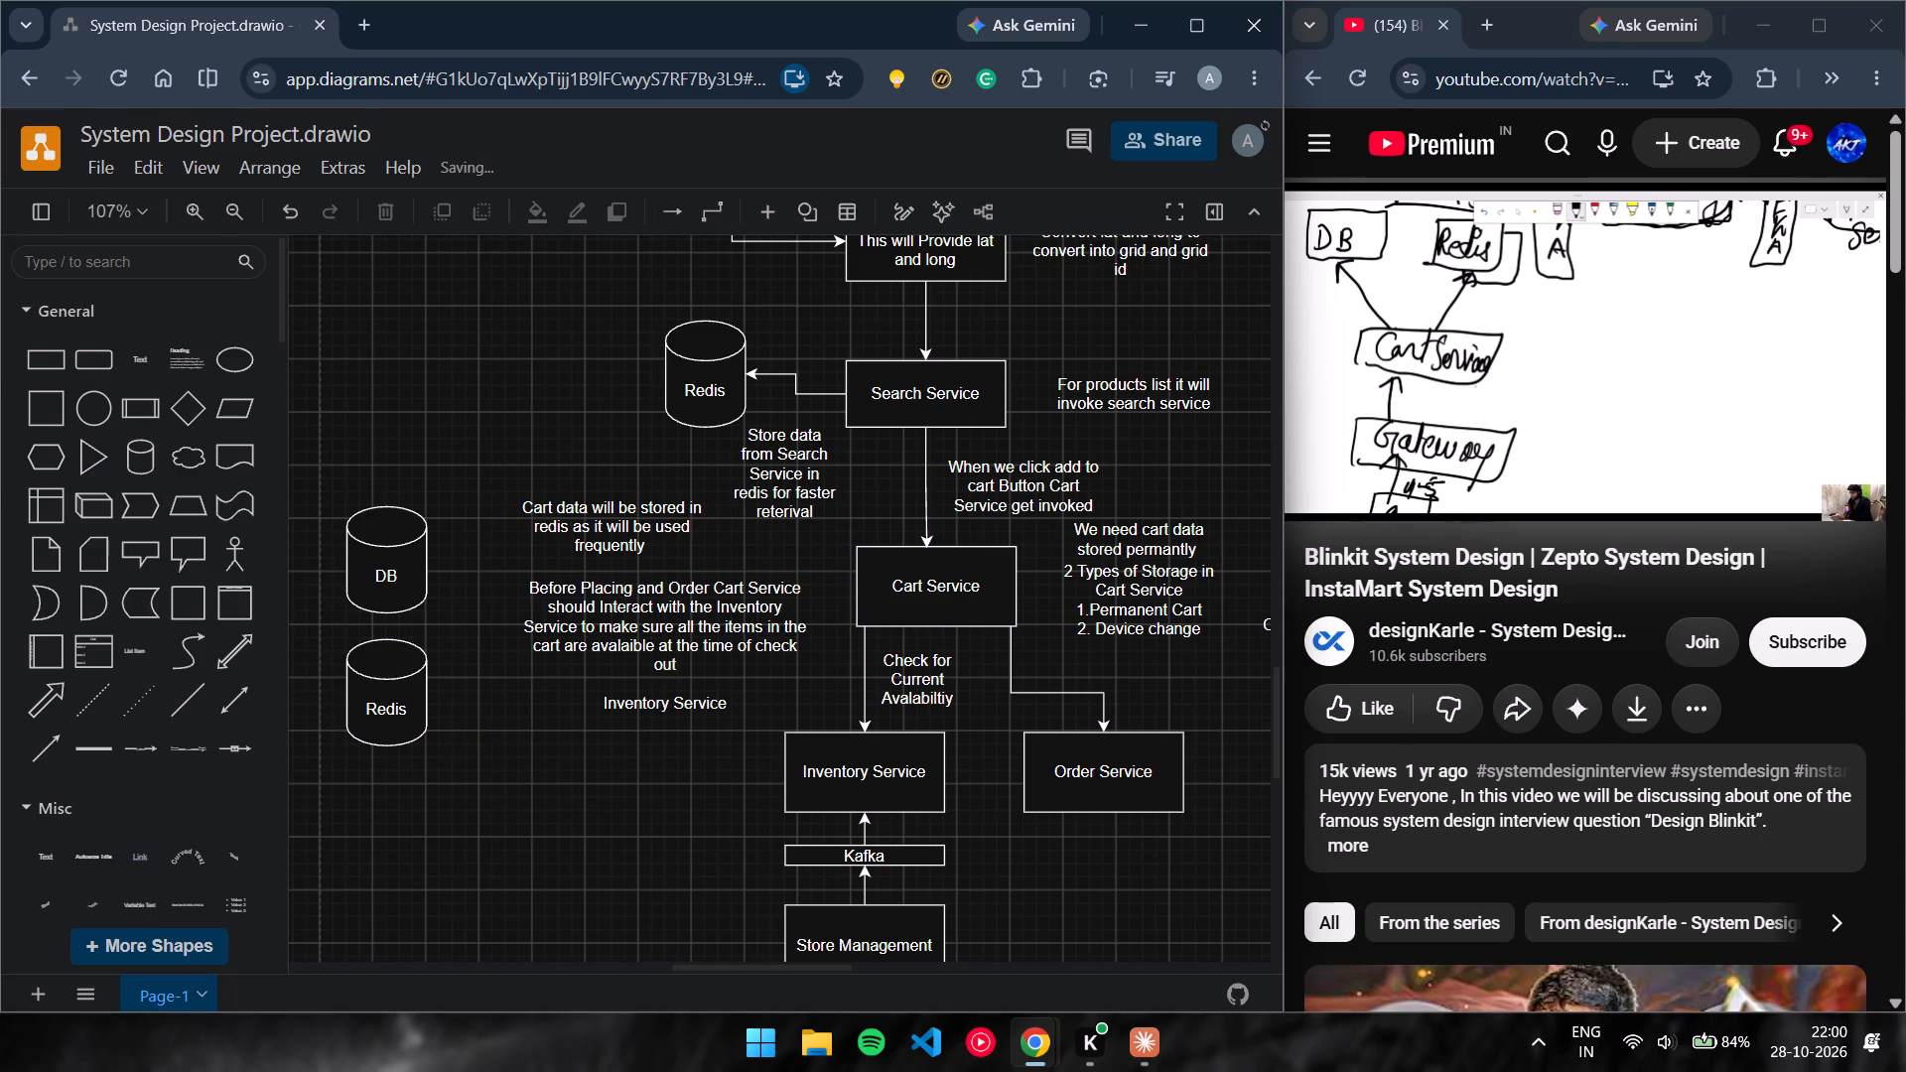
Play the video further to follow the gateway, Cart Service and Redis request arrows, and pause it.
{"action": "left_click", "coordinate": [1527, 368]}
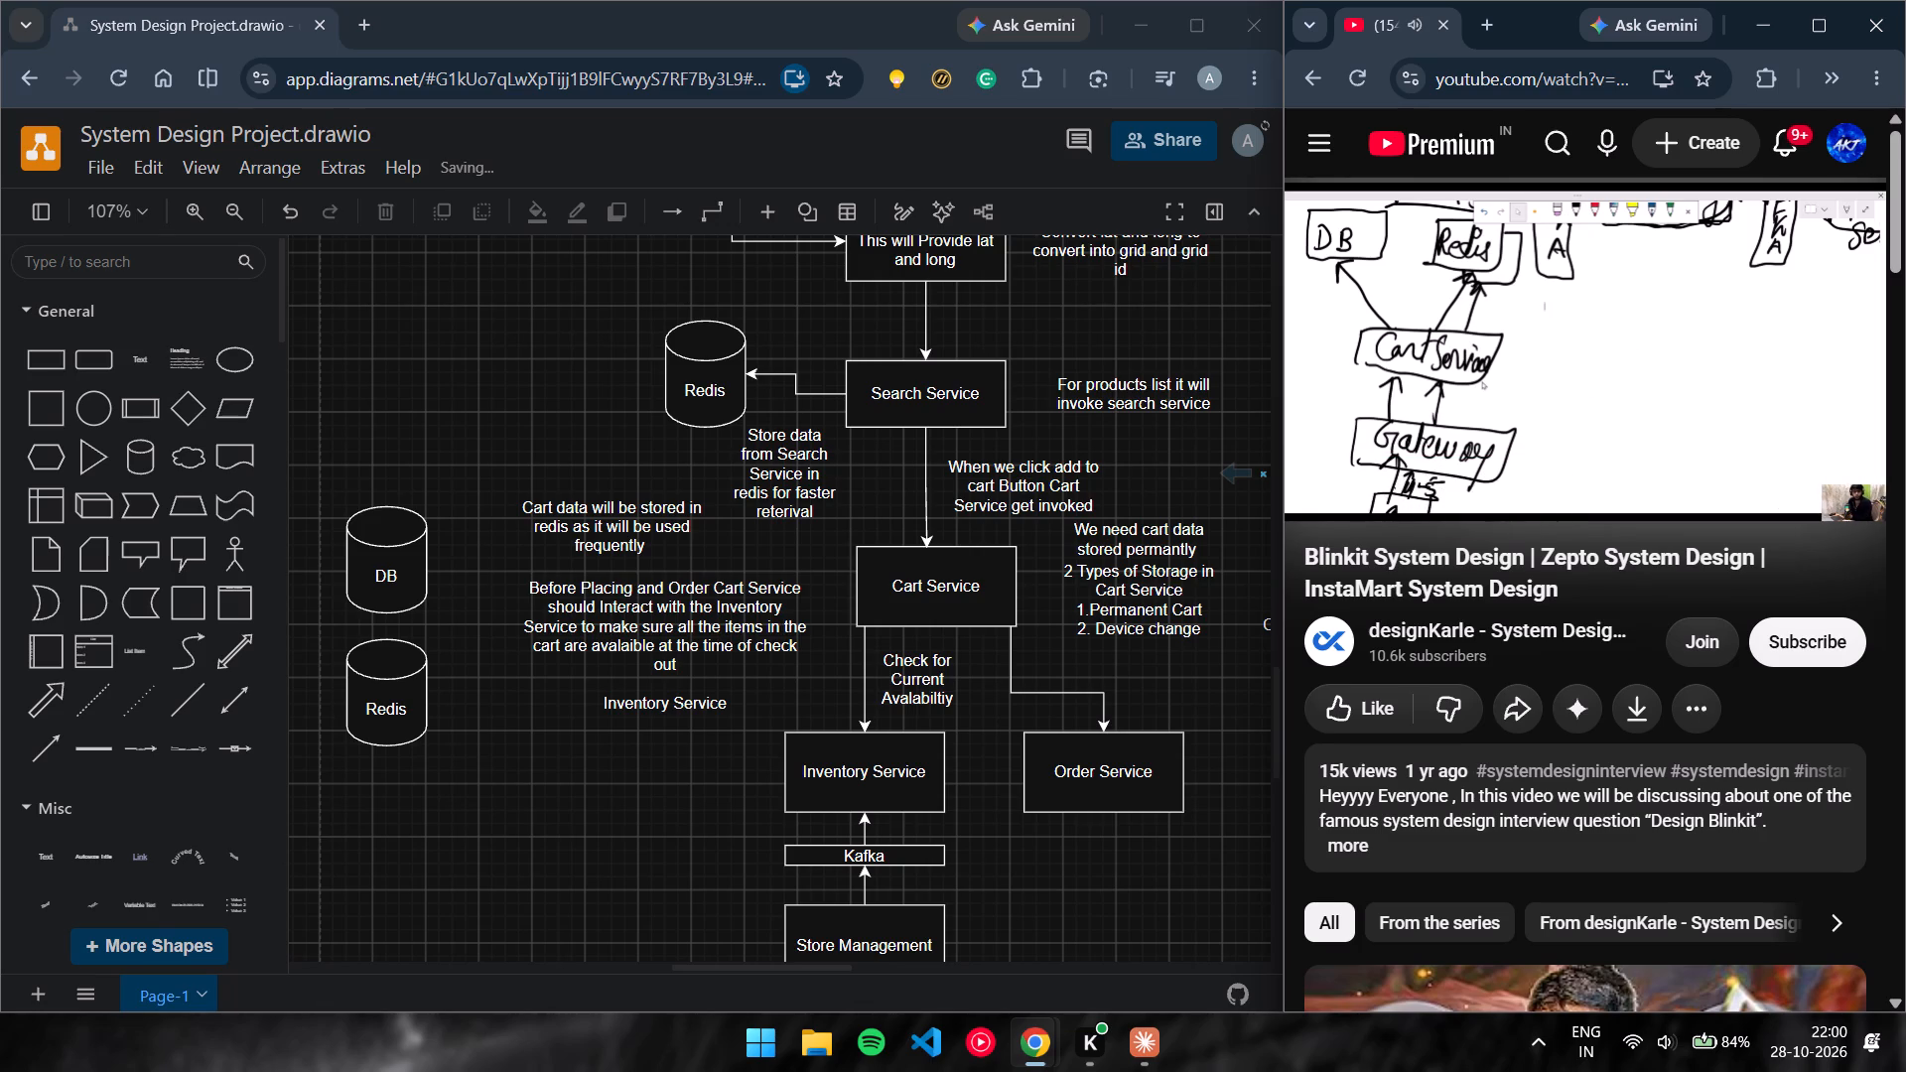
{"action": "left_click", "coordinate": [1603, 353]}
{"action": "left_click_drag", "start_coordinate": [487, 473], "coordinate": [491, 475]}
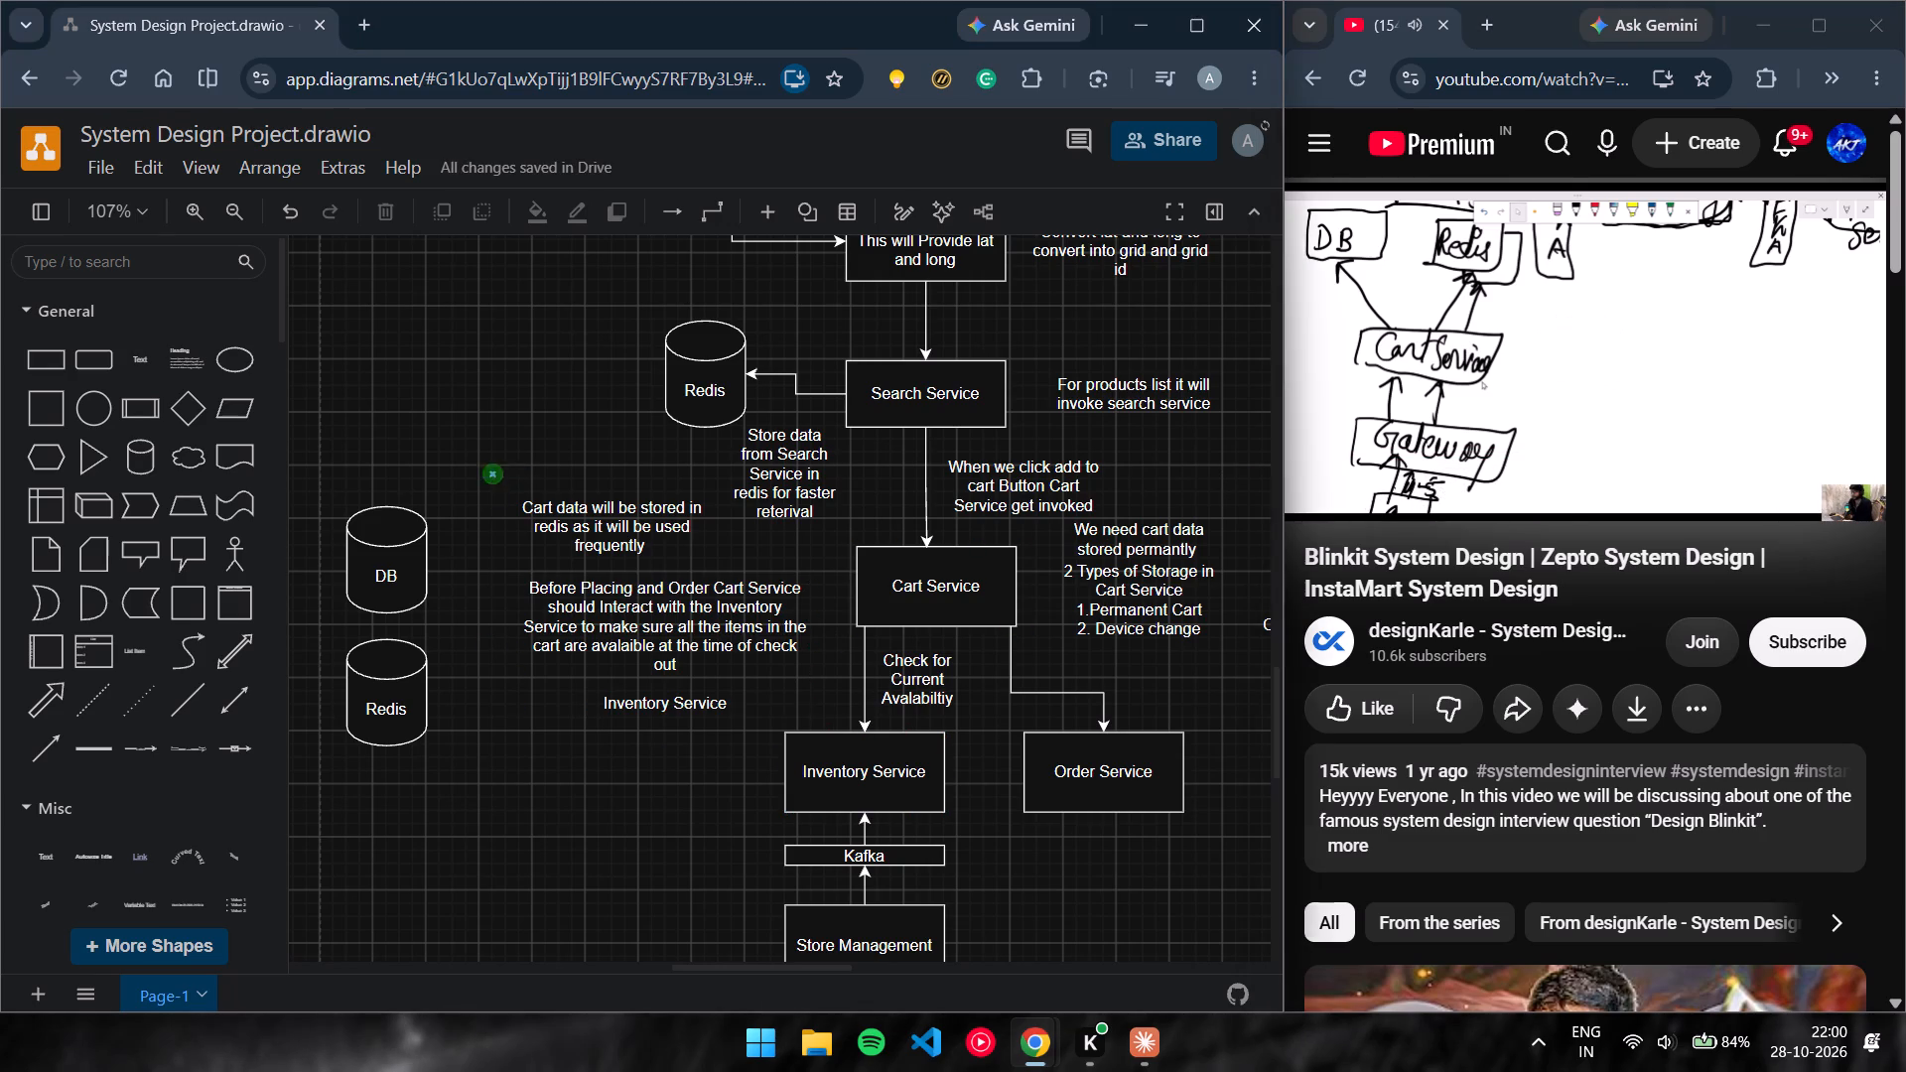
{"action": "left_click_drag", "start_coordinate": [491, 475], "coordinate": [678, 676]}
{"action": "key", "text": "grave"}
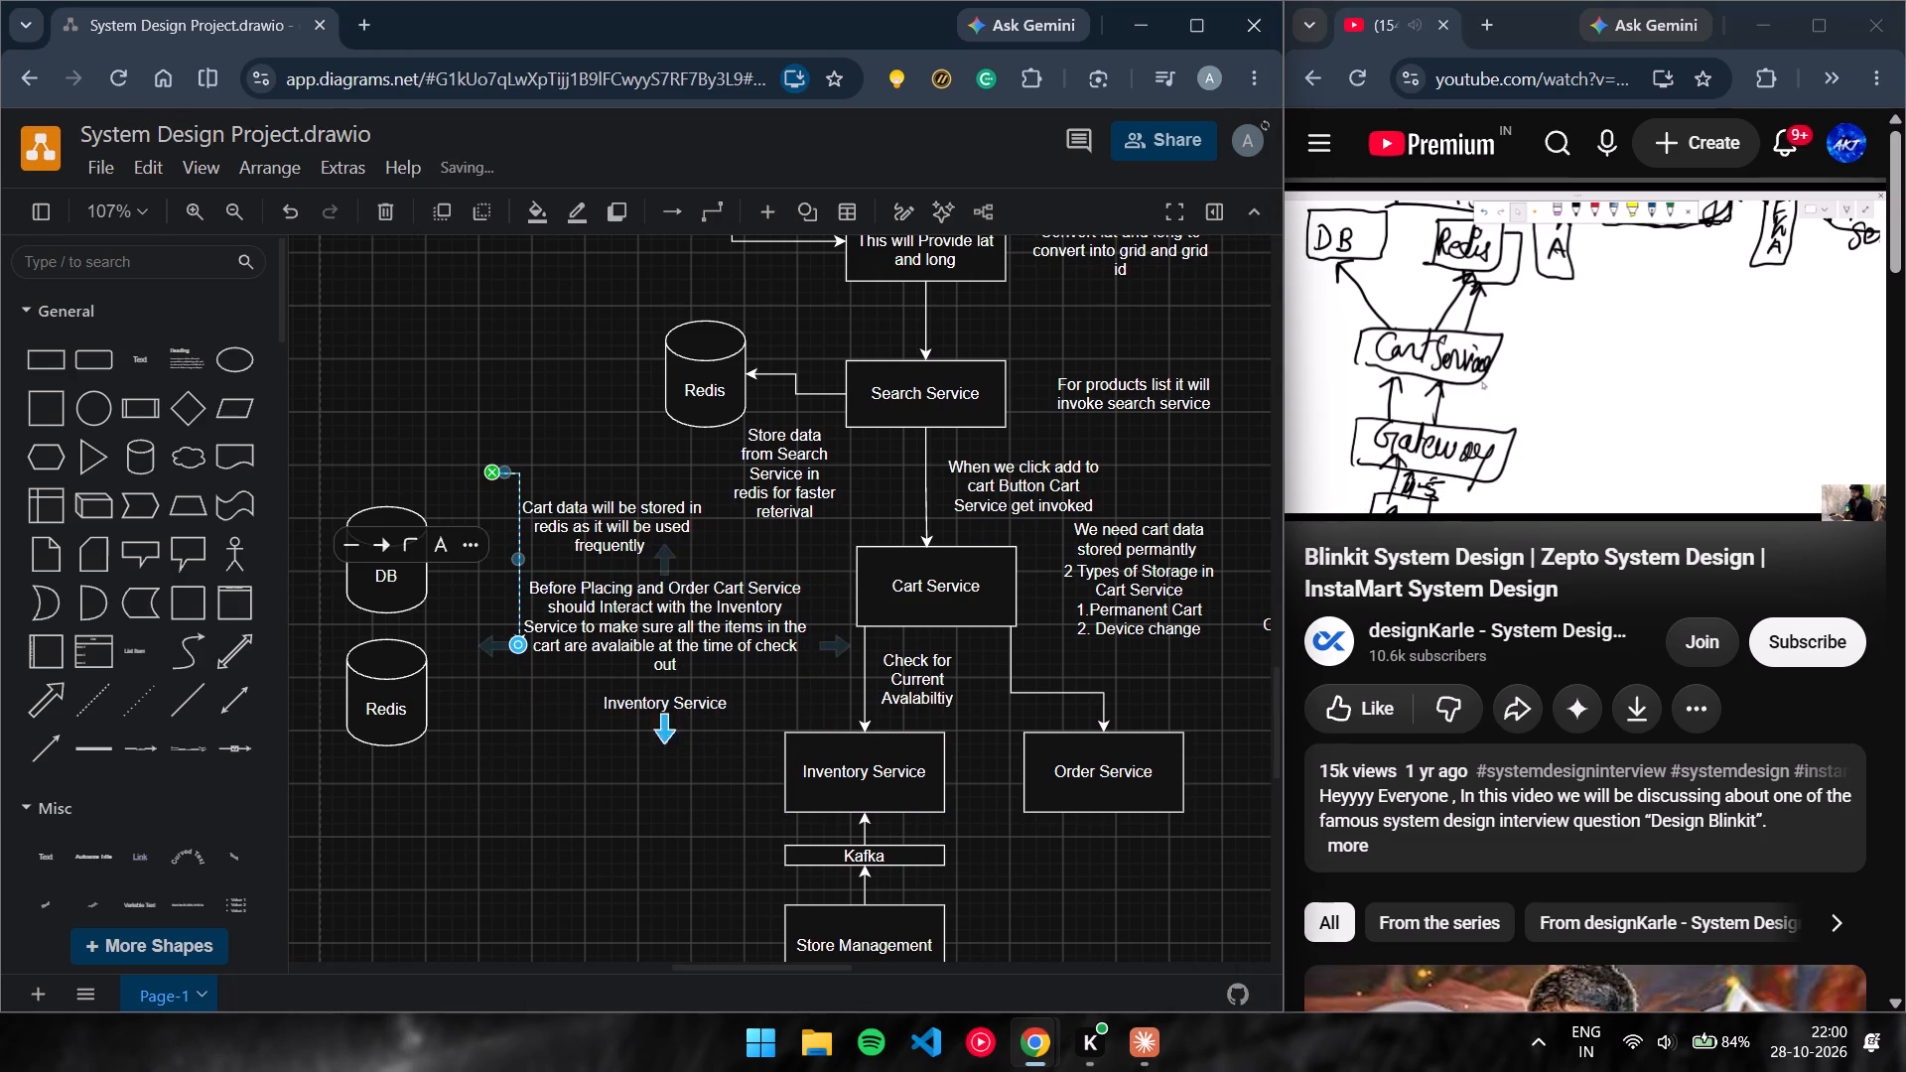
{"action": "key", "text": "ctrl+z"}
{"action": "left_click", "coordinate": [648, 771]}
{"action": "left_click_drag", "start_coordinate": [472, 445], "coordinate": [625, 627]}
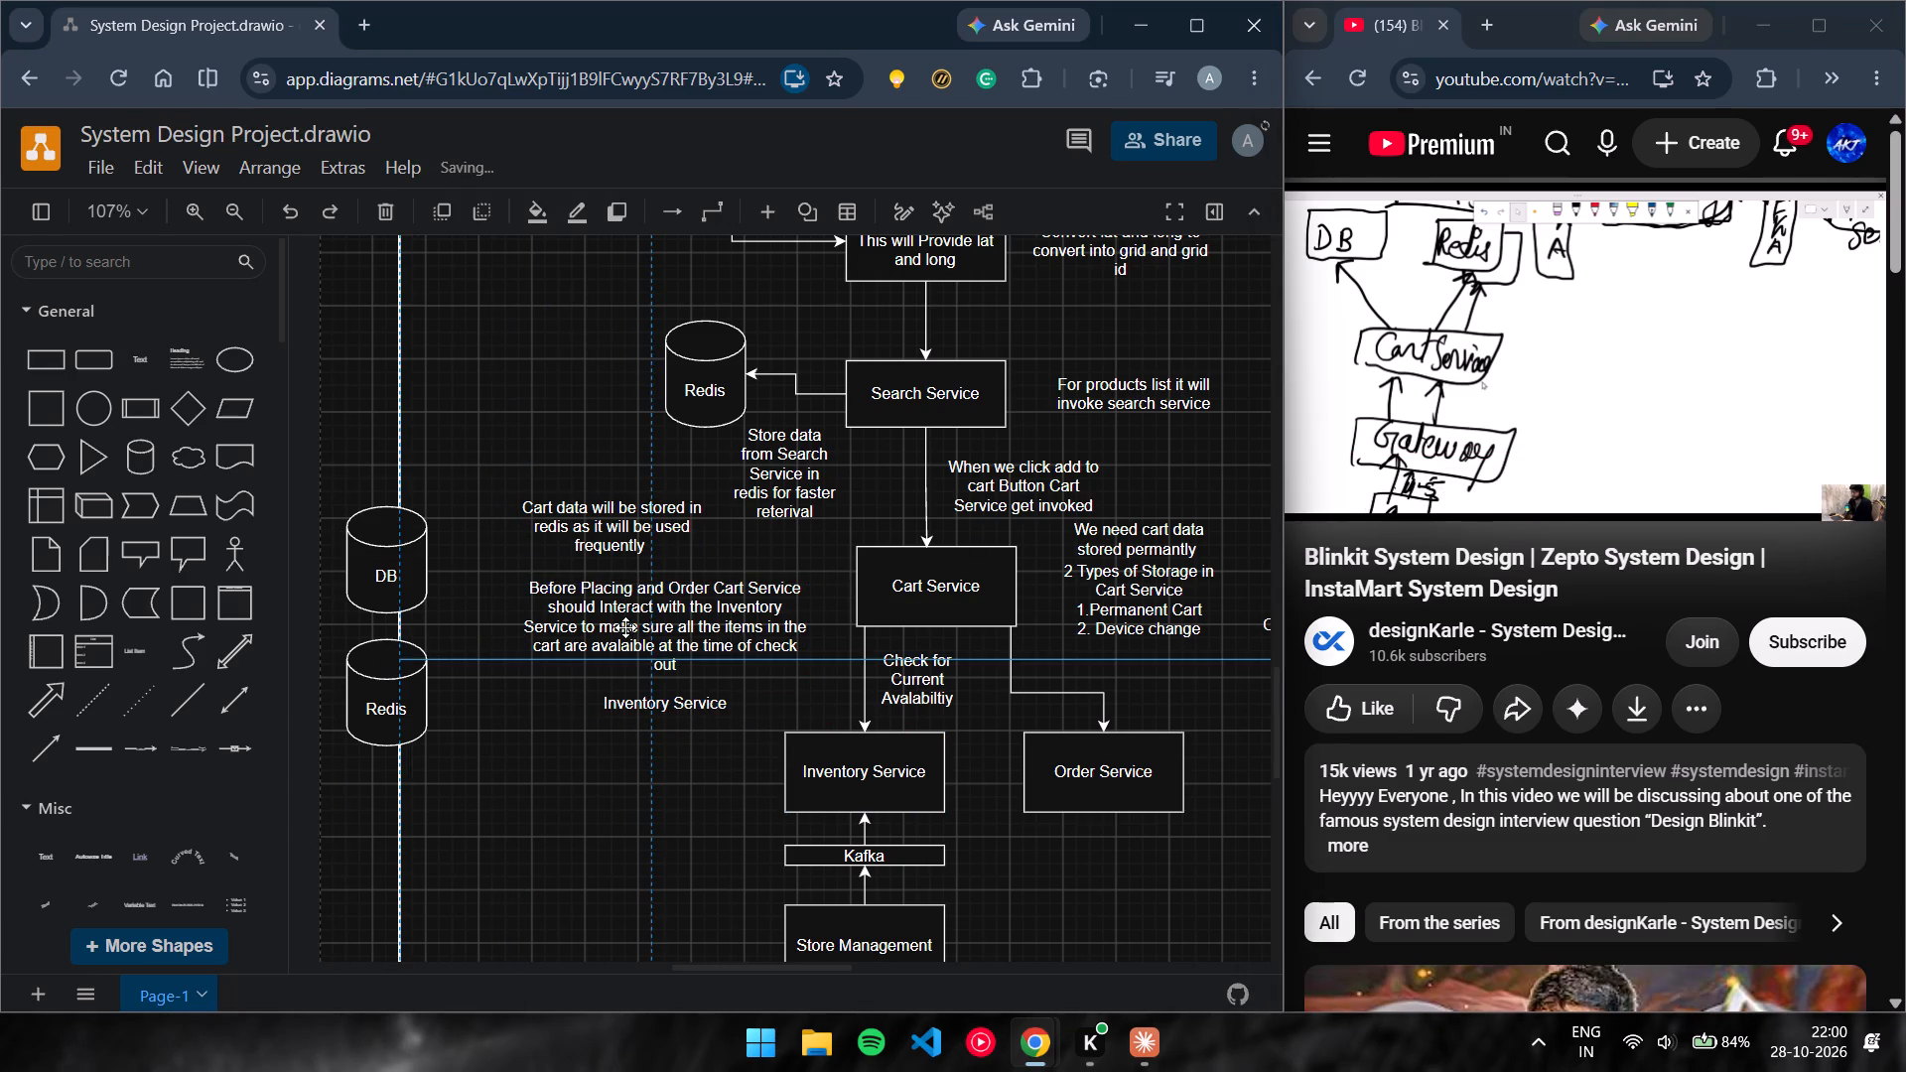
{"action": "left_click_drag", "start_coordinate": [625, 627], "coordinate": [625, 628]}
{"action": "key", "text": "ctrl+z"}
Move the two cart notes aside and place the DB and Redis cylinders, stacked, close to the Cart Service box.
{"action": "scroll", "coordinate": [606, 665], "scroll_direction": "down", "scroll_amount": 3}
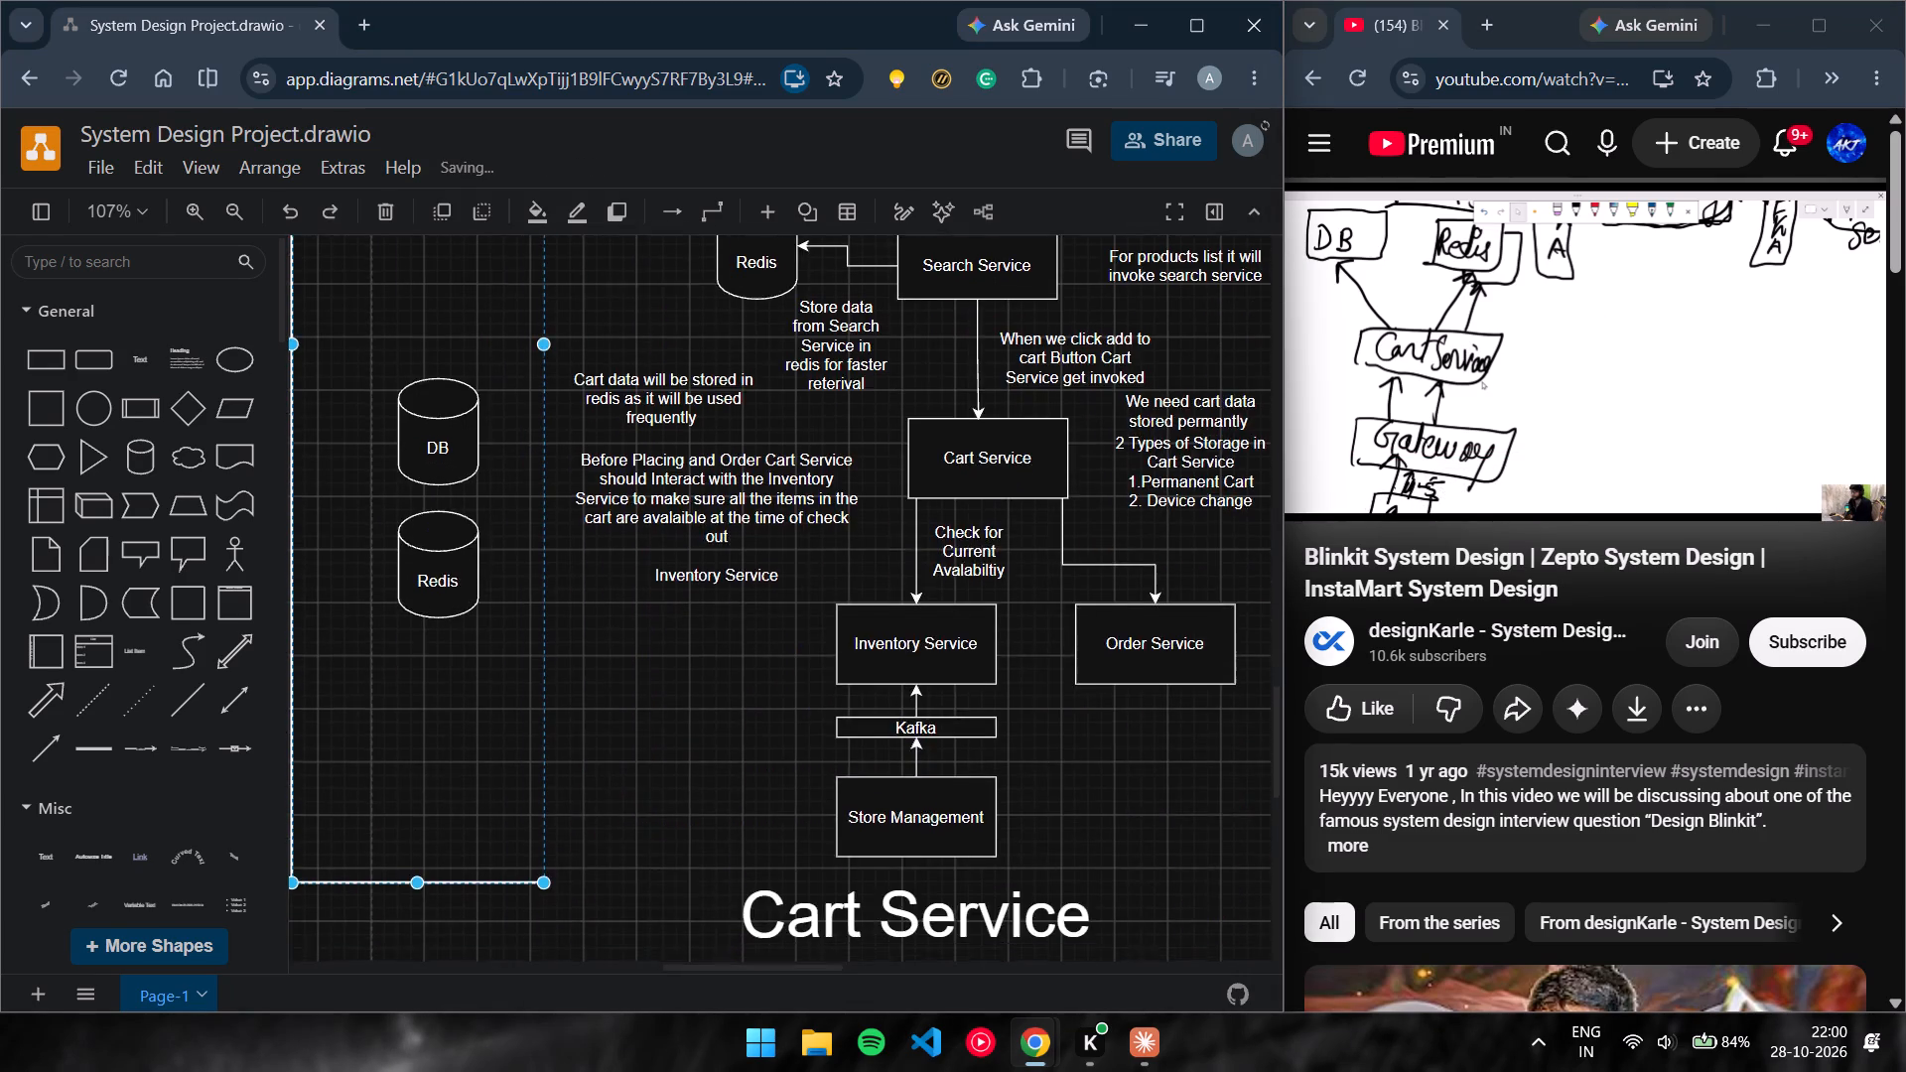
{"action": "left_click", "coordinate": [652, 714]}
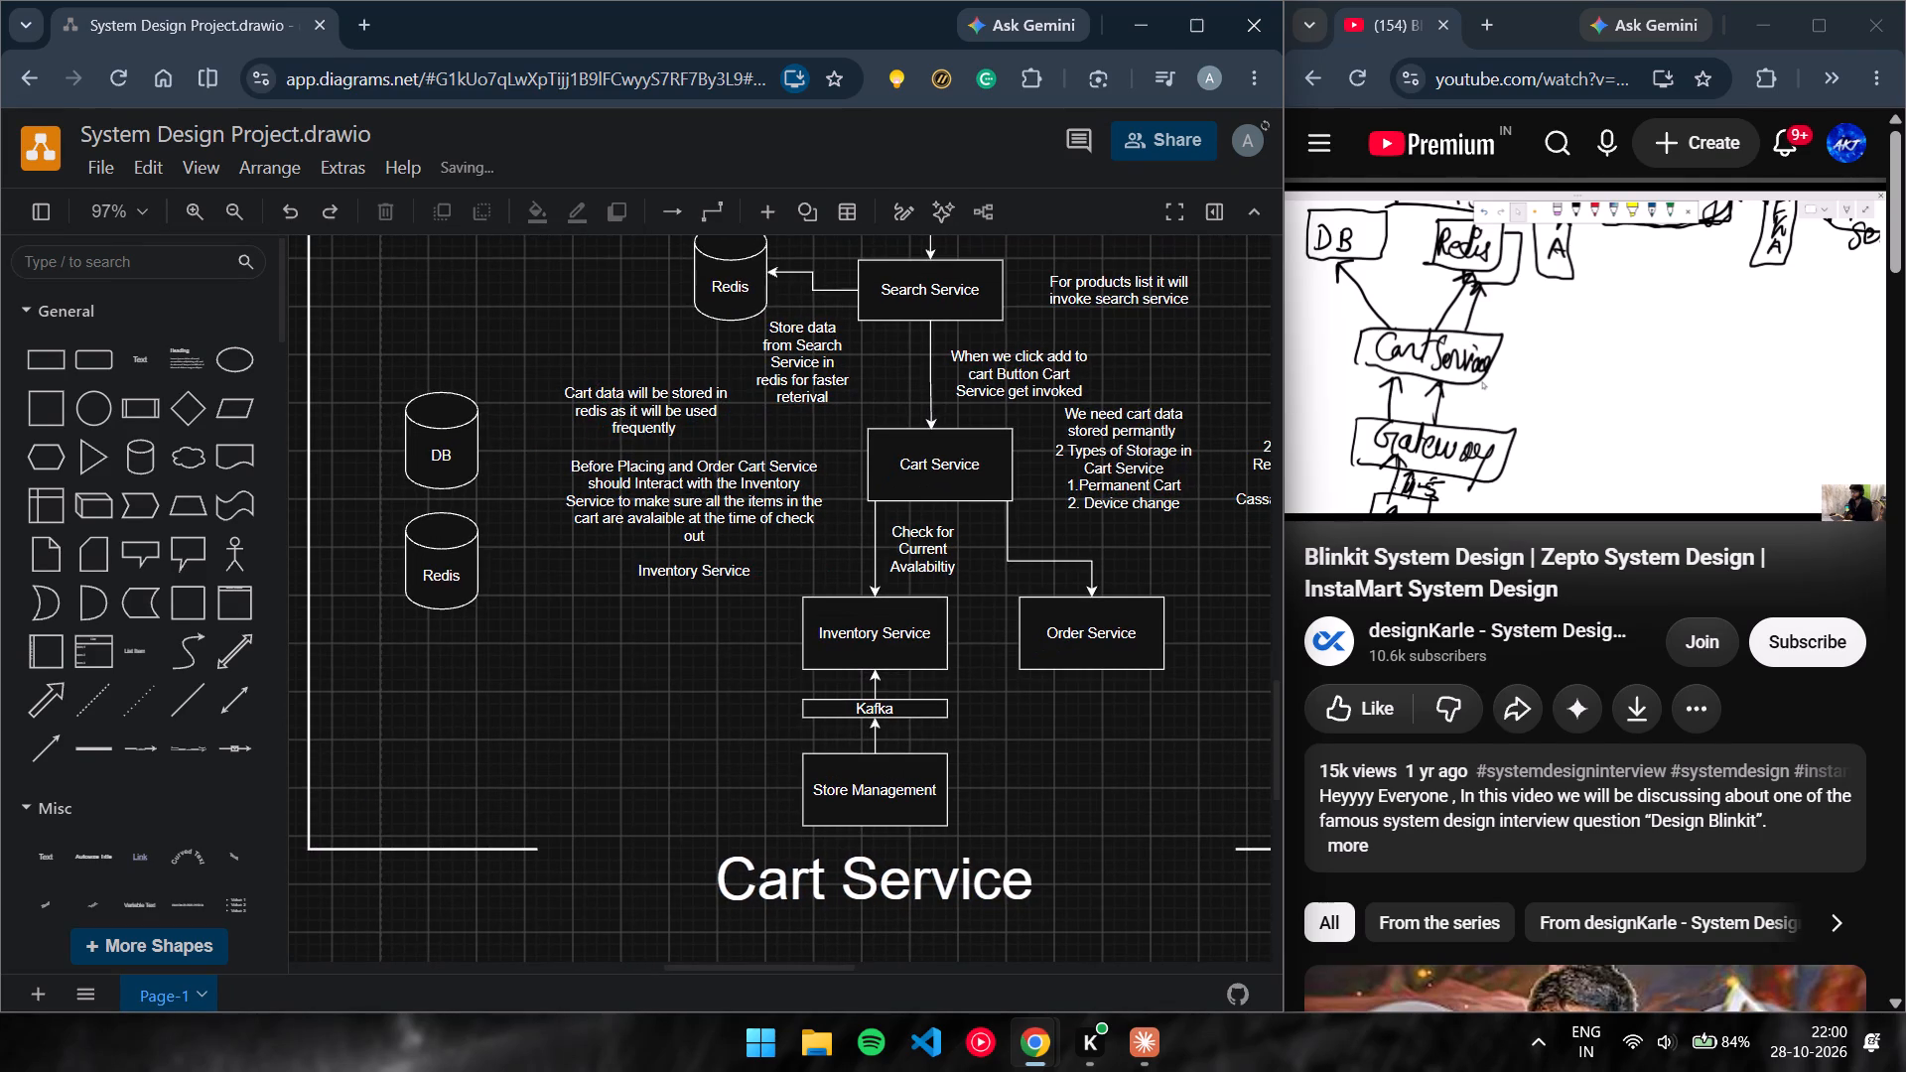
{"action": "left_click_drag", "start_coordinate": [573, 333], "coordinate": [749, 652]}
{"action": "left_click_drag", "start_coordinate": [557, 346], "coordinate": [731, 661]}
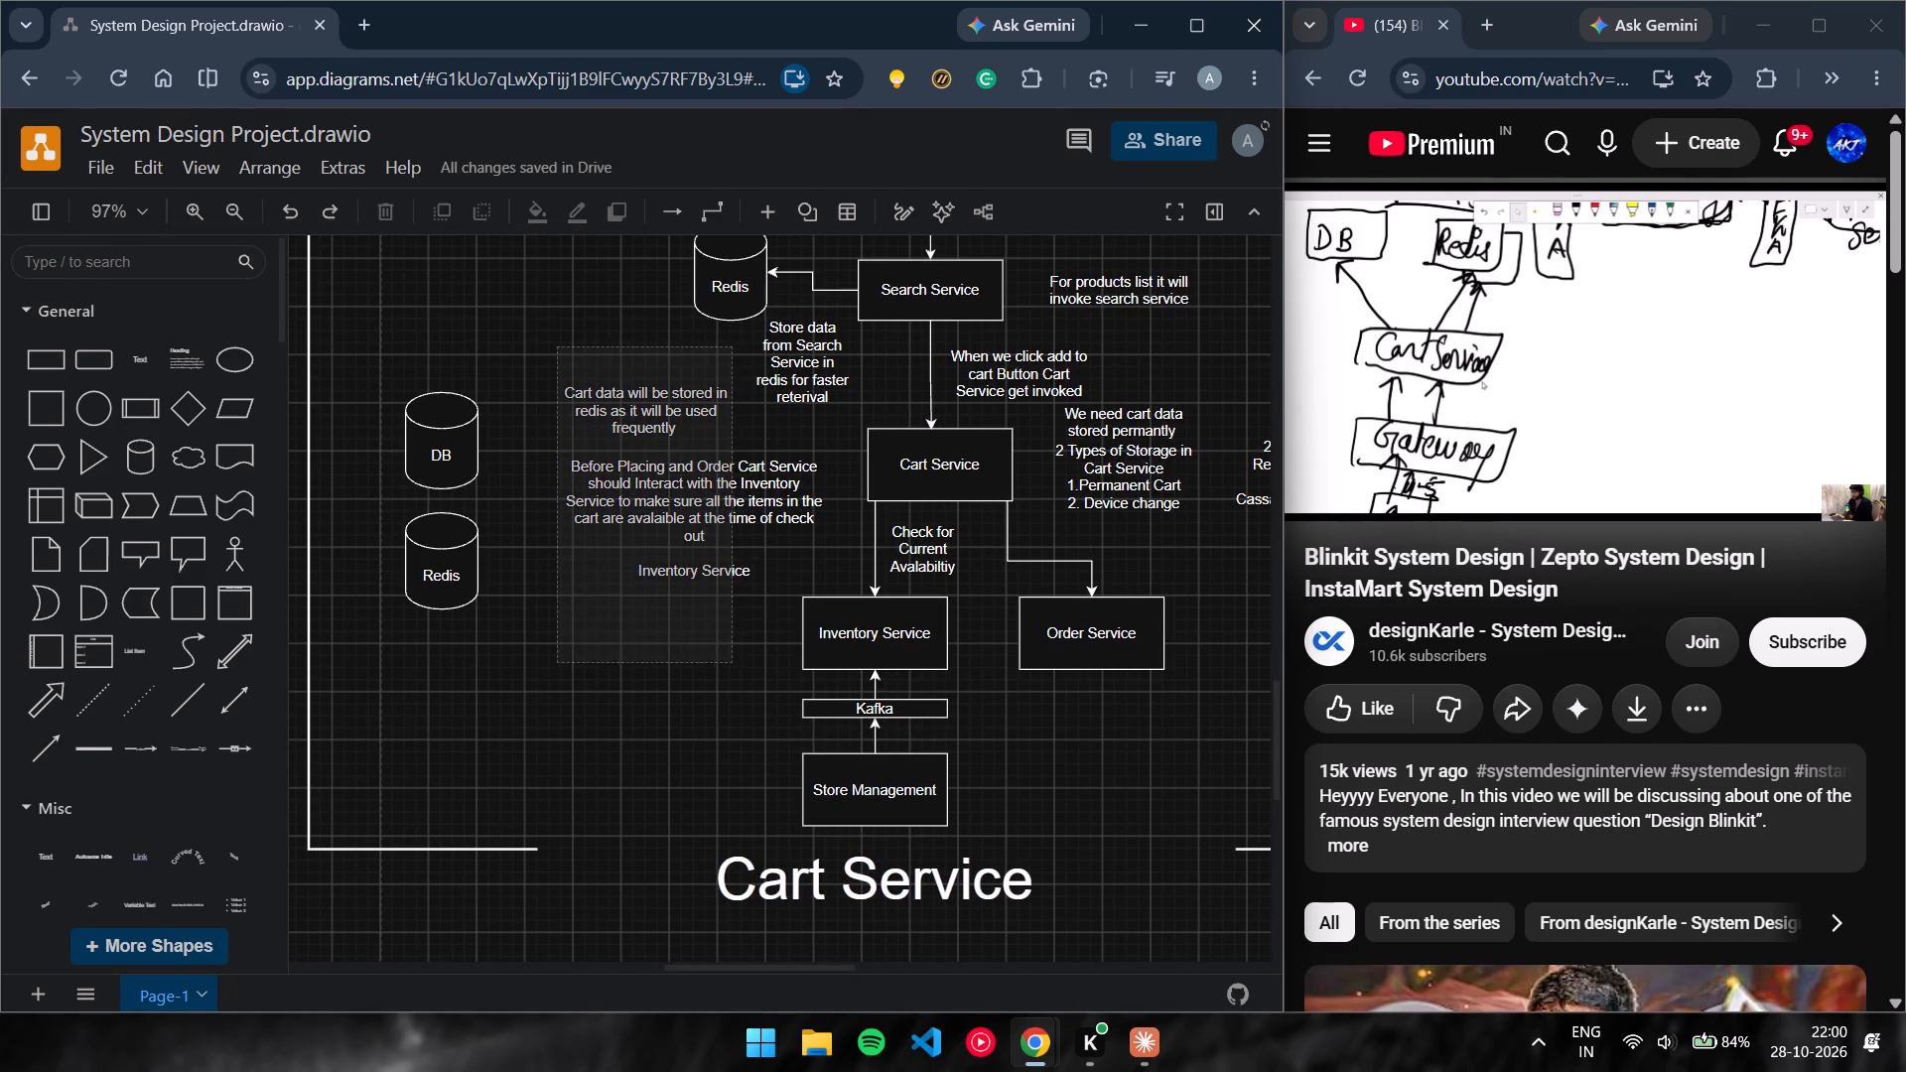
{"action": "left_click_drag", "start_coordinate": [731, 661], "coordinate": [665, 381]}
{"action": "scroll", "coordinate": [678, 689], "scroll_direction": "up", "scroll_amount": 1}
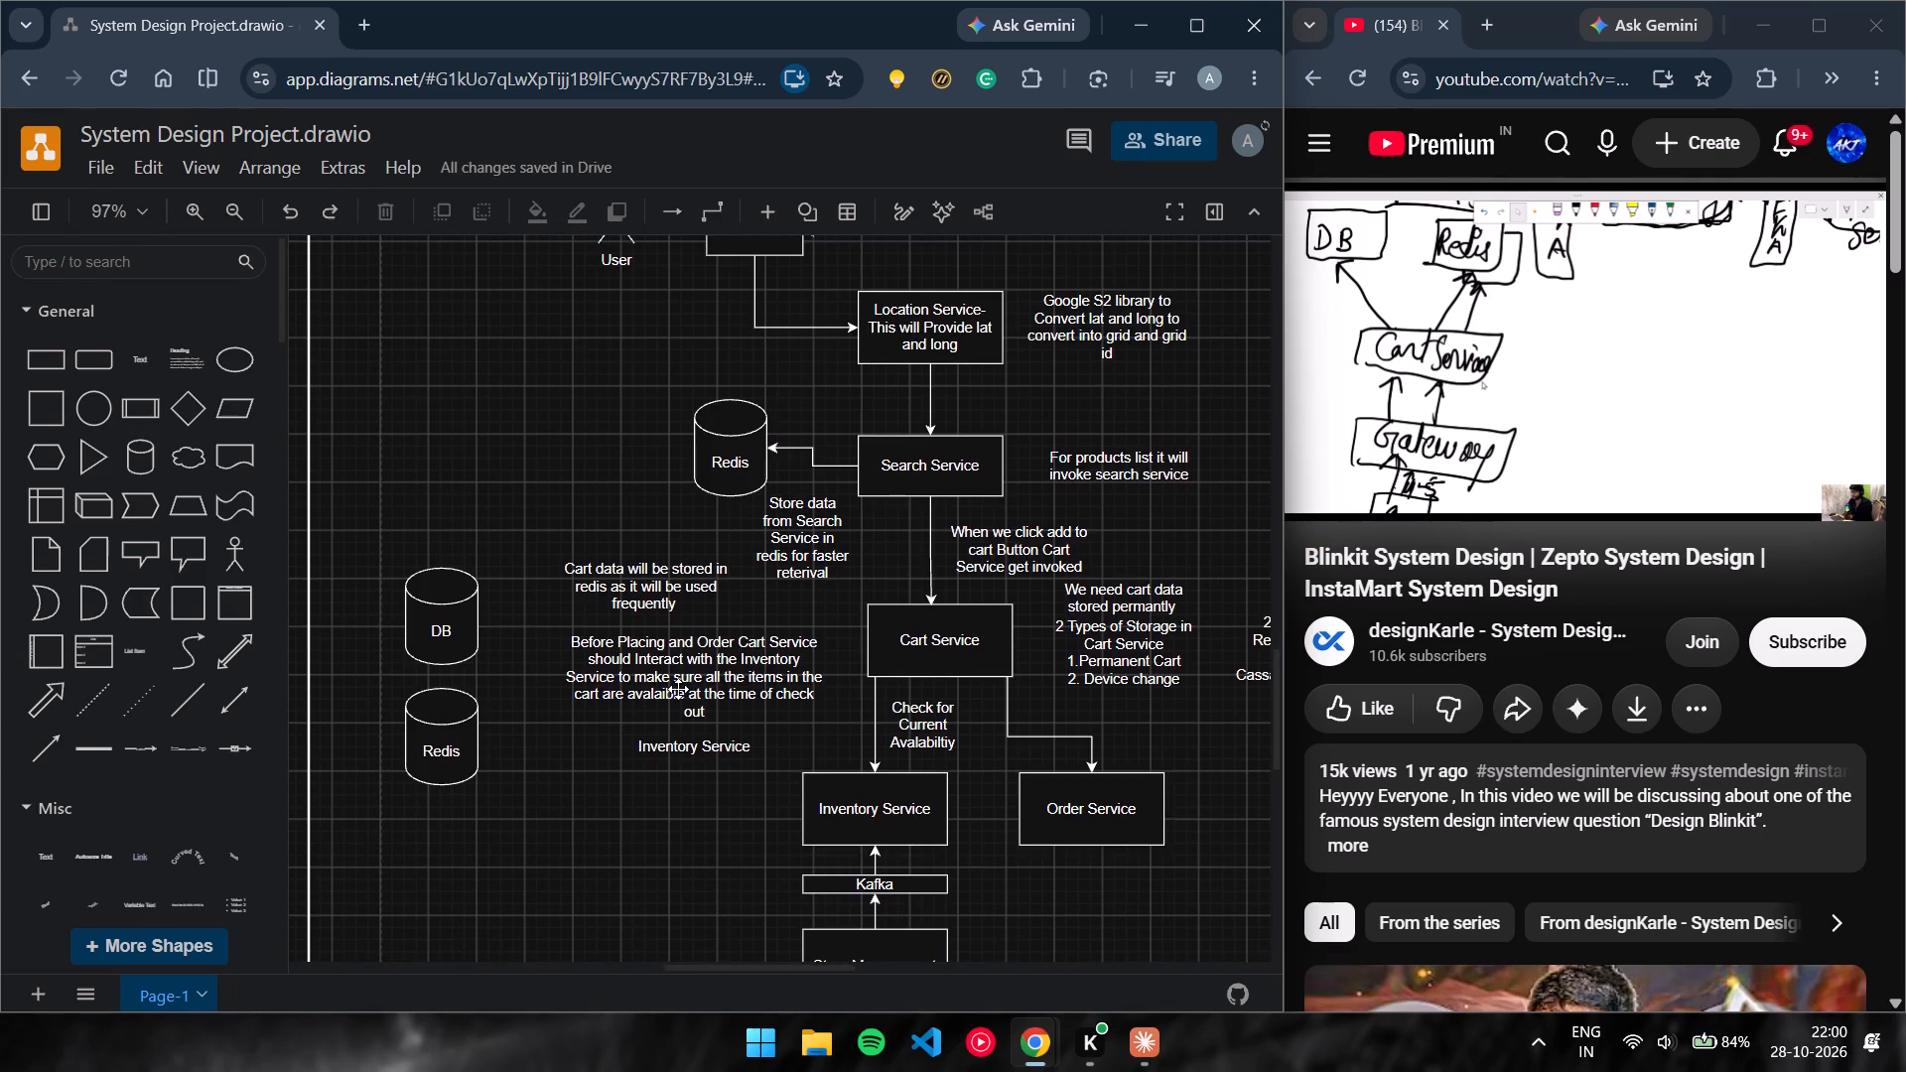
{"action": "scroll", "coordinate": [678, 689], "scroll_direction": "down", "scroll_amount": 1}
{"action": "left_click_drag", "start_coordinate": [666, 561], "coordinate": [530, 454]}
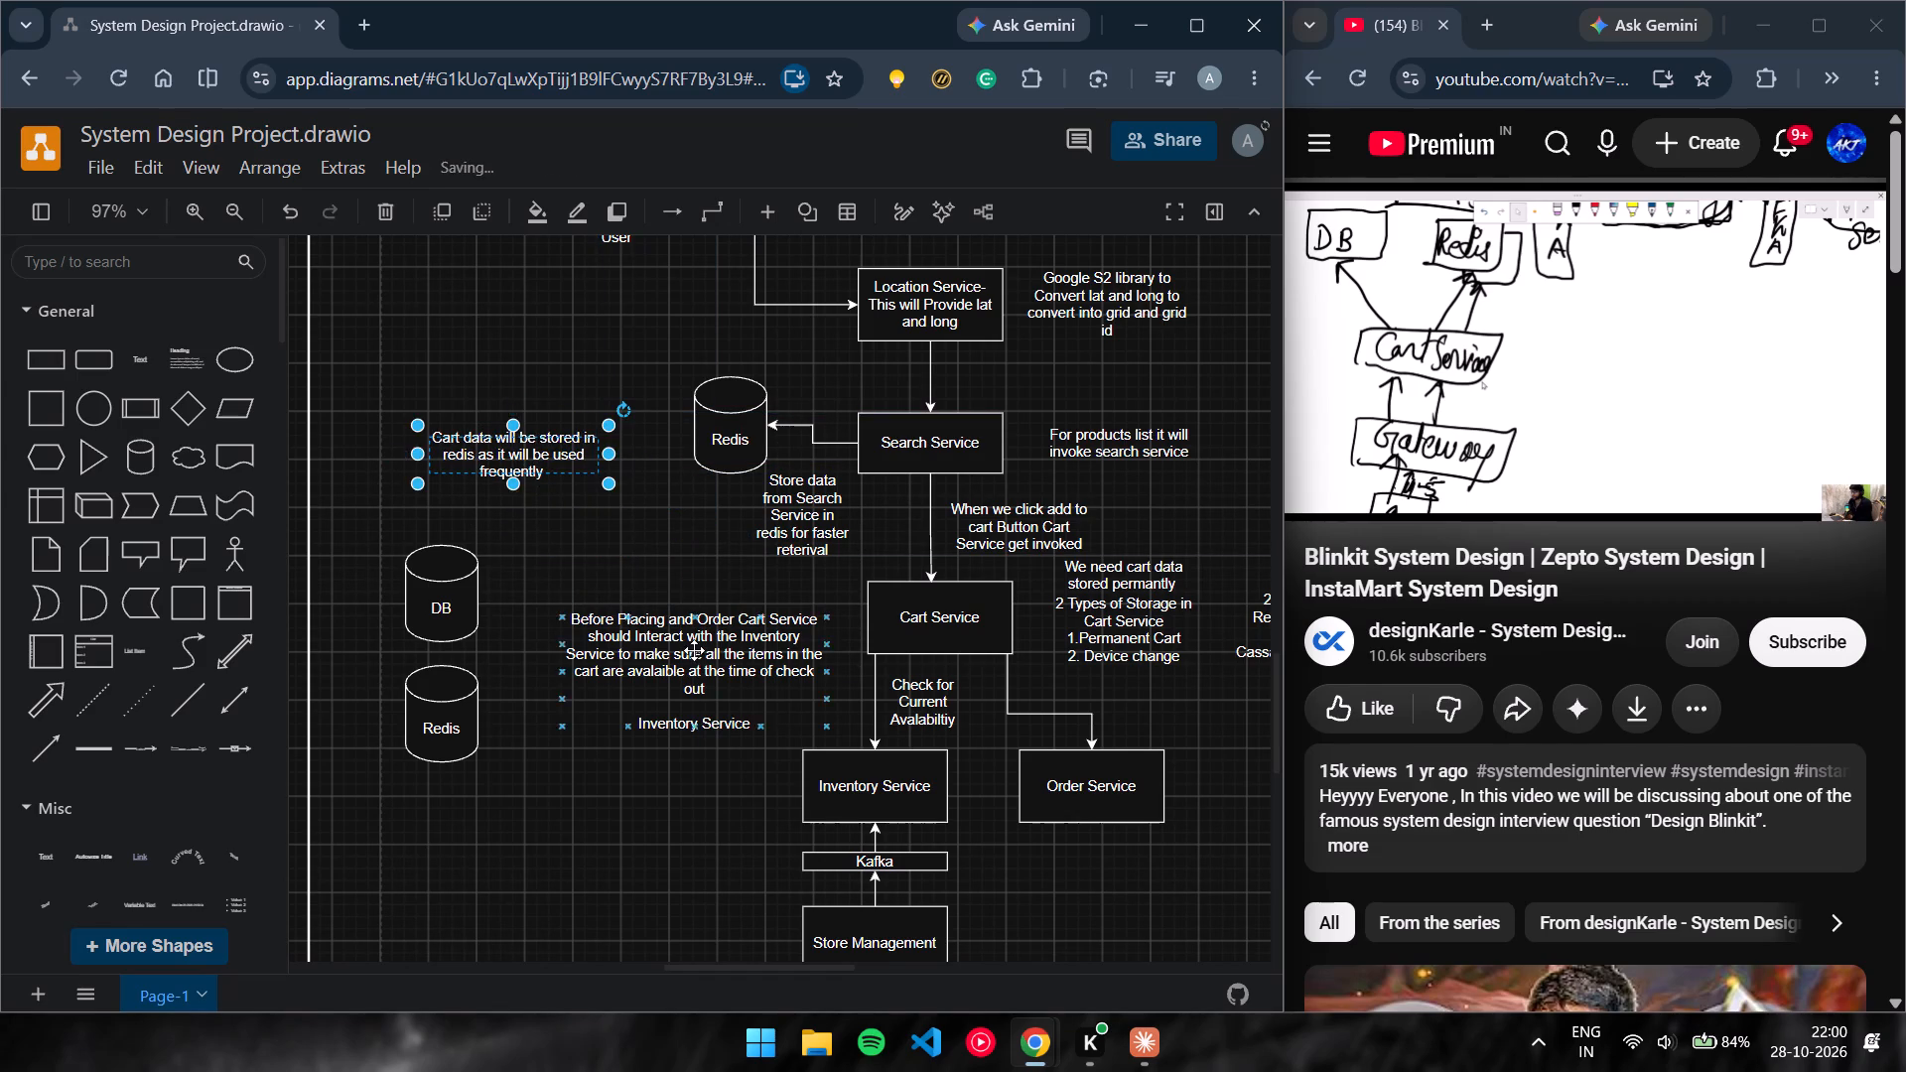
{"action": "left_click_drag", "start_coordinate": [695, 653], "coordinate": [511, 824]}
{"action": "left_click_drag", "start_coordinate": [441, 593], "coordinate": [661, 611]}
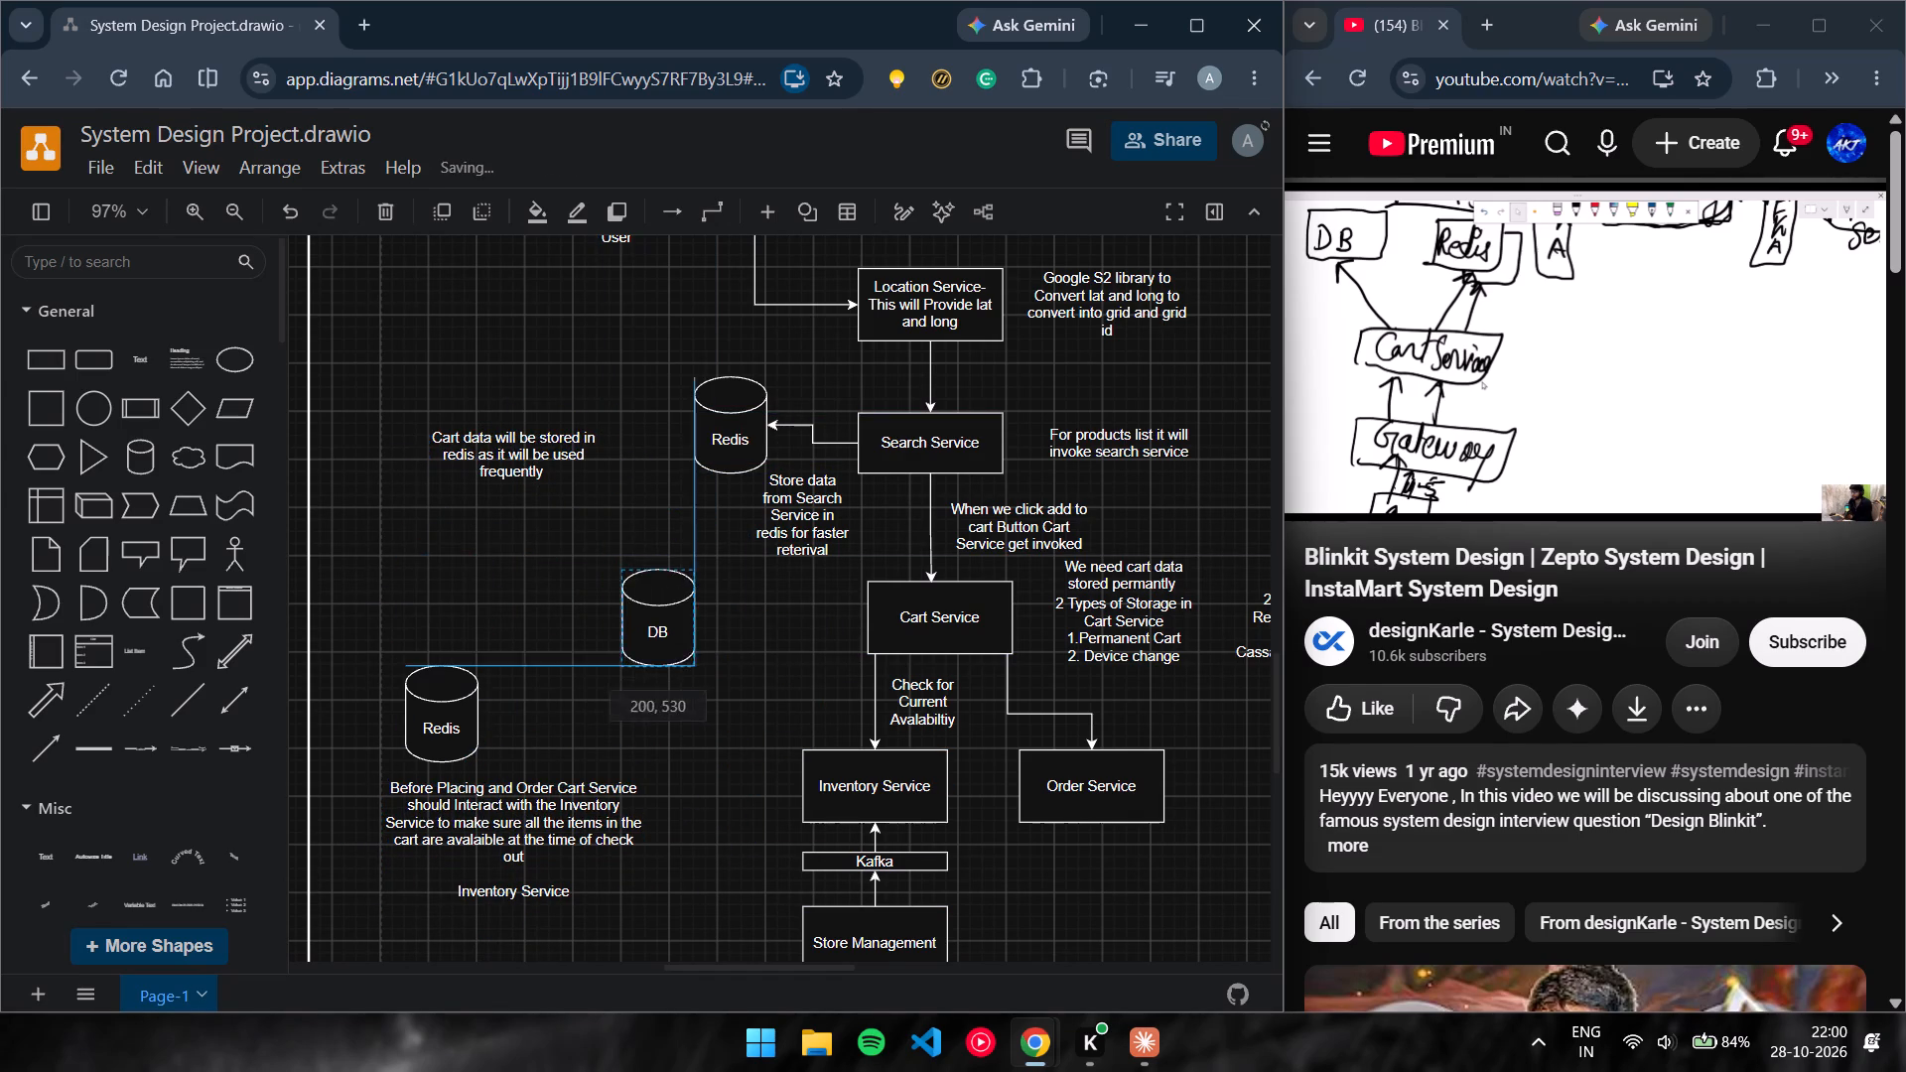
{"action": "left_click_drag", "start_coordinate": [661, 611], "coordinate": [691, 624]}
{"action": "left_click_drag", "start_coordinate": [441, 684], "coordinate": [698, 715]}
Reposition the cart data note beside the DB cylinder and the order and inventory note beside the Redis cylinder, away from Cart Service.
{"action": "left_click_drag", "start_coordinate": [498, 801], "coordinate": [489, 658]}
{"action": "key", "text": "ctrl+z"}
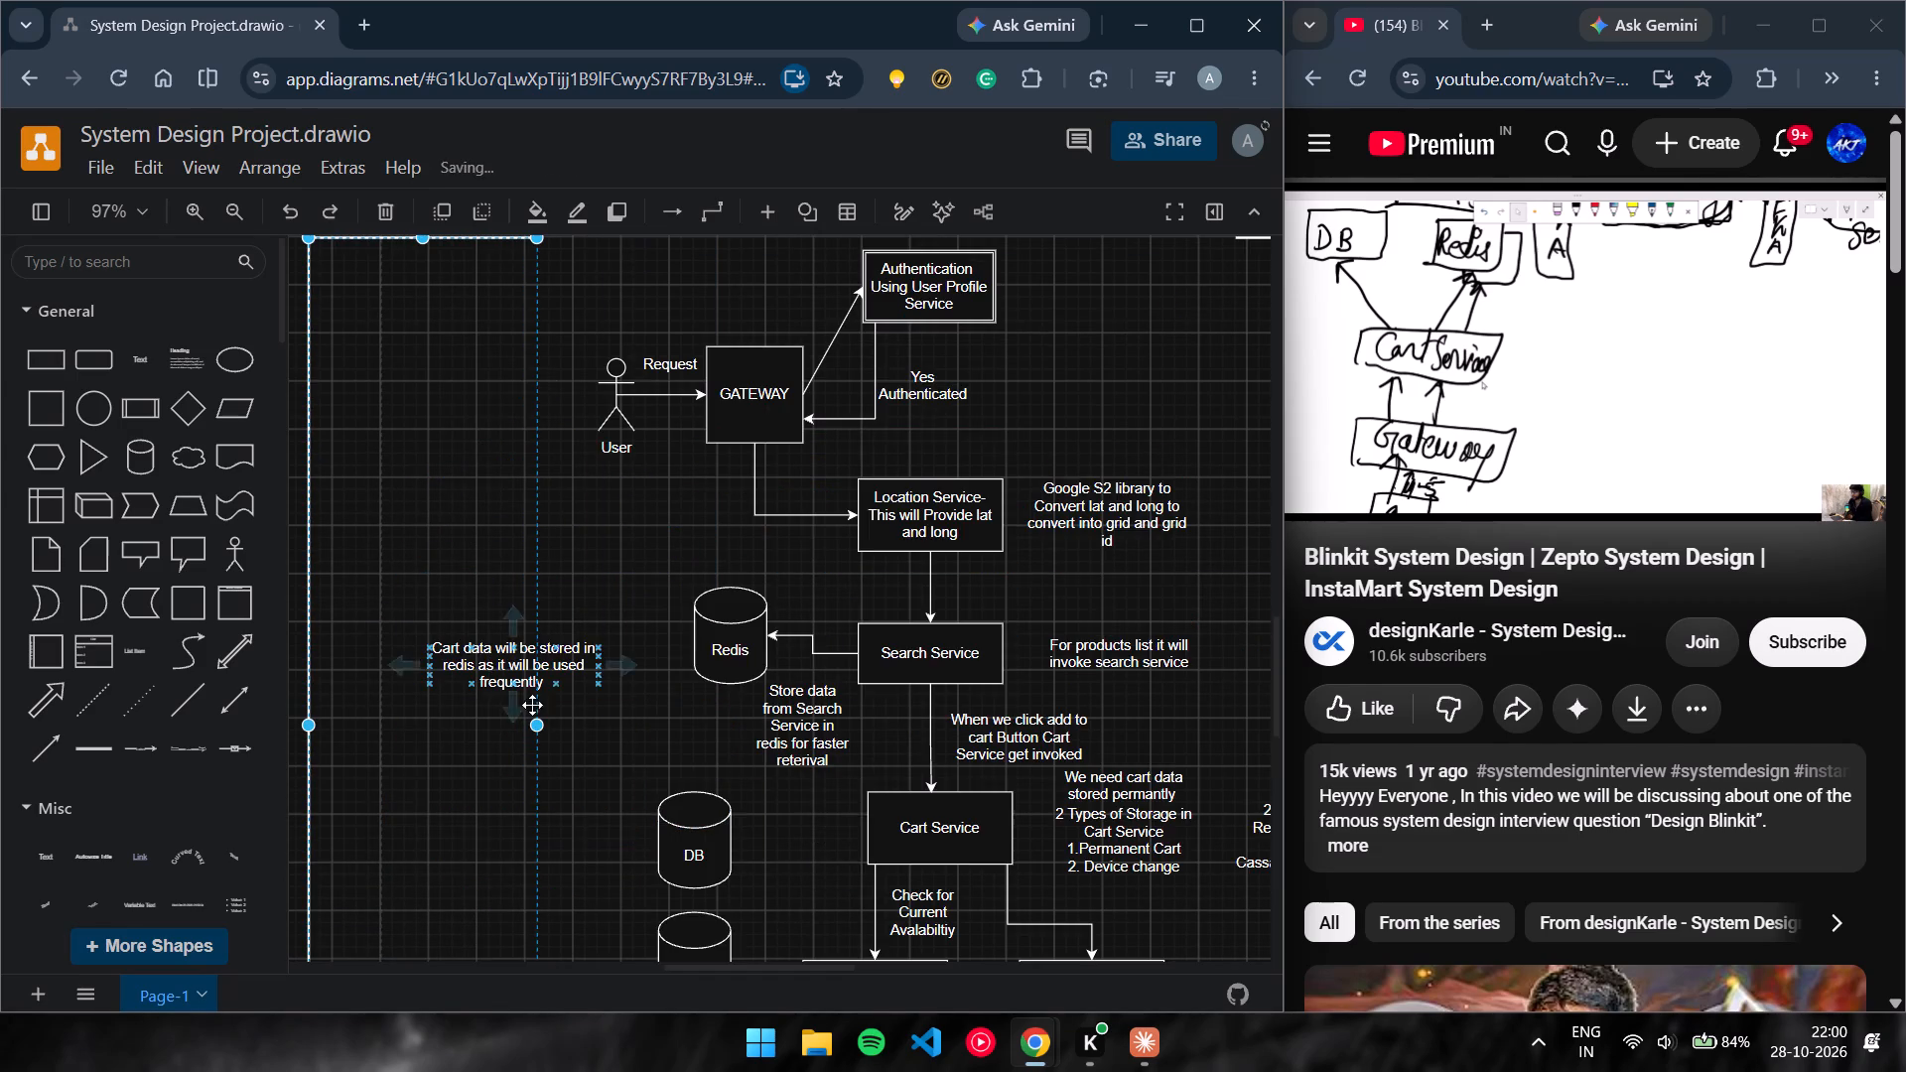
{"action": "scroll", "coordinate": [625, 834], "scroll_direction": "down", "scroll_amount": 2}
{"action": "left_click", "coordinate": [633, 753]}
{"action": "scroll", "coordinate": [633, 753], "scroll_direction": "up", "scroll_amount": 1}
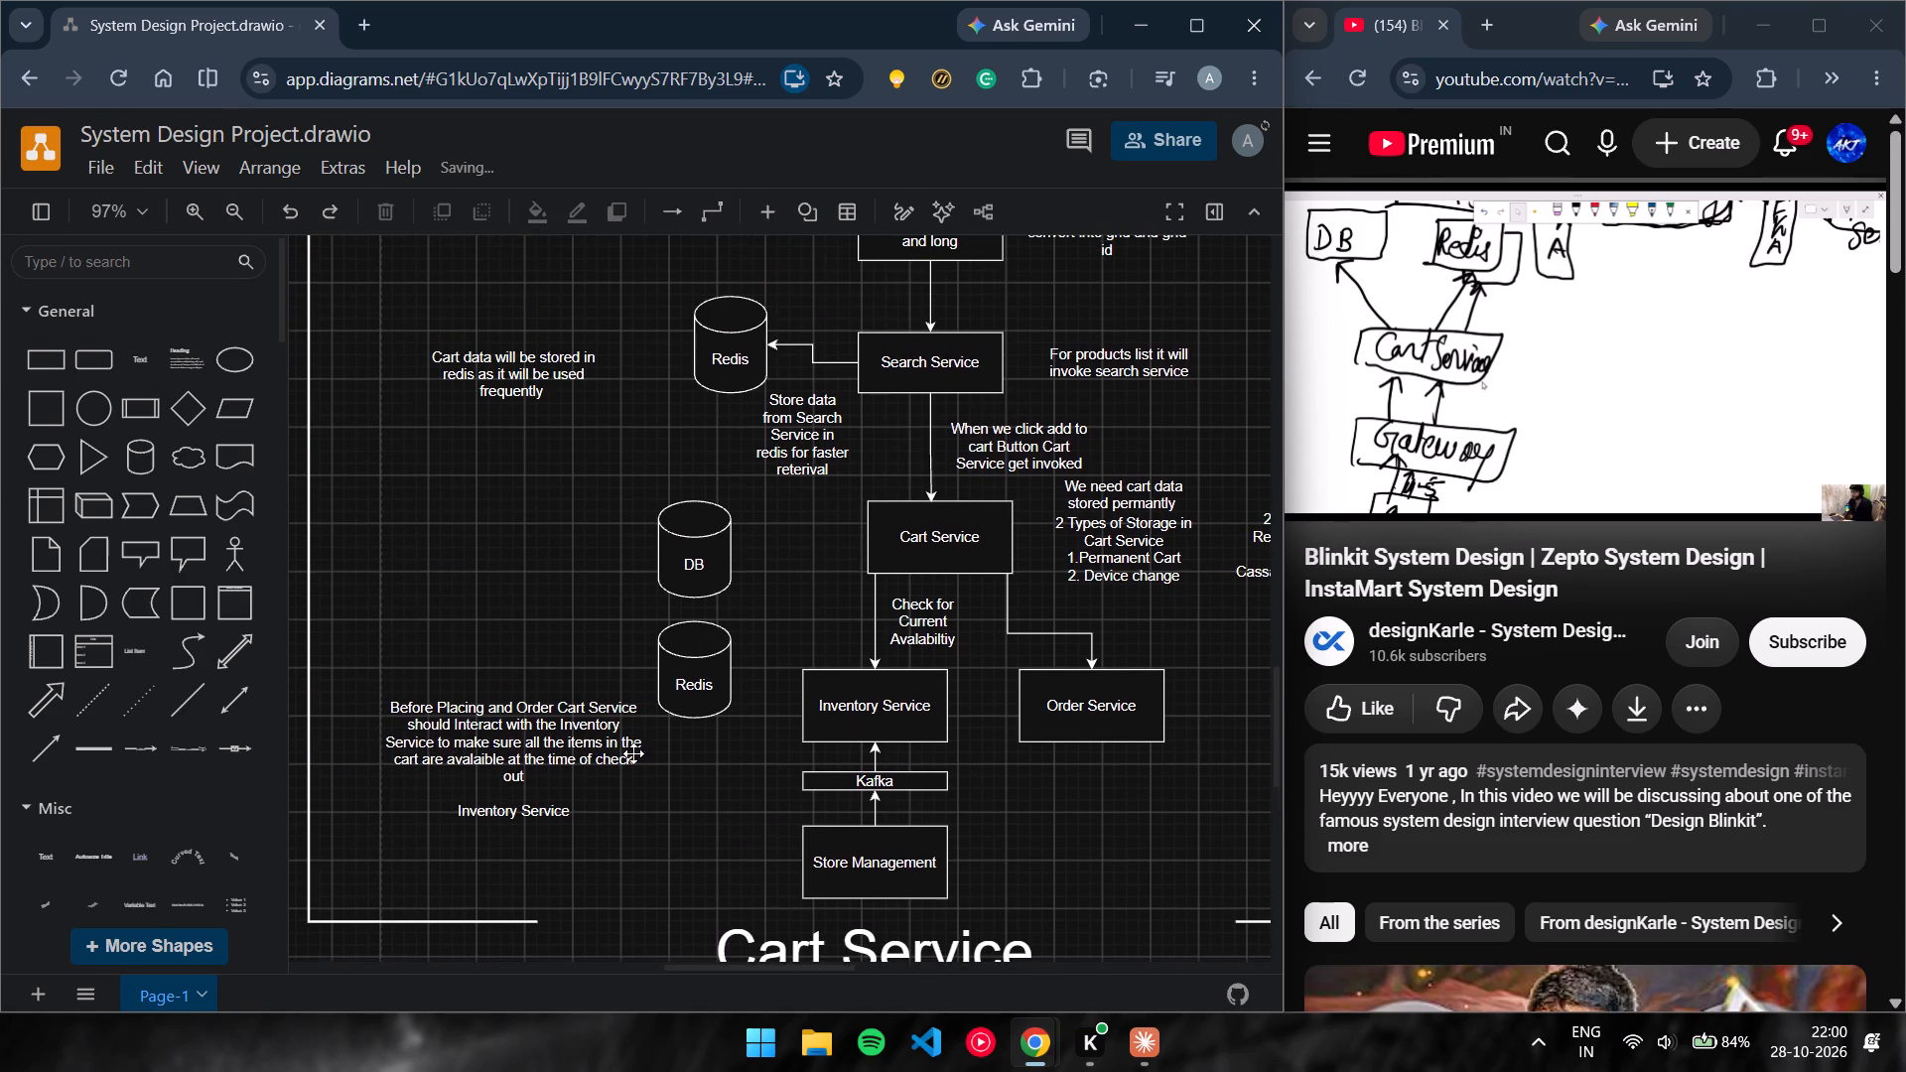
{"action": "left_click_drag", "start_coordinate": [583, 745], "coordinate": [552, 653]}
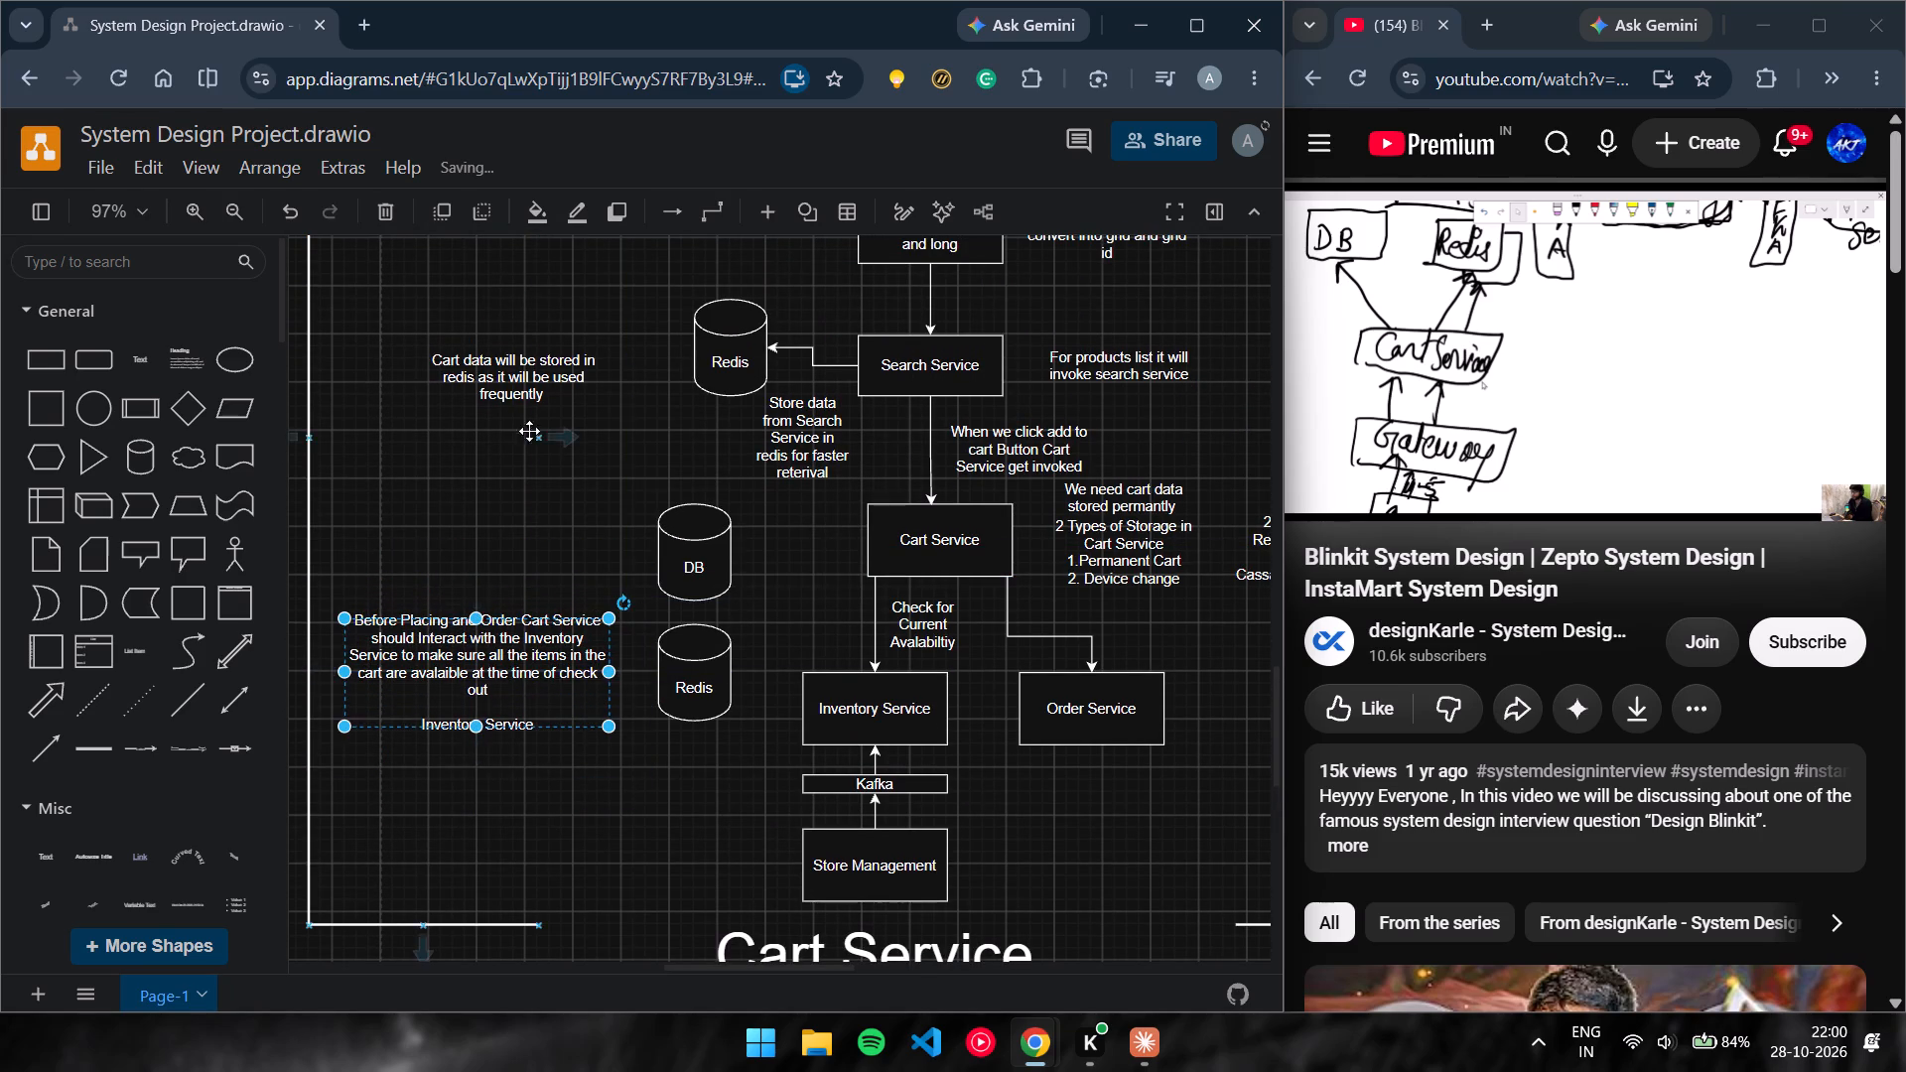
{"action": "left_click_drag", "start_coordinate": [569, 370], "coordinate": [520, 533]}
{"action": "left_click_drag", "start_coordinate": [555, 639], "coordinate": [582, 639]}
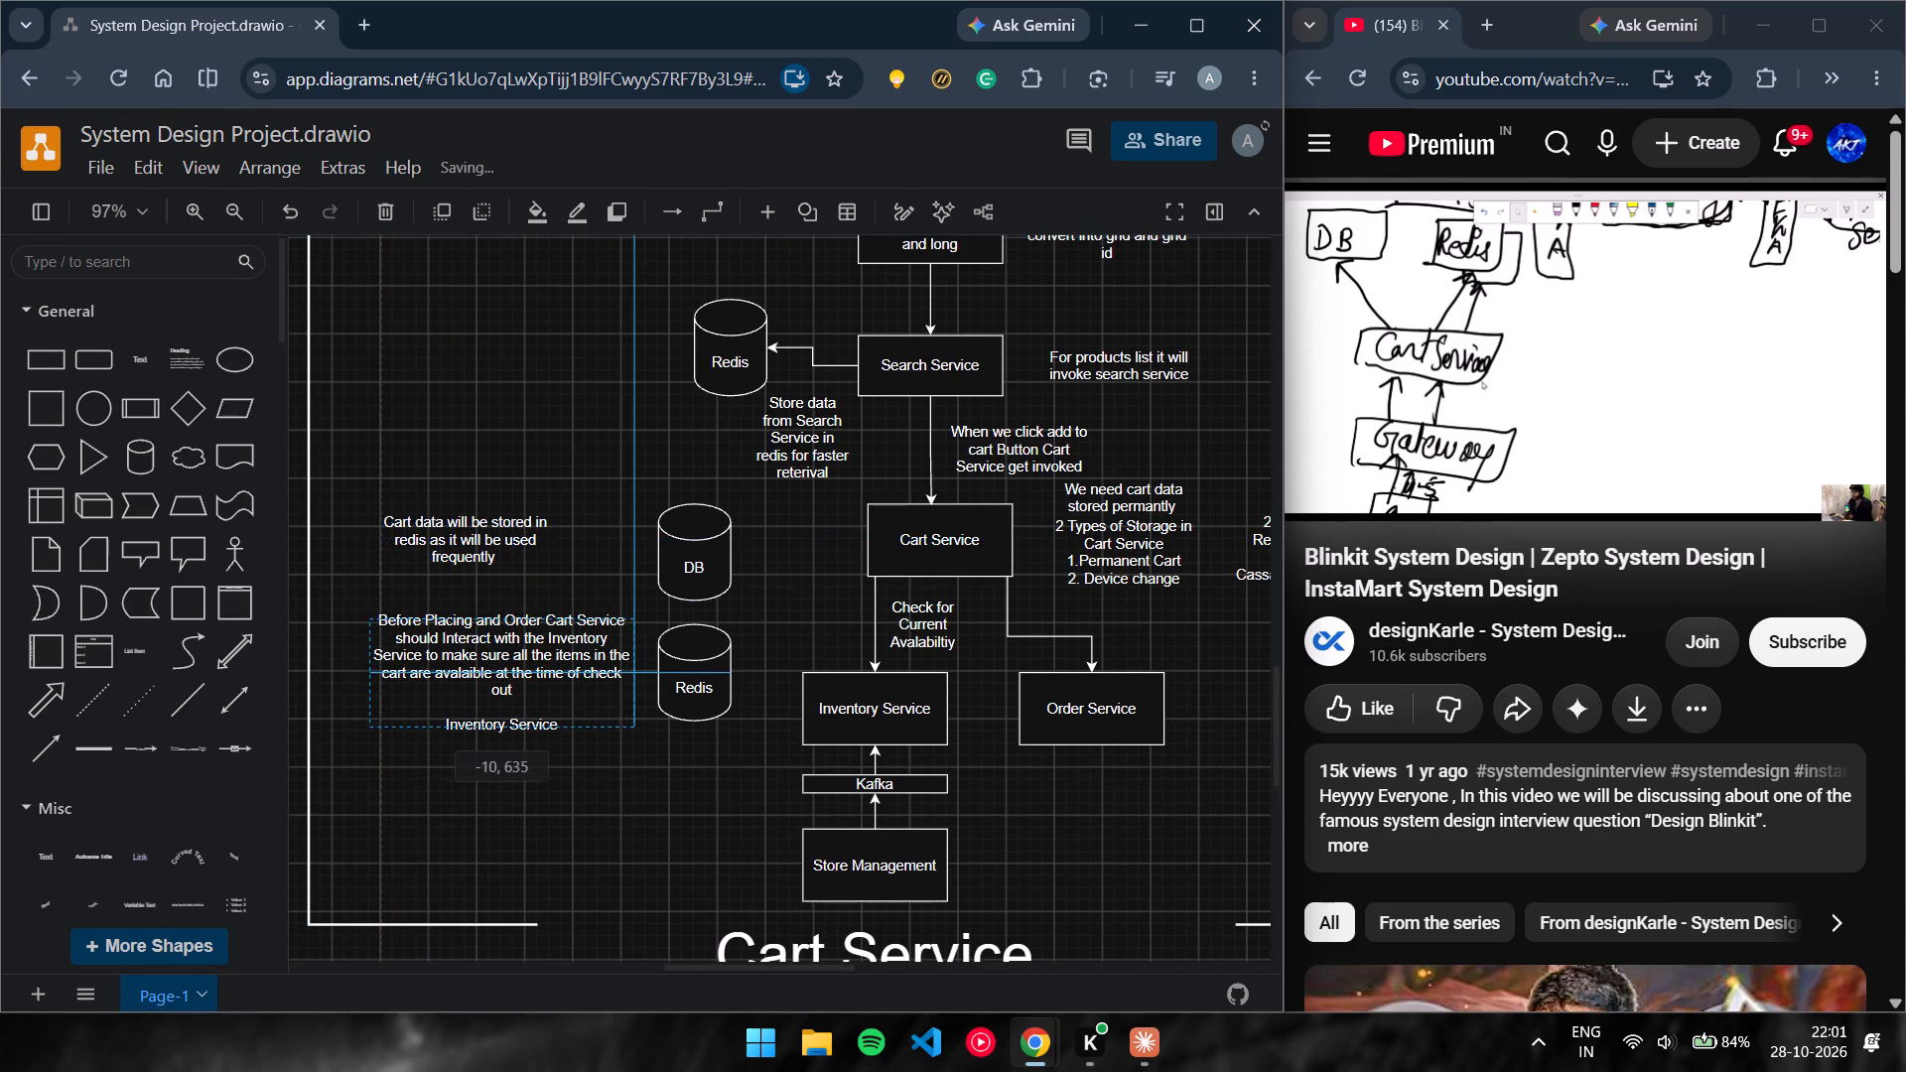
{"action": "left_click_drag", "start_coordinate": [582, 639], "coordinate": [583, 639]}
{"action": "left_click_drag", "start_coordinate": [499, 523], "coordinate": [541, 527]}
{"action": "left_click", "coordinate": [639, 485]}
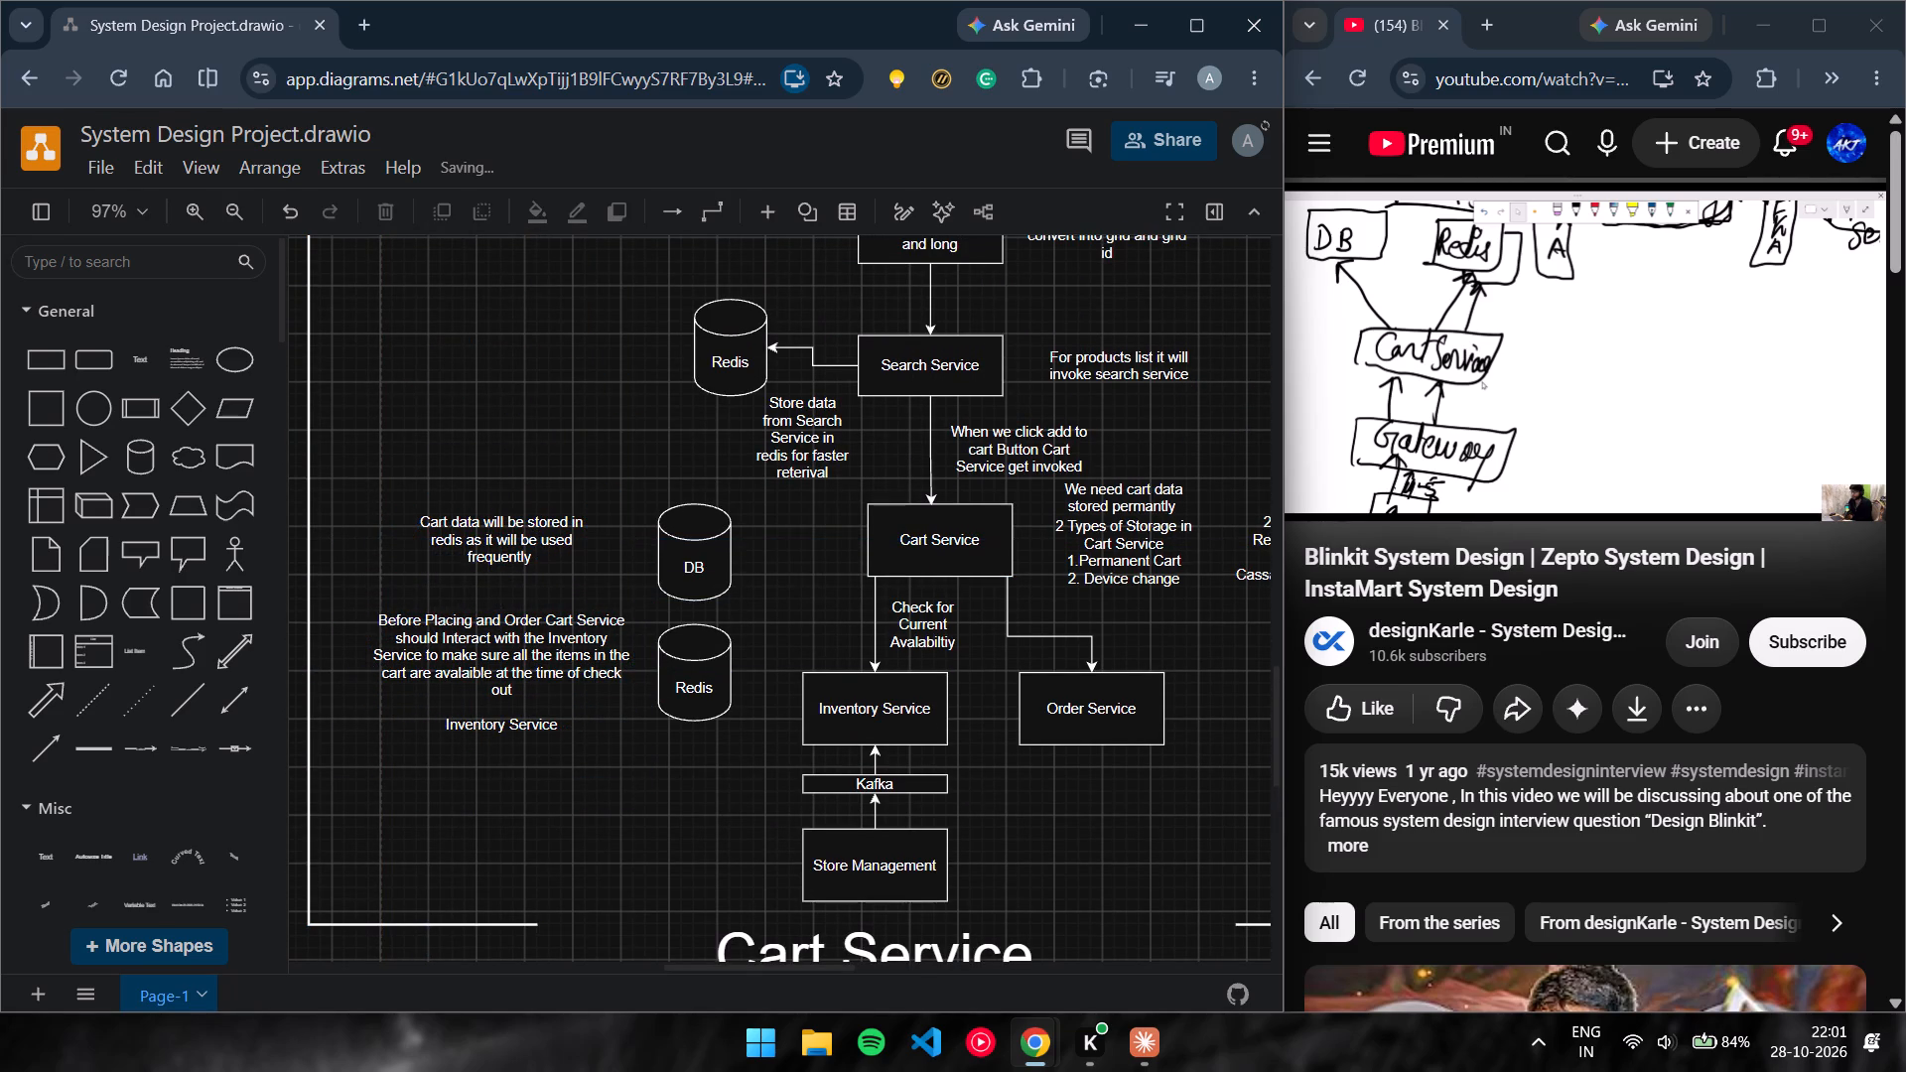
Connect Cart Service to the DB cylinder with an arrow, aligning the cylinder and arrow end so the line runs straight.
{"action": "scroll", "coordinate": [639, 485], "scroll_direction": "down", "scroll_amount": 1}
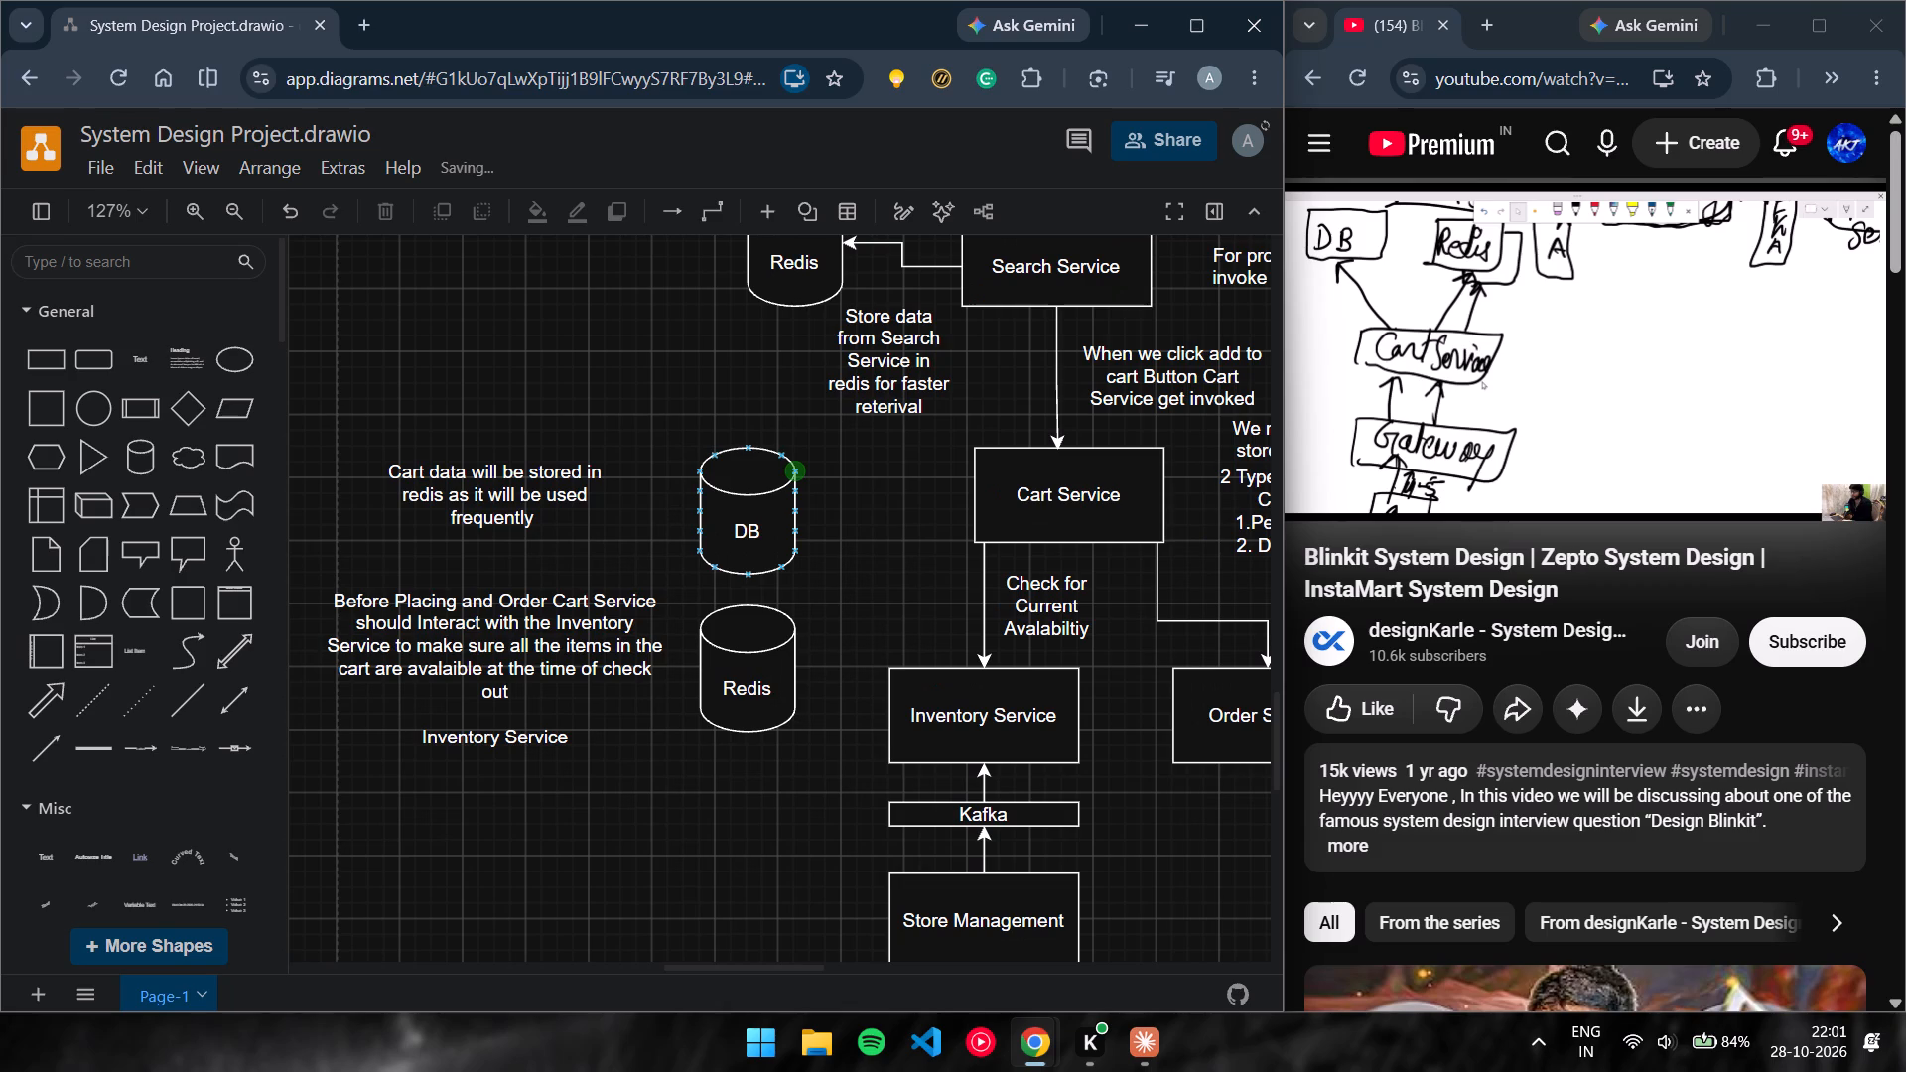
{"action": "left_click_drag", "start_coordinate": [977, 493], "coordinate": [808, 512]}
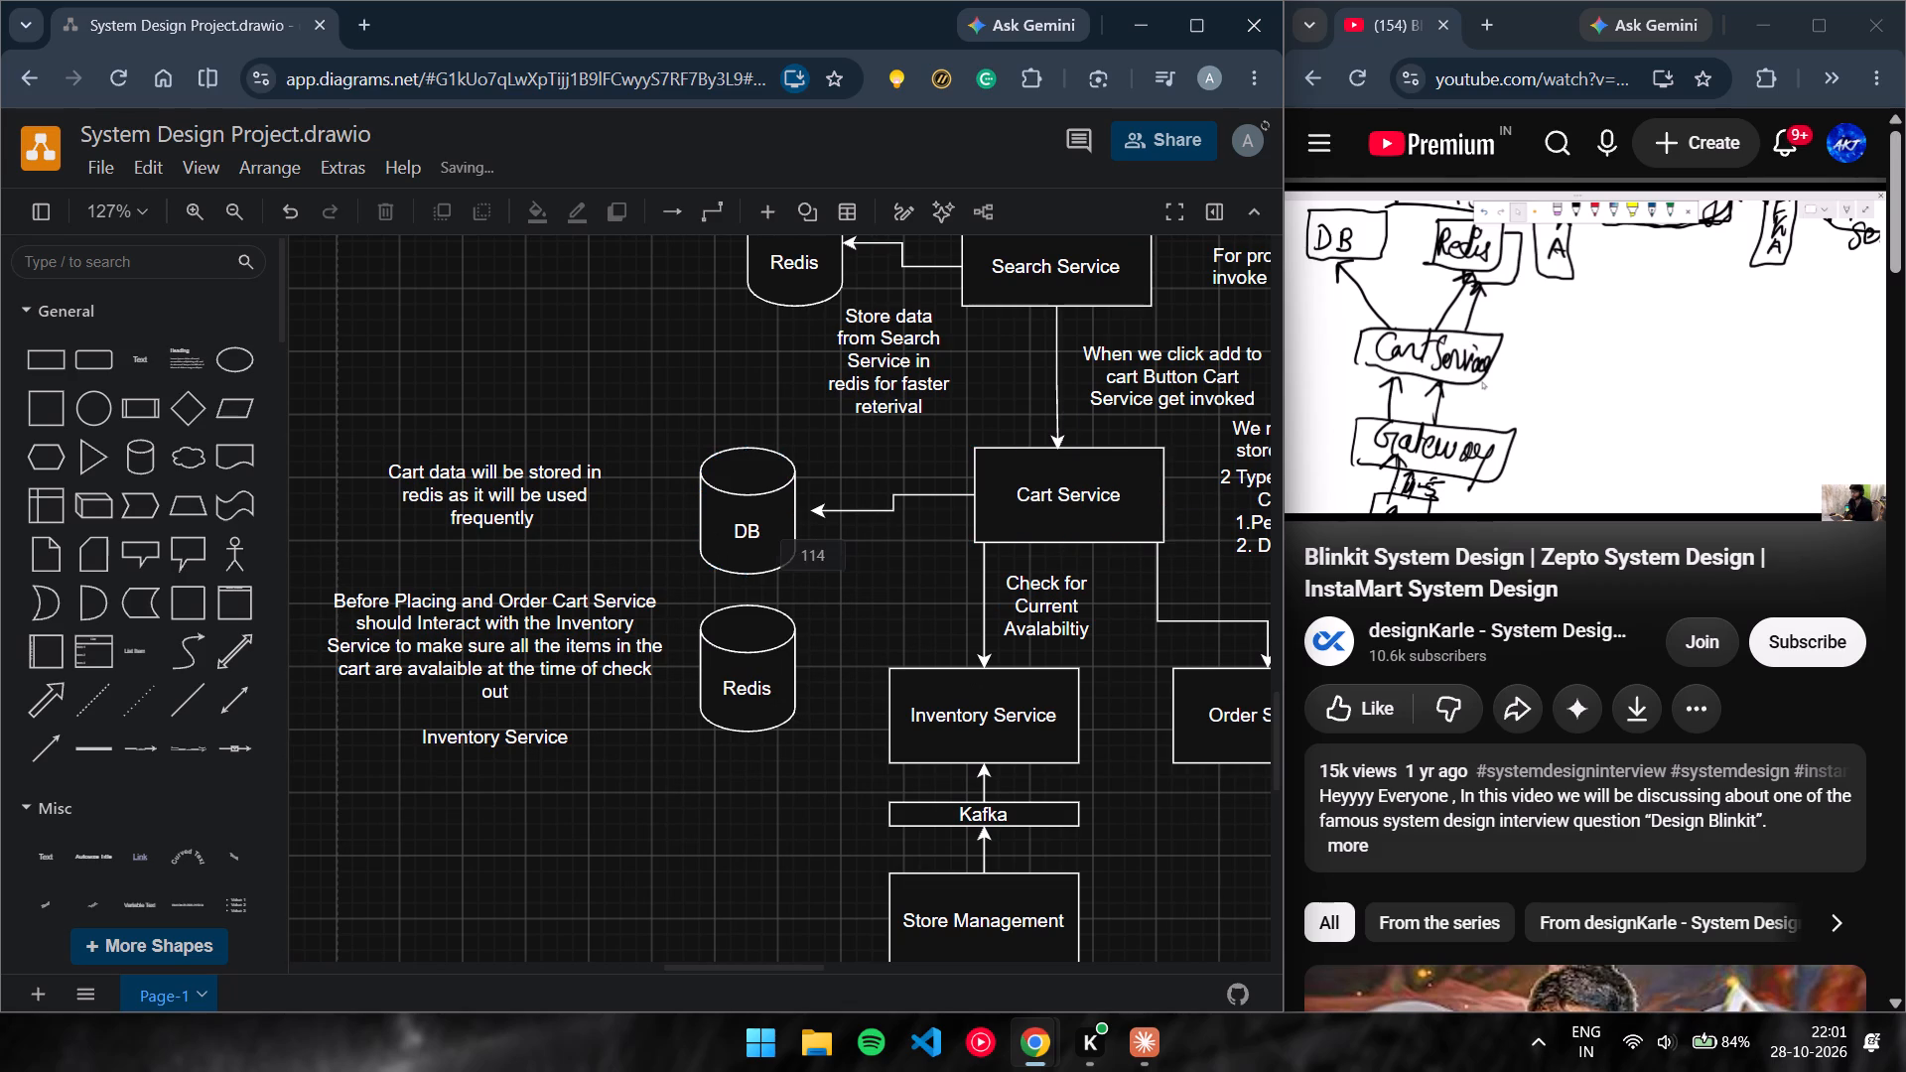
{"action": "left_click_drag", "start_coordinate": [808, 512], "coordinate": [797, 494]}
{"action": "left_click_drag", "start_coordinate": [797, 494], "coordinate": [797, 500]}
{"action": "left_click_drag", "start_coordinate": [761, 499], "coordinate": [761, 481]}
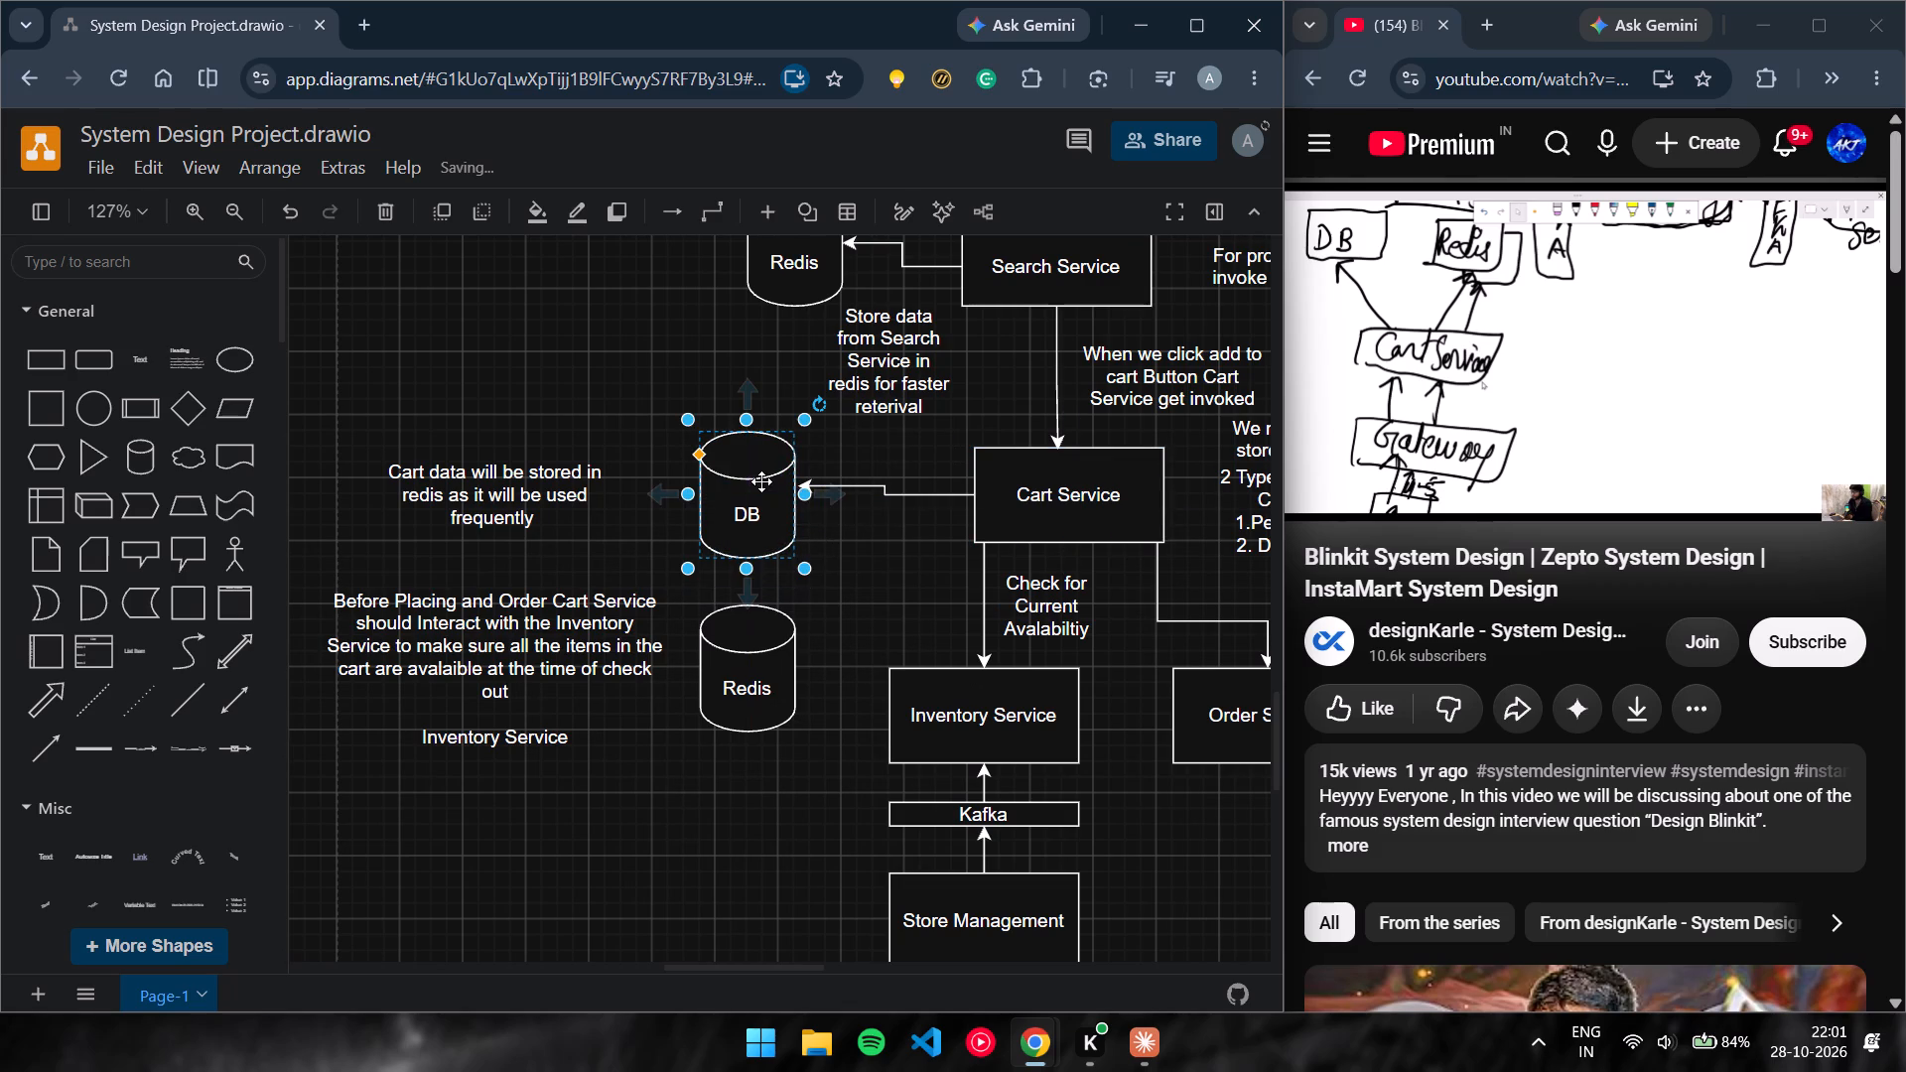
{"action": "left_click", "coordinate": [958, 499]}
{"action": "left_click_drag", "start_coordinate": [797, 487], "coordinate": [796, 497]}
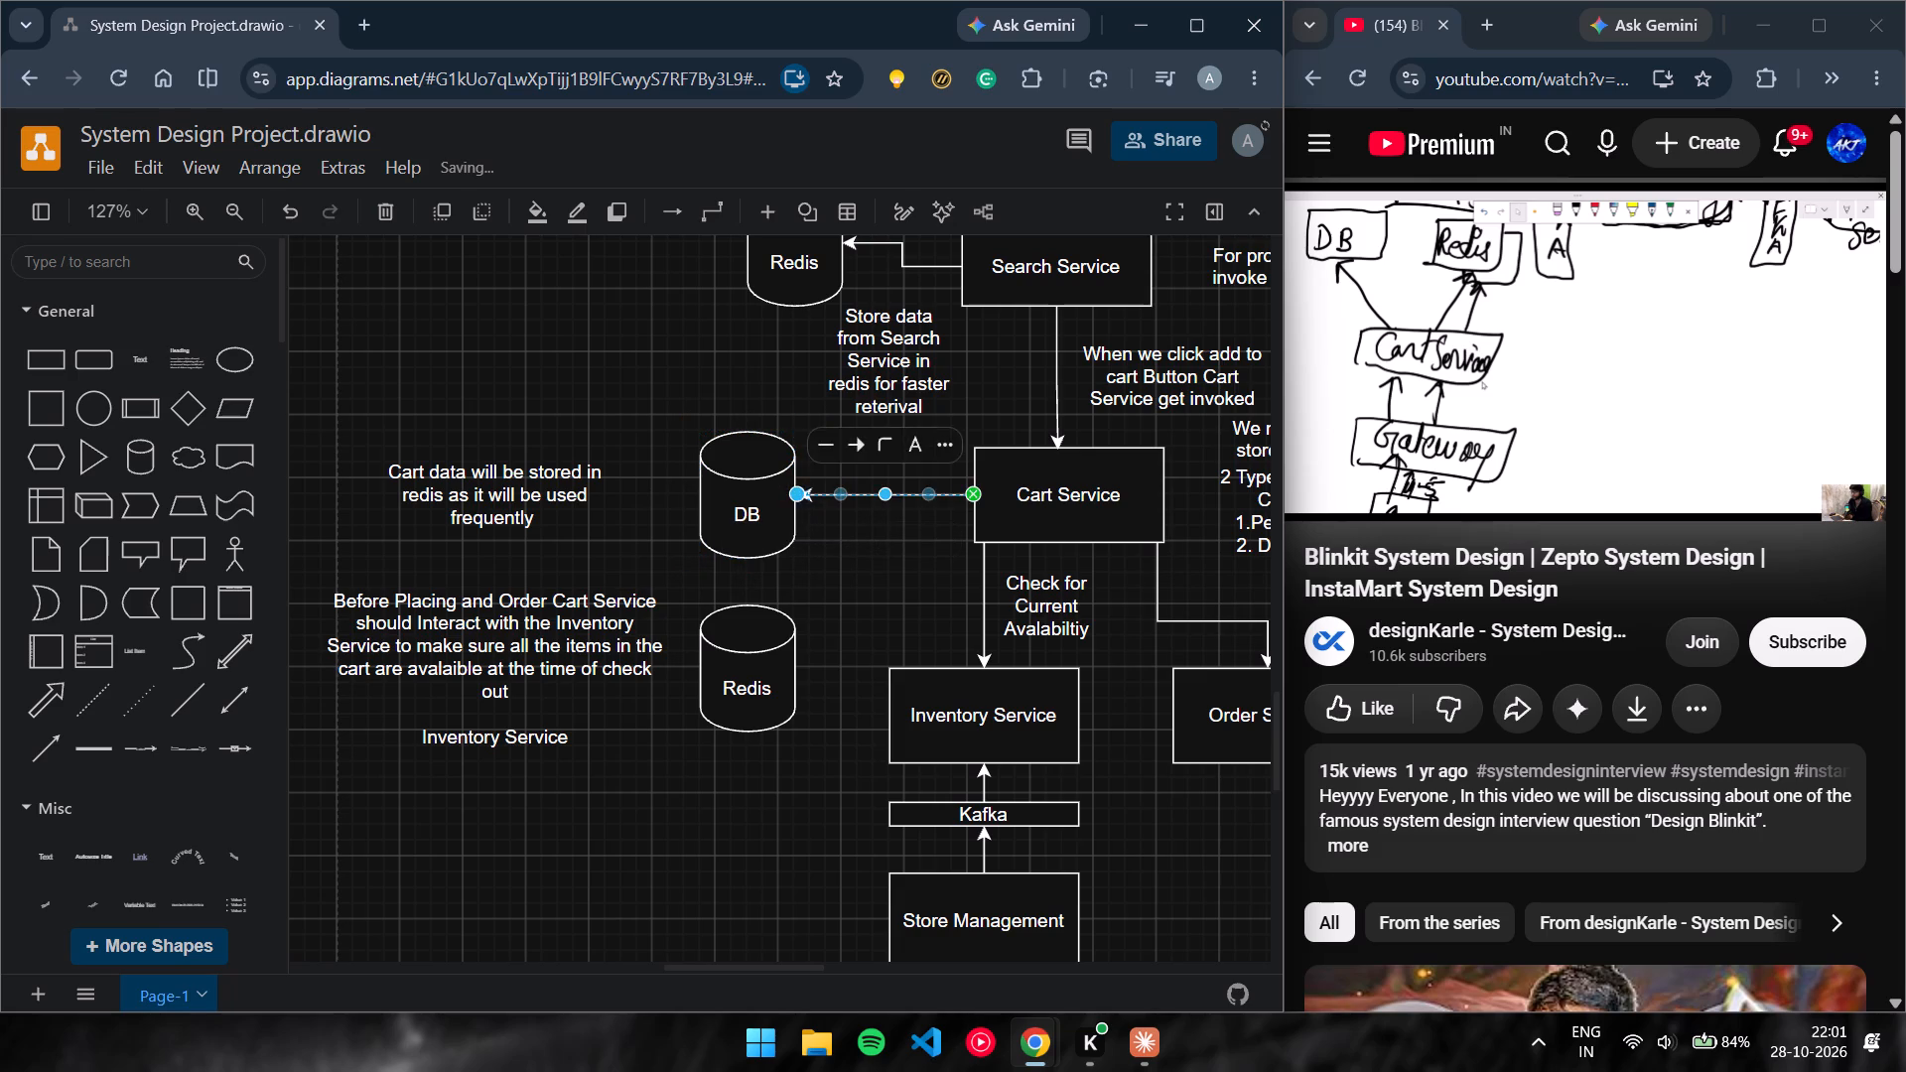
{"action": "left_click", "coordinate": [843, 552]}
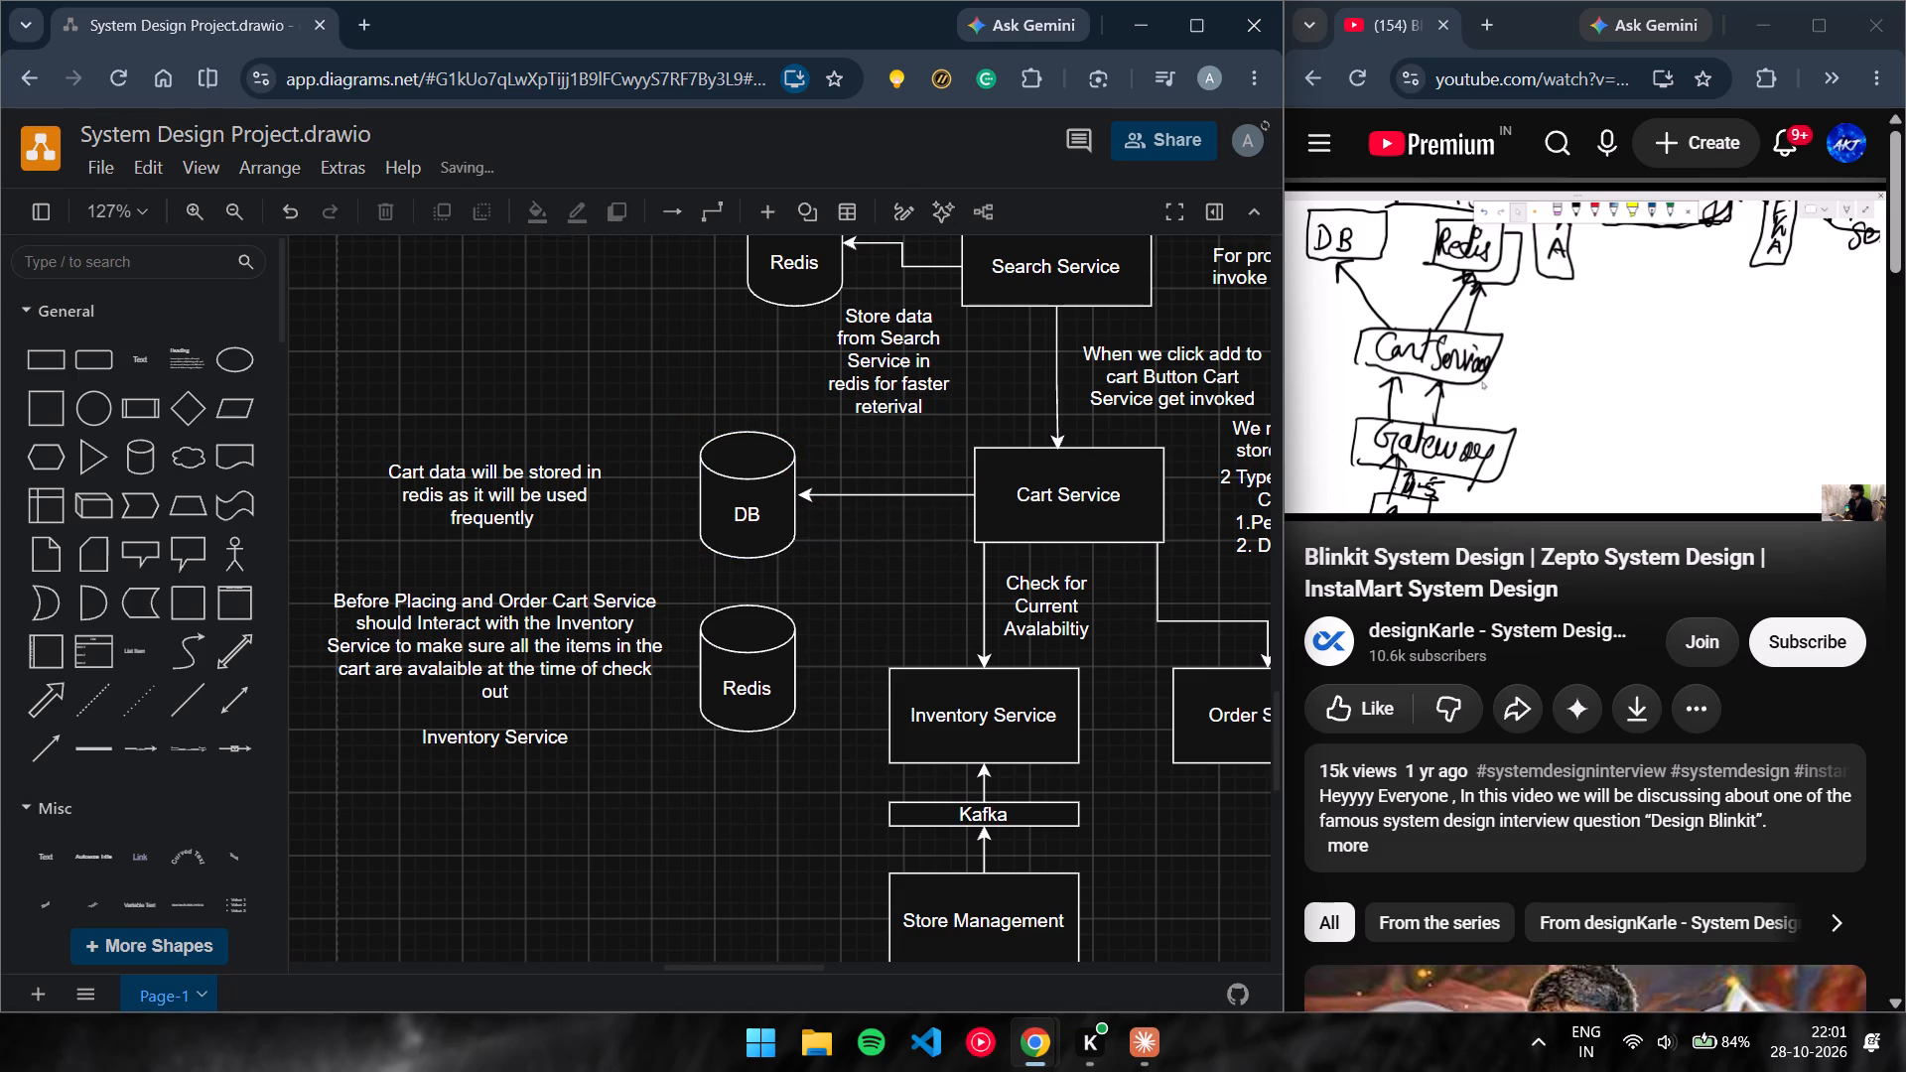
Draw an arrow from the bottom of the DB cylinder down to the Redis cylinder.
{"action": "left_click_drag", "start_coordinate": [749, 573], "coordinate": [753, 613]}
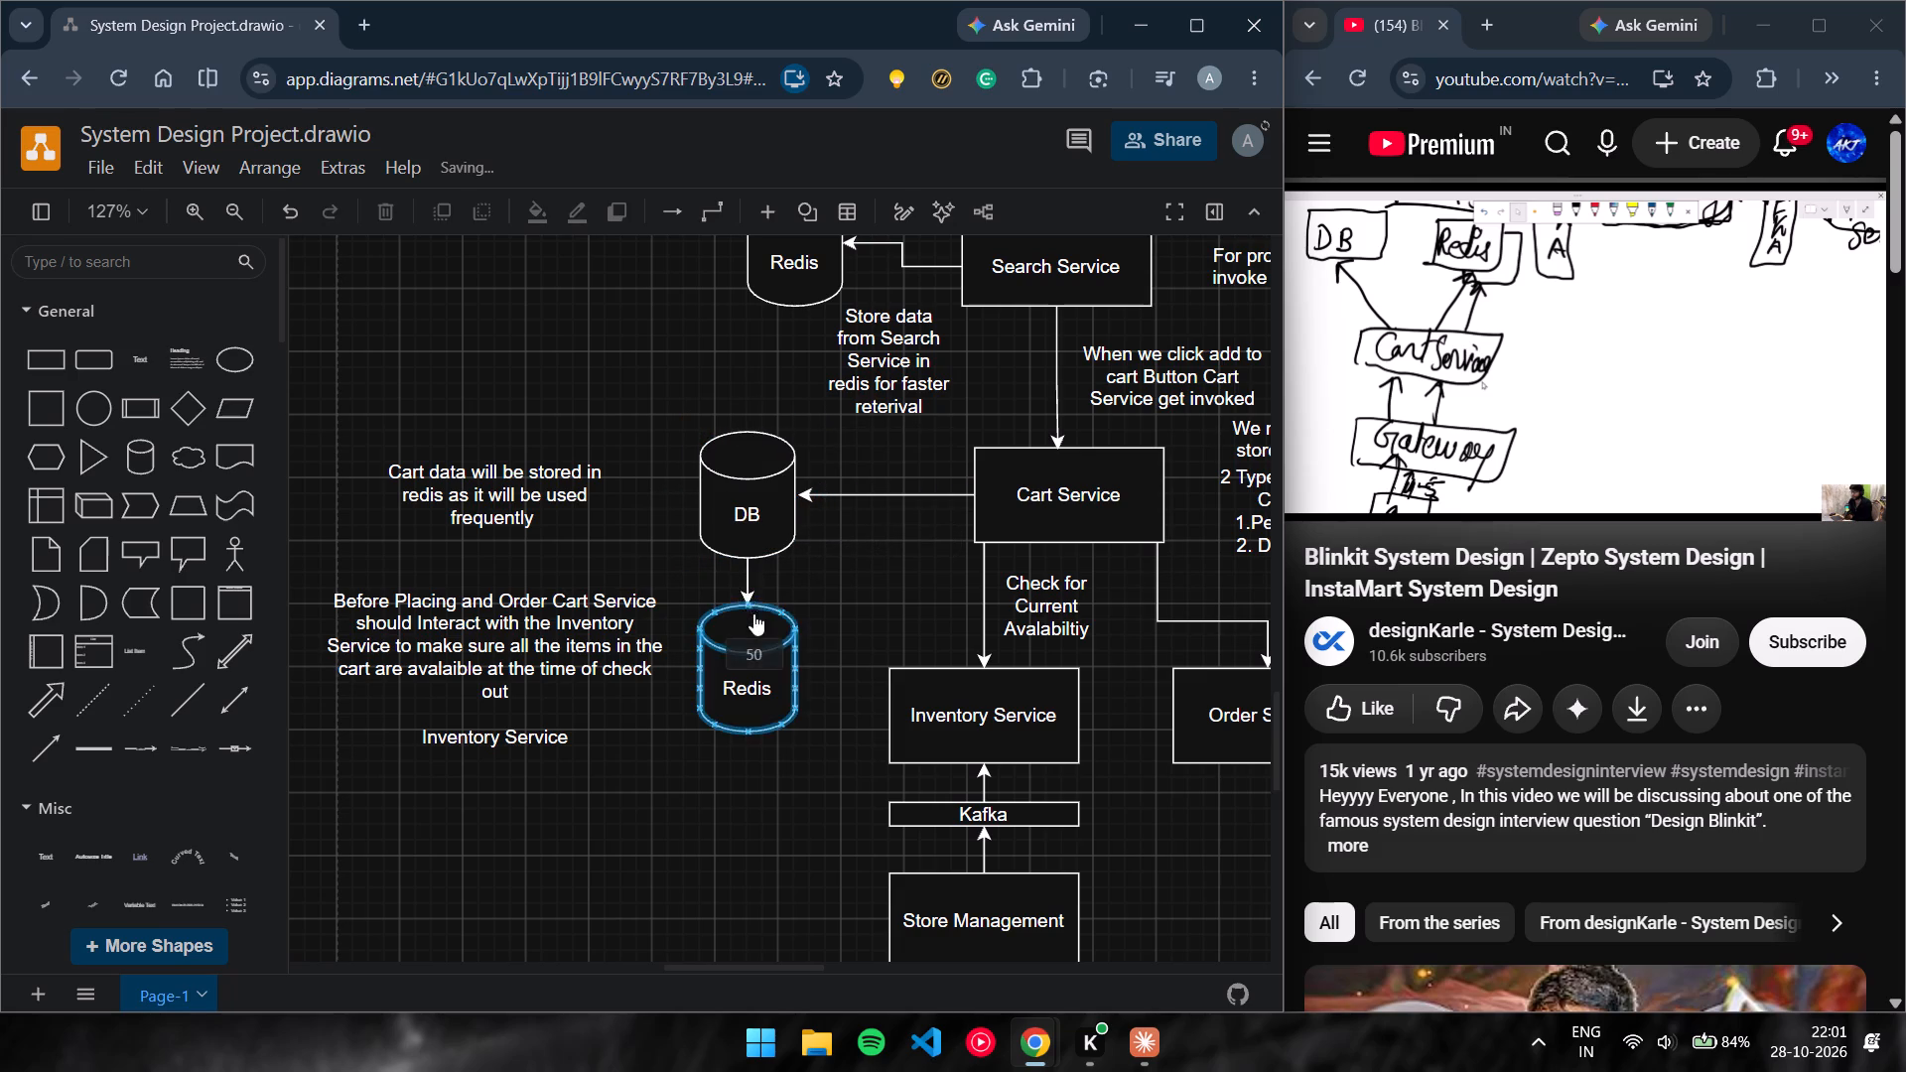
{"action": "left_click", "coordinate": [856, 581]}
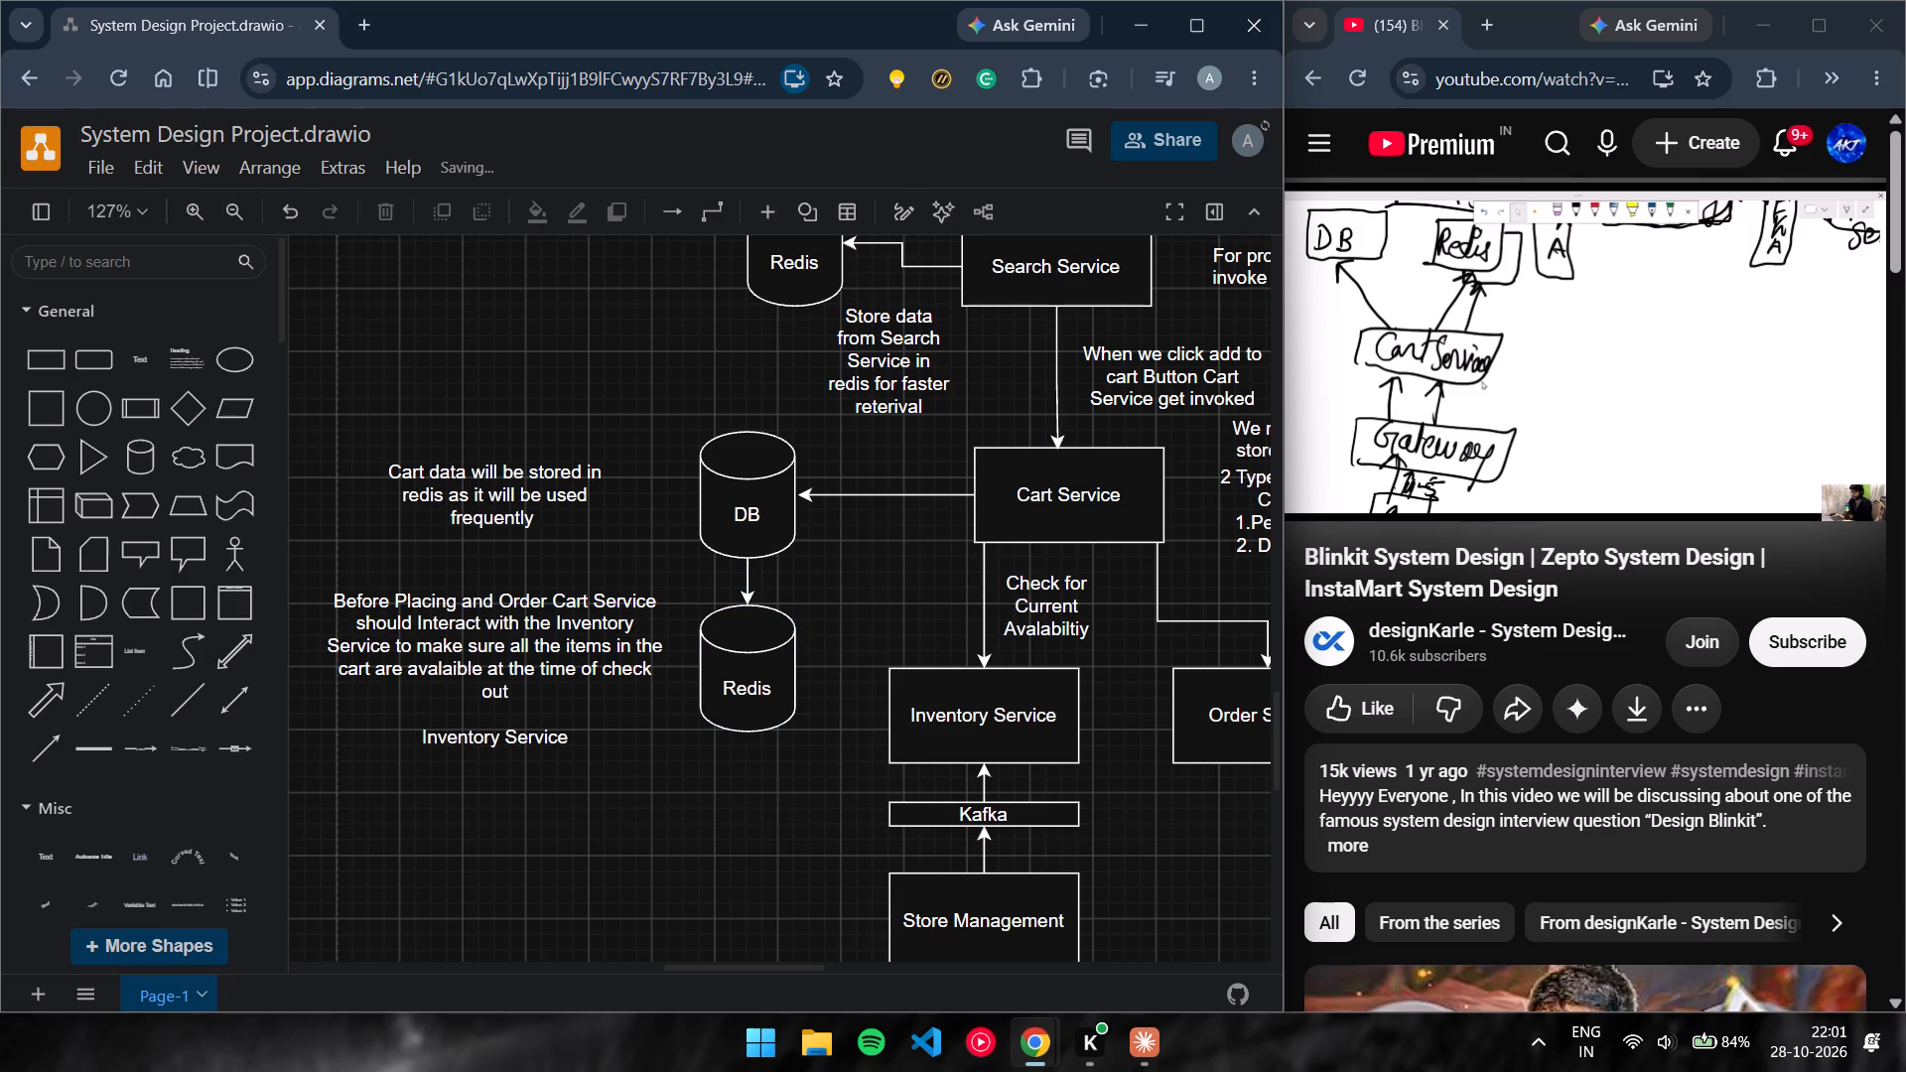
Add a straight diagonal arrow from the Redis cylinder to the near lower corner of the Cart Service box.
{"action": "scroll", "coordinate": [969, 571], "scroll_direction": "down", "scroll_amount": 1}
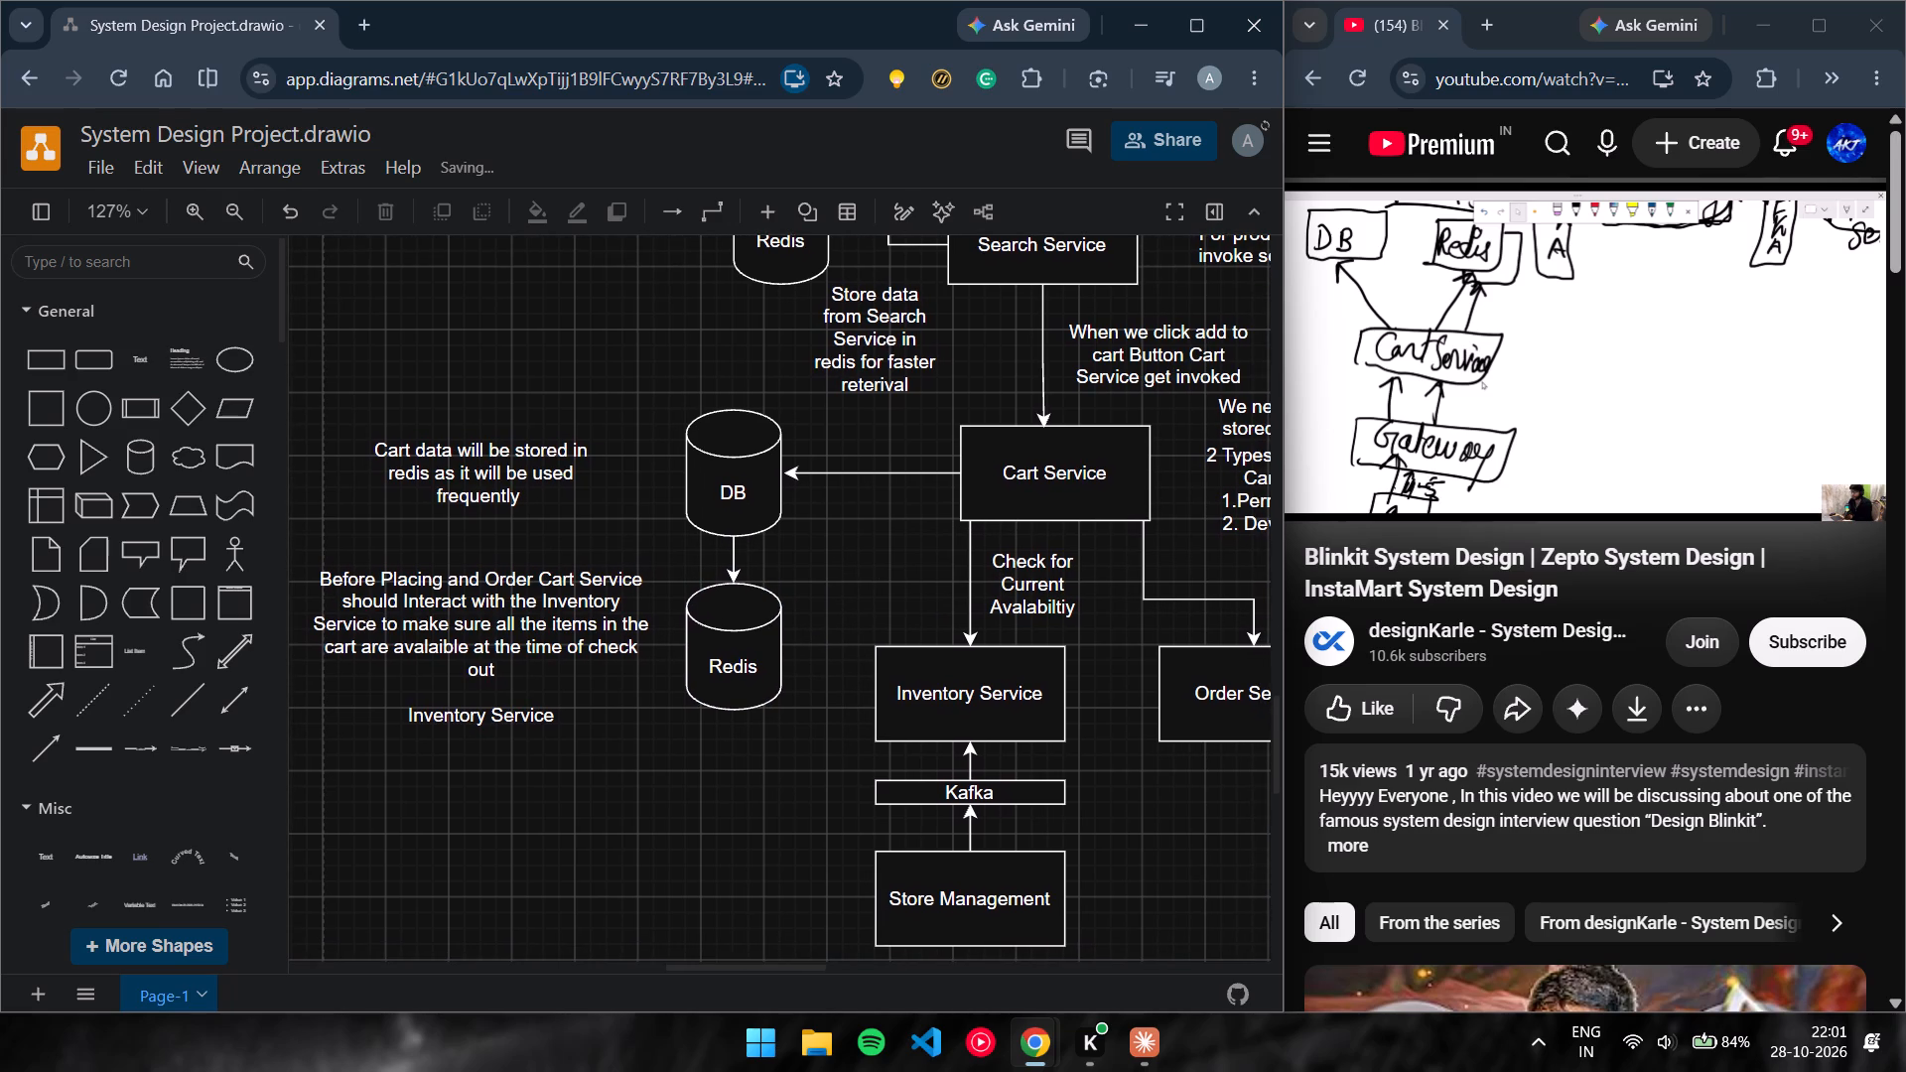
{"action": "scroll", "coordinate": [920, 585], "scroll_direction": "left", "scroll_amount": 1}
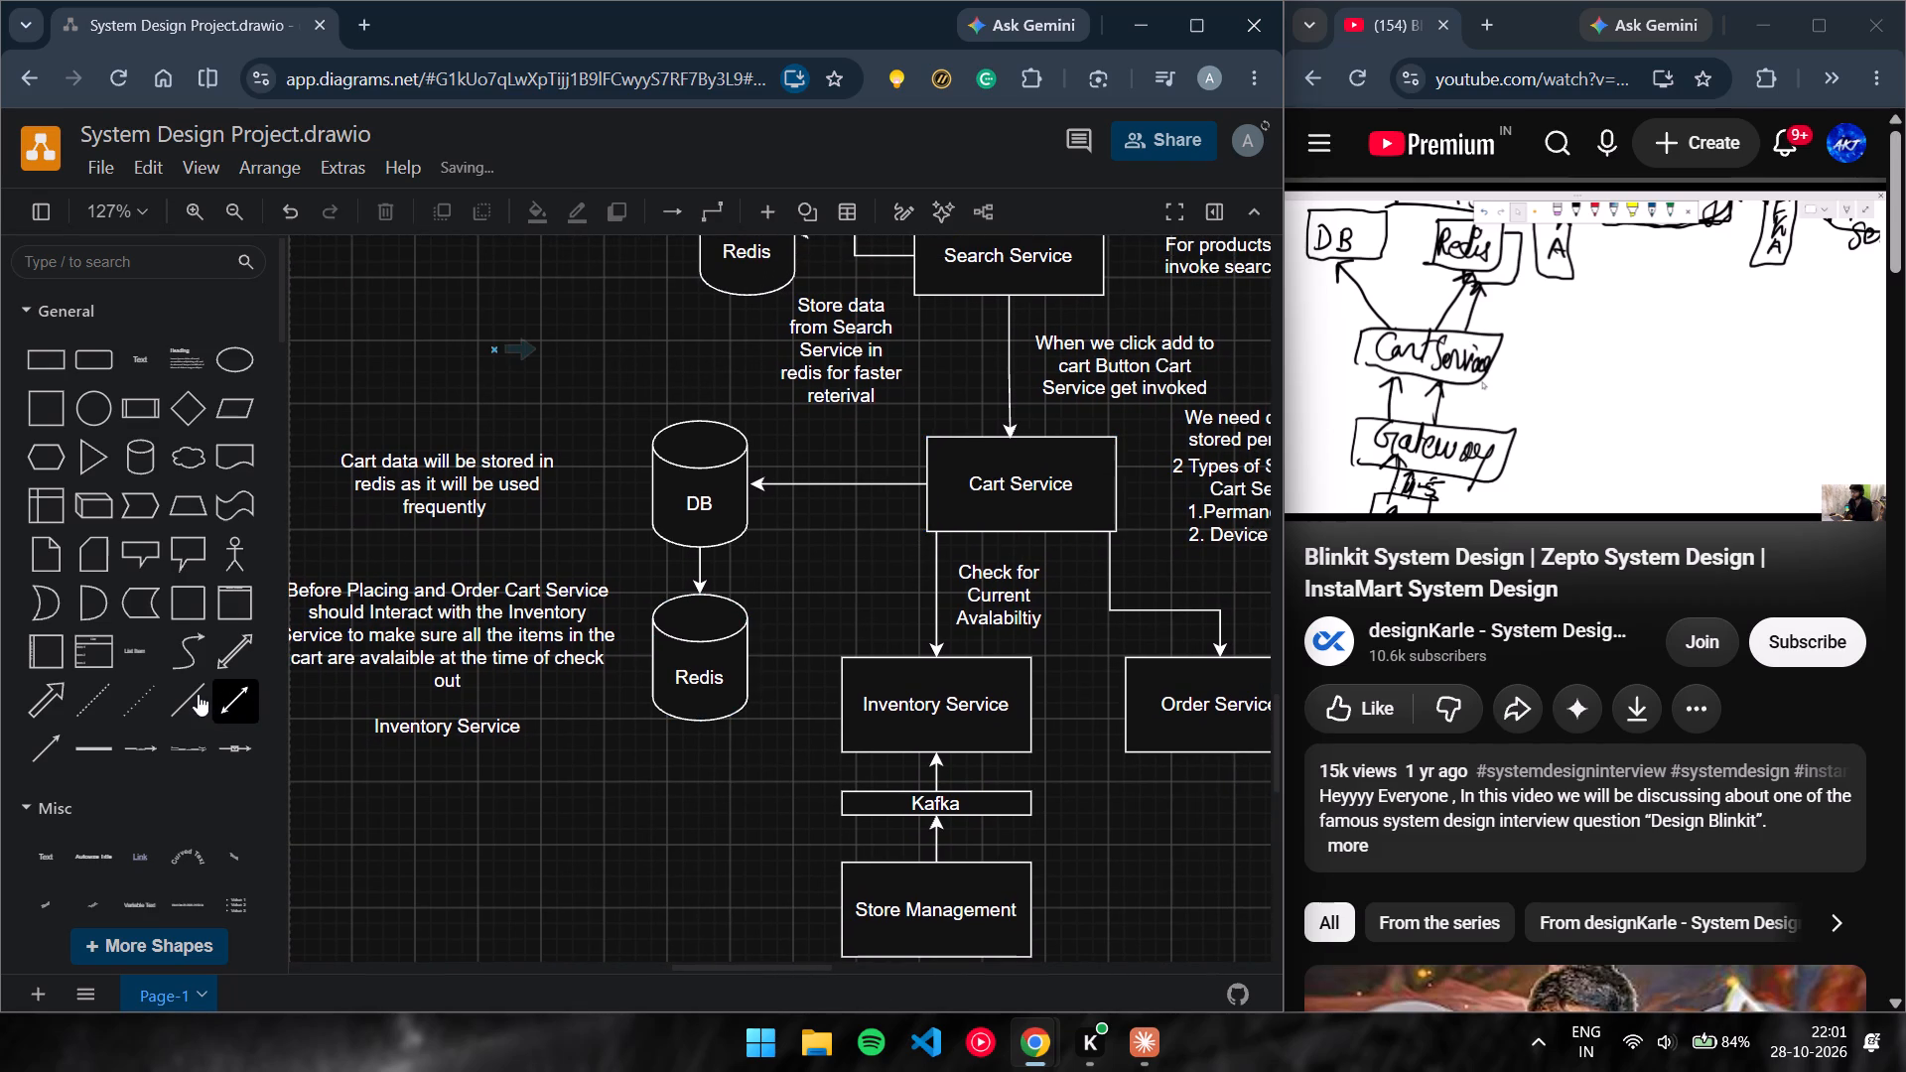
{"action": "left_click_drag", "start_coordinate": [32, 746], "coordinate": [749, 583]}
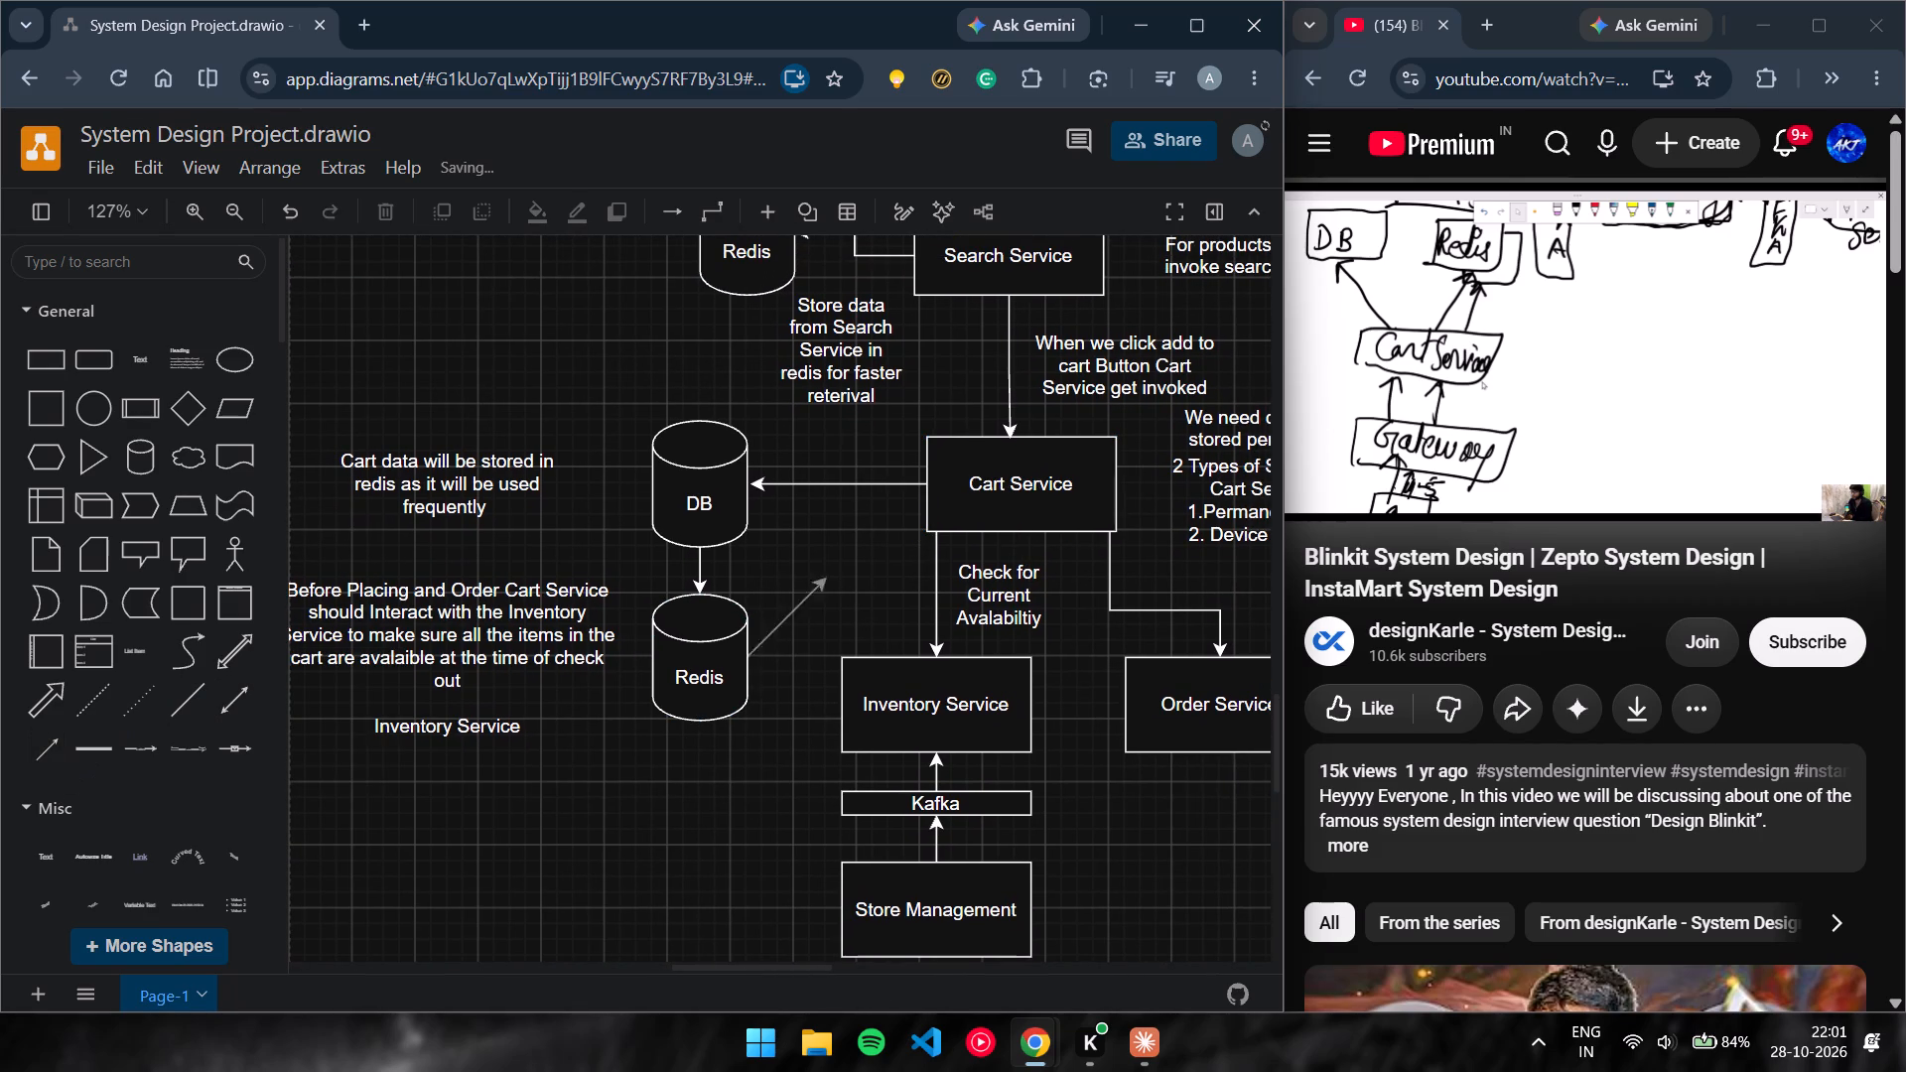
{"action": "left_click_drag", "start_coordinate": [749, 583], "coordinate": [759, 587]}
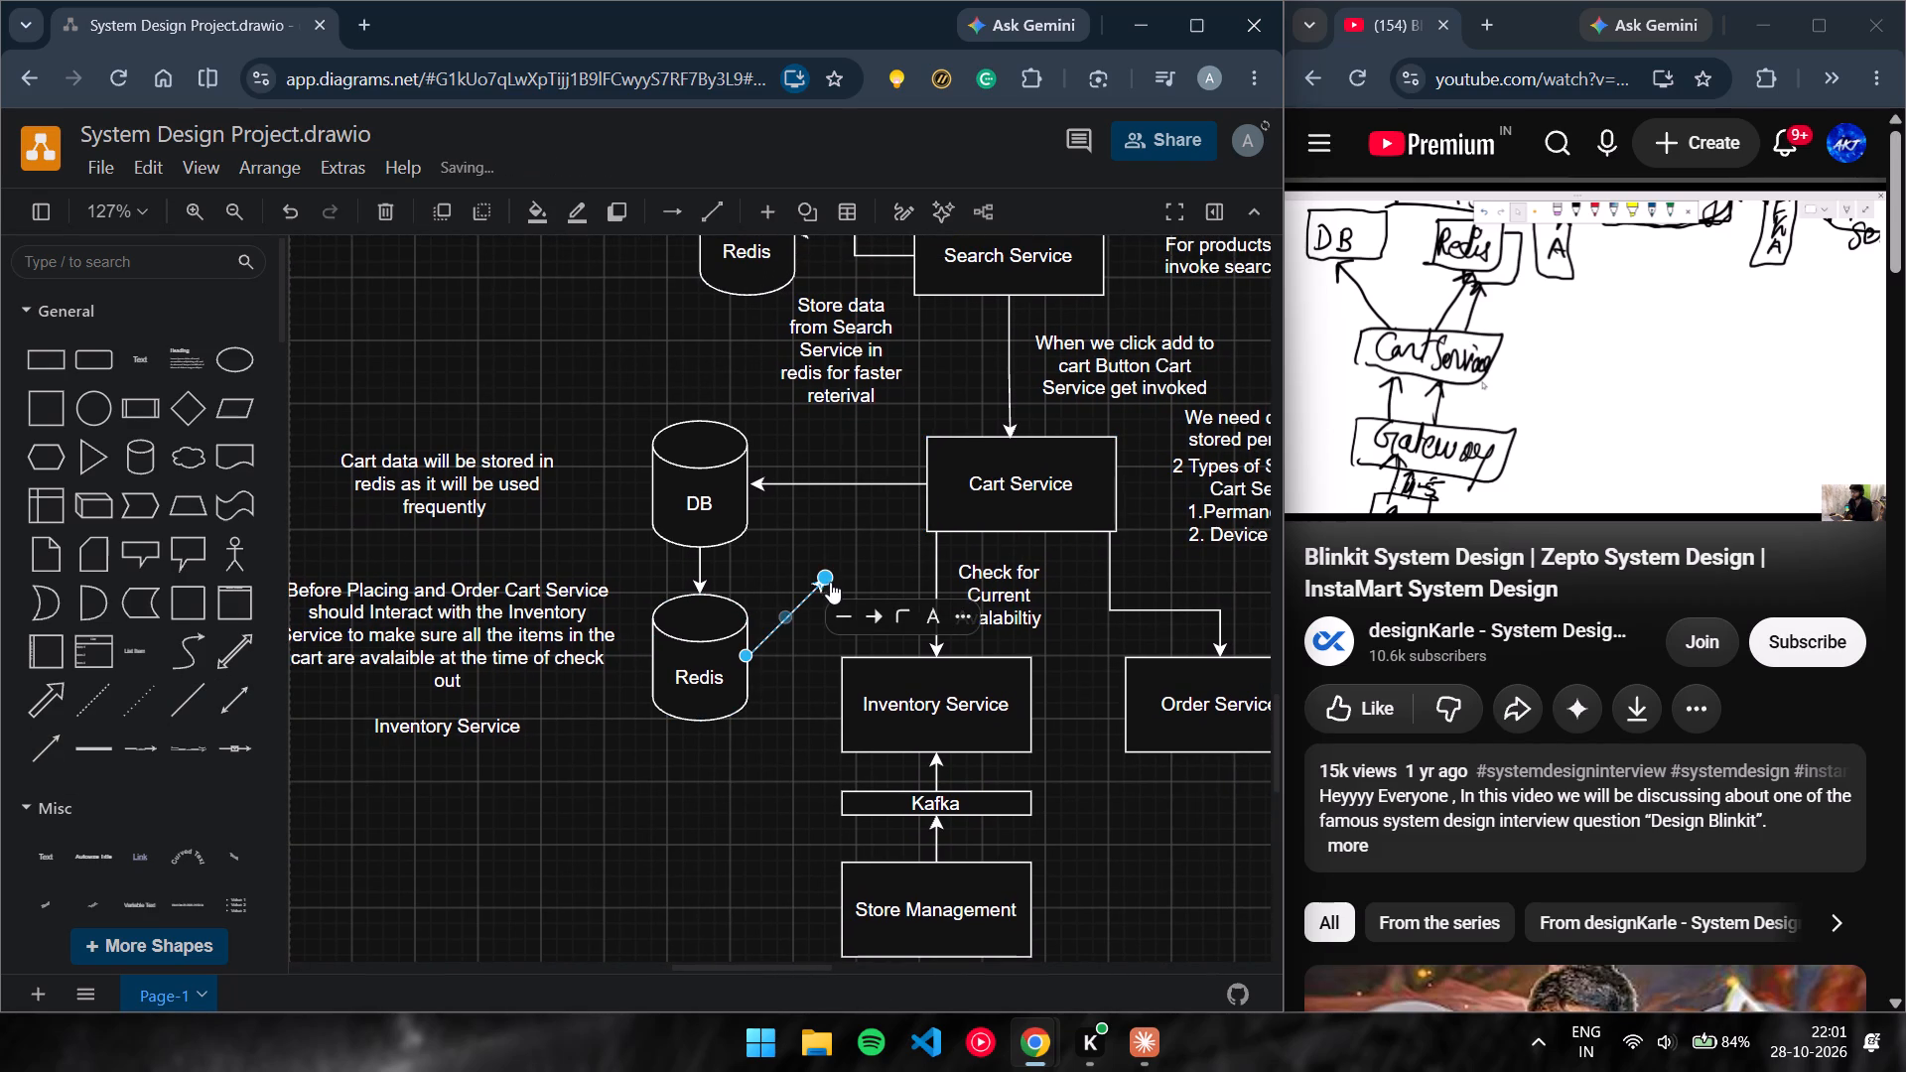
{"action": "left_click_drag", "start_coordinate": [828, 580], "coordinate": [930, 526]}
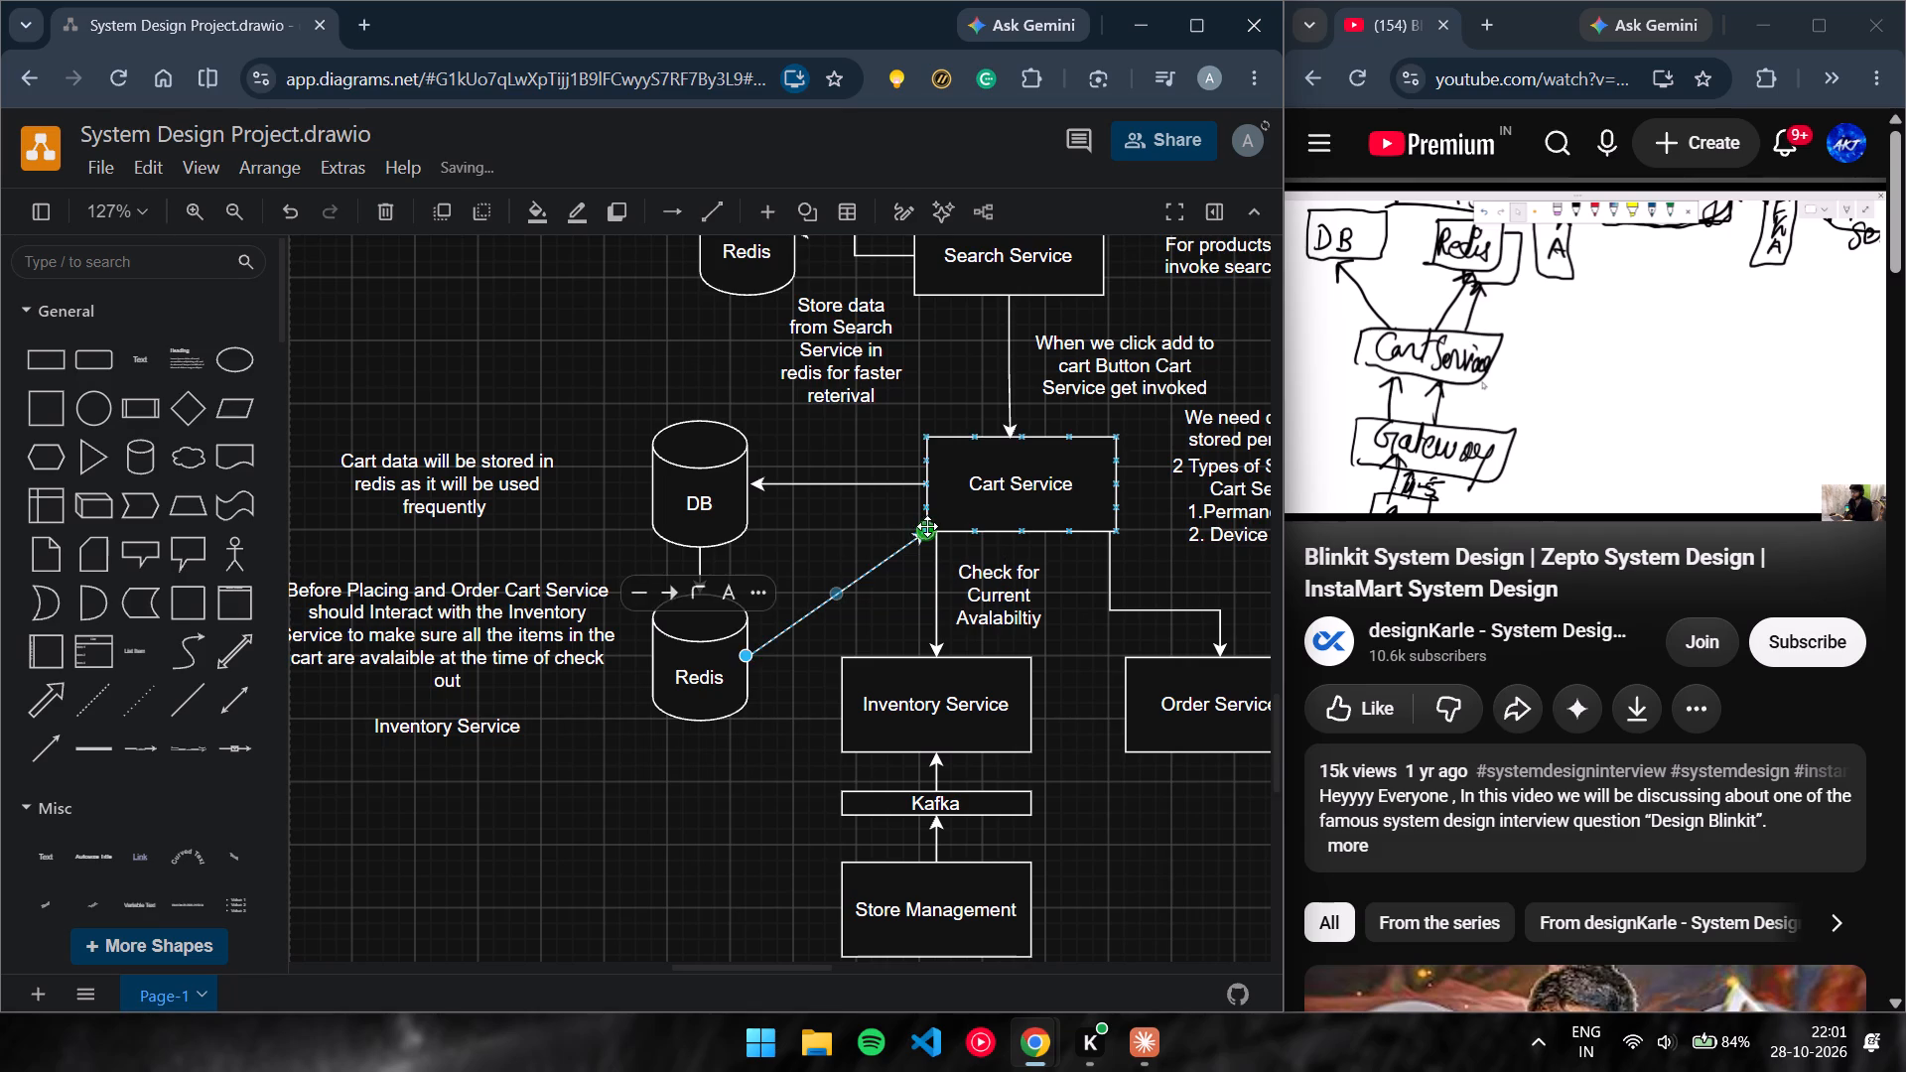
{"action": "left_click", "coordinate": [874, 532]}
Add a text note below Redis reading "After storing data in Redis the data will be mostly fetched from reds to minimize the load from DB".
{"action": "scroll", "coordinate": [746, 842], "scroll_direction": "left", "scroll_amount": 1}
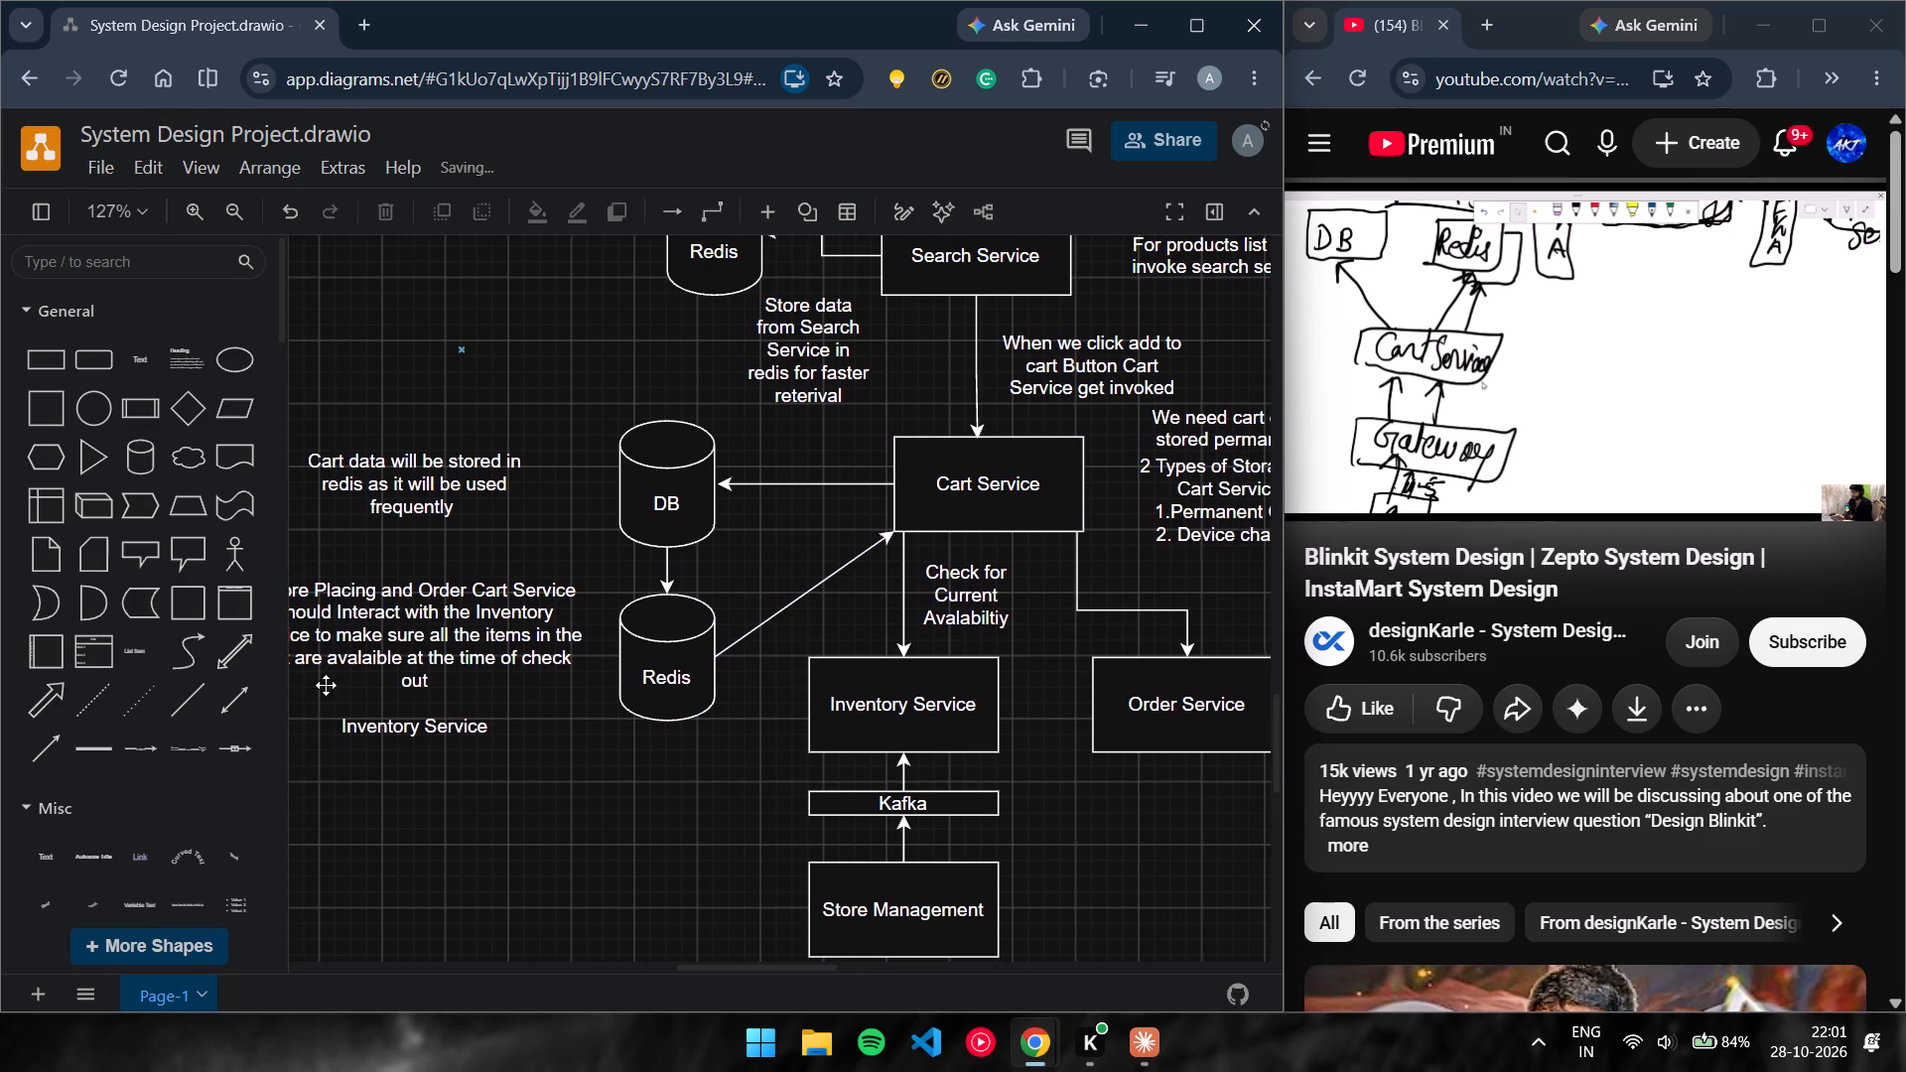
{"action": "scroll", "coordinate": [236, 638], "scroll_direction": "right", "scroll_amount": 1}
{"action": "left_click_drag", "start_coordinate": [141, 367], "coordinate": [535, 864]}
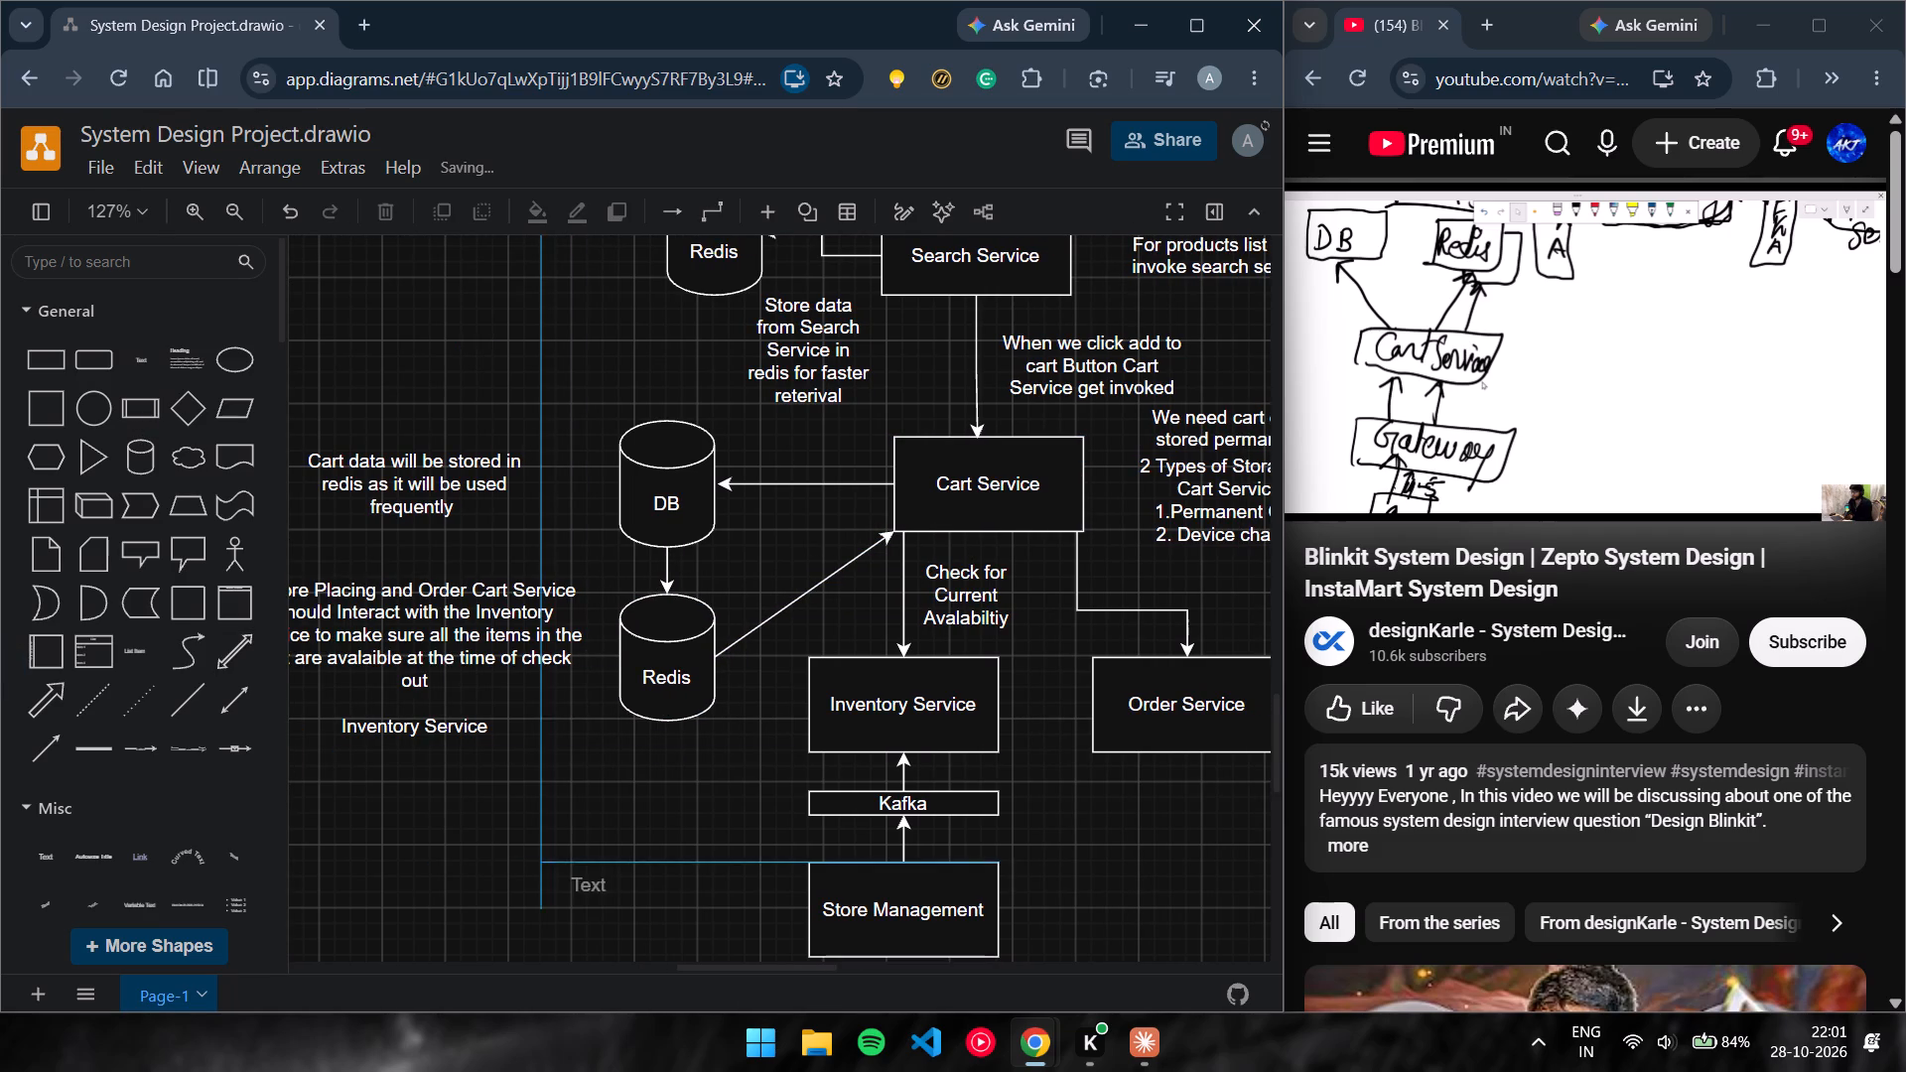
{"action": "left_click_drag", "start_coordinate": [535, 864], "coordinate": [586, 773]}
{"action": "double_click", "coordinate": [627, 811]}
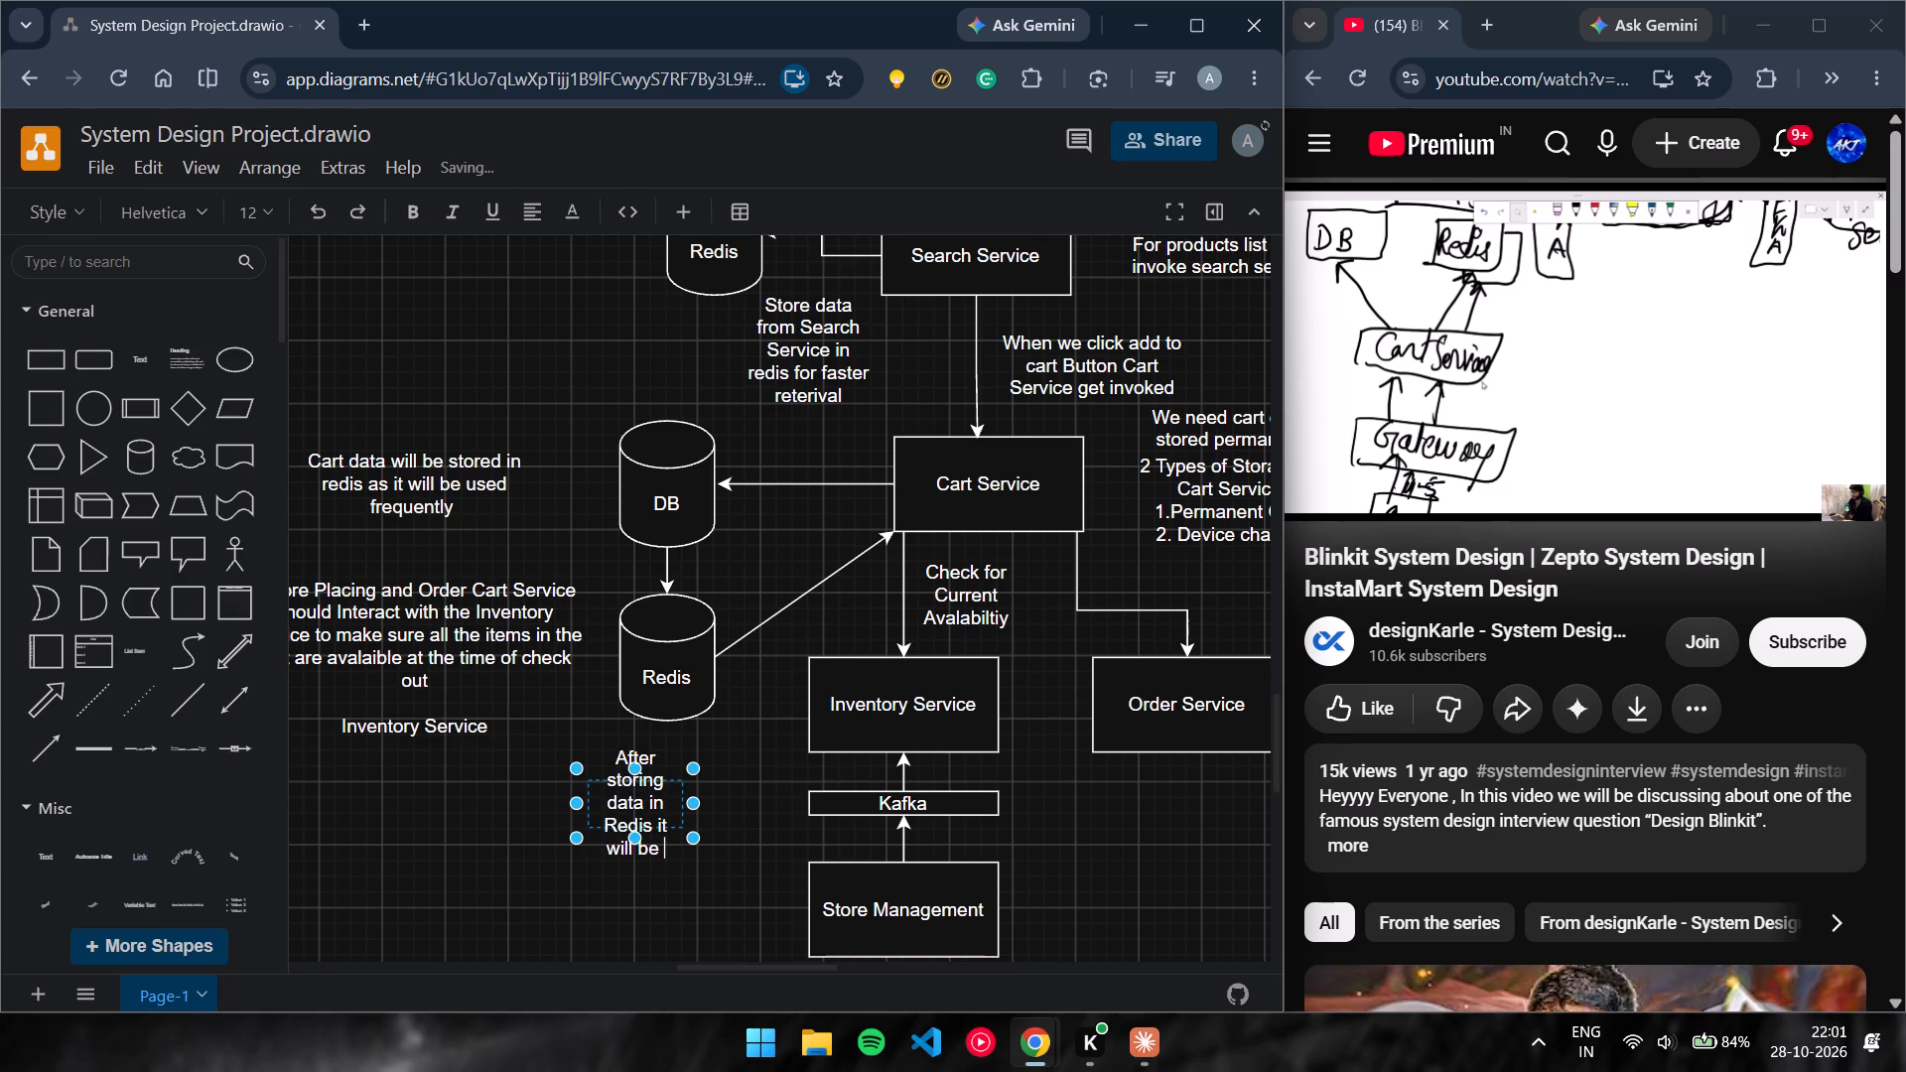
{"action": "key", "text": "BackSpace"}
{"action": "key", "text": "BackSpace"}
{"action": "key", "text": "BackSpace"}
{"action": "key", "text": "BackSpace"}
{"action": "key", "text": "BackSpace"}
{"action": "key", "text": "BackSpace"}
{"action": "key", "text": "BackSpace"}
{"action": "key", "text": "BackSpace"}
{"action": "key", "text": "BackSpace"}
{"action": "key", "text": "BackSpace"}
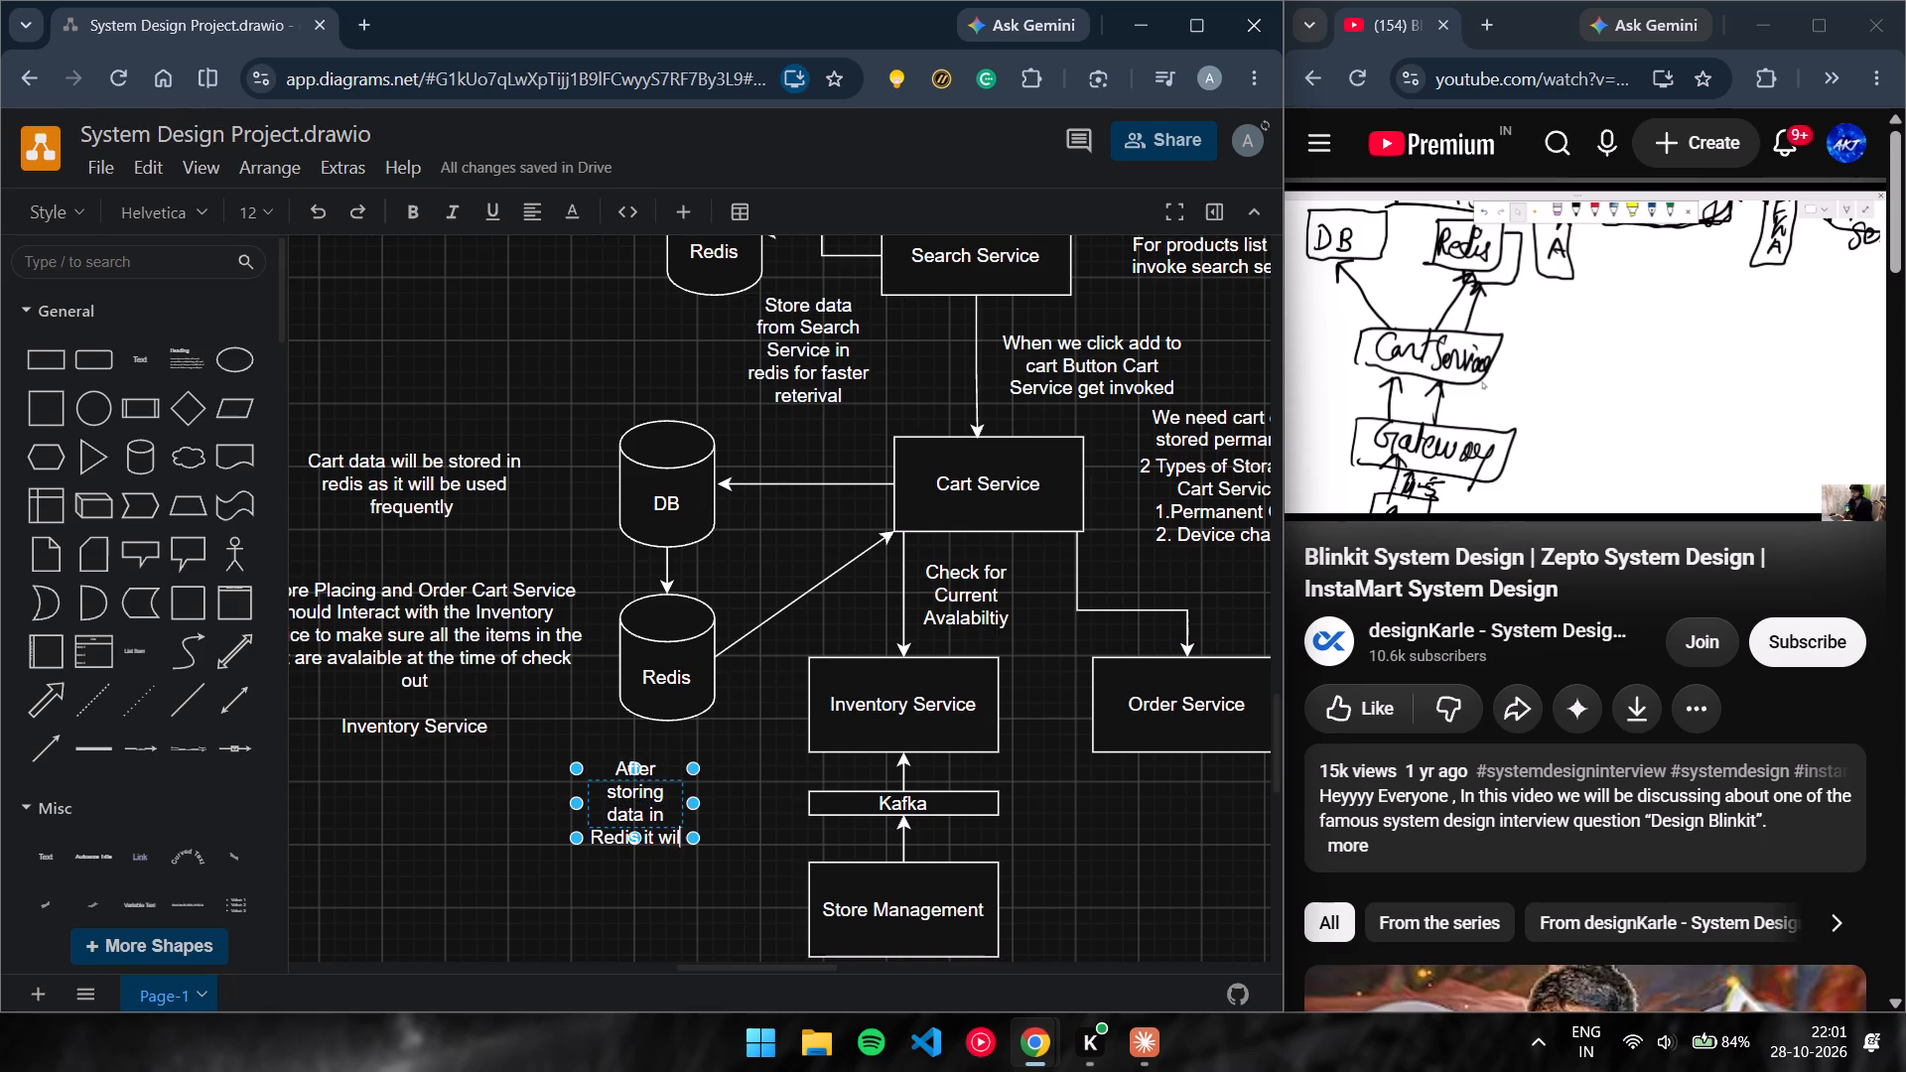
{"action": "key", "text": "BackSpace"}
{"action": "key", "text": "BackSpace"}
{"action": "key", "text": "BackSpace"}
{"action": "key", "text": "BackSpace"}
{"action": "key", "text": "BackSpace"}
{"action": "key", "text": "BackSpace"}
{"action": "type", "text": "the data wii"}
{"action": "key", "text": "BackSpace"}
{"action": "type", "text": "ll be moslty fet"}
{"action": "key", "text": "BackSpace"}
{"action": "key", "text": "BackSpace"}
{"action": "key", "text": "BackSpace"}
{"action": "key", "text": "BackSpace"}
{"action": "key", "text": "BackSpace"}
{"action": "key", "text": "BackSpace"}
{"action": "key", "text": "BackSpace"}
{"action": "type", "text": "tly fetched from reds"}
{"action": "key", "text": "space"}
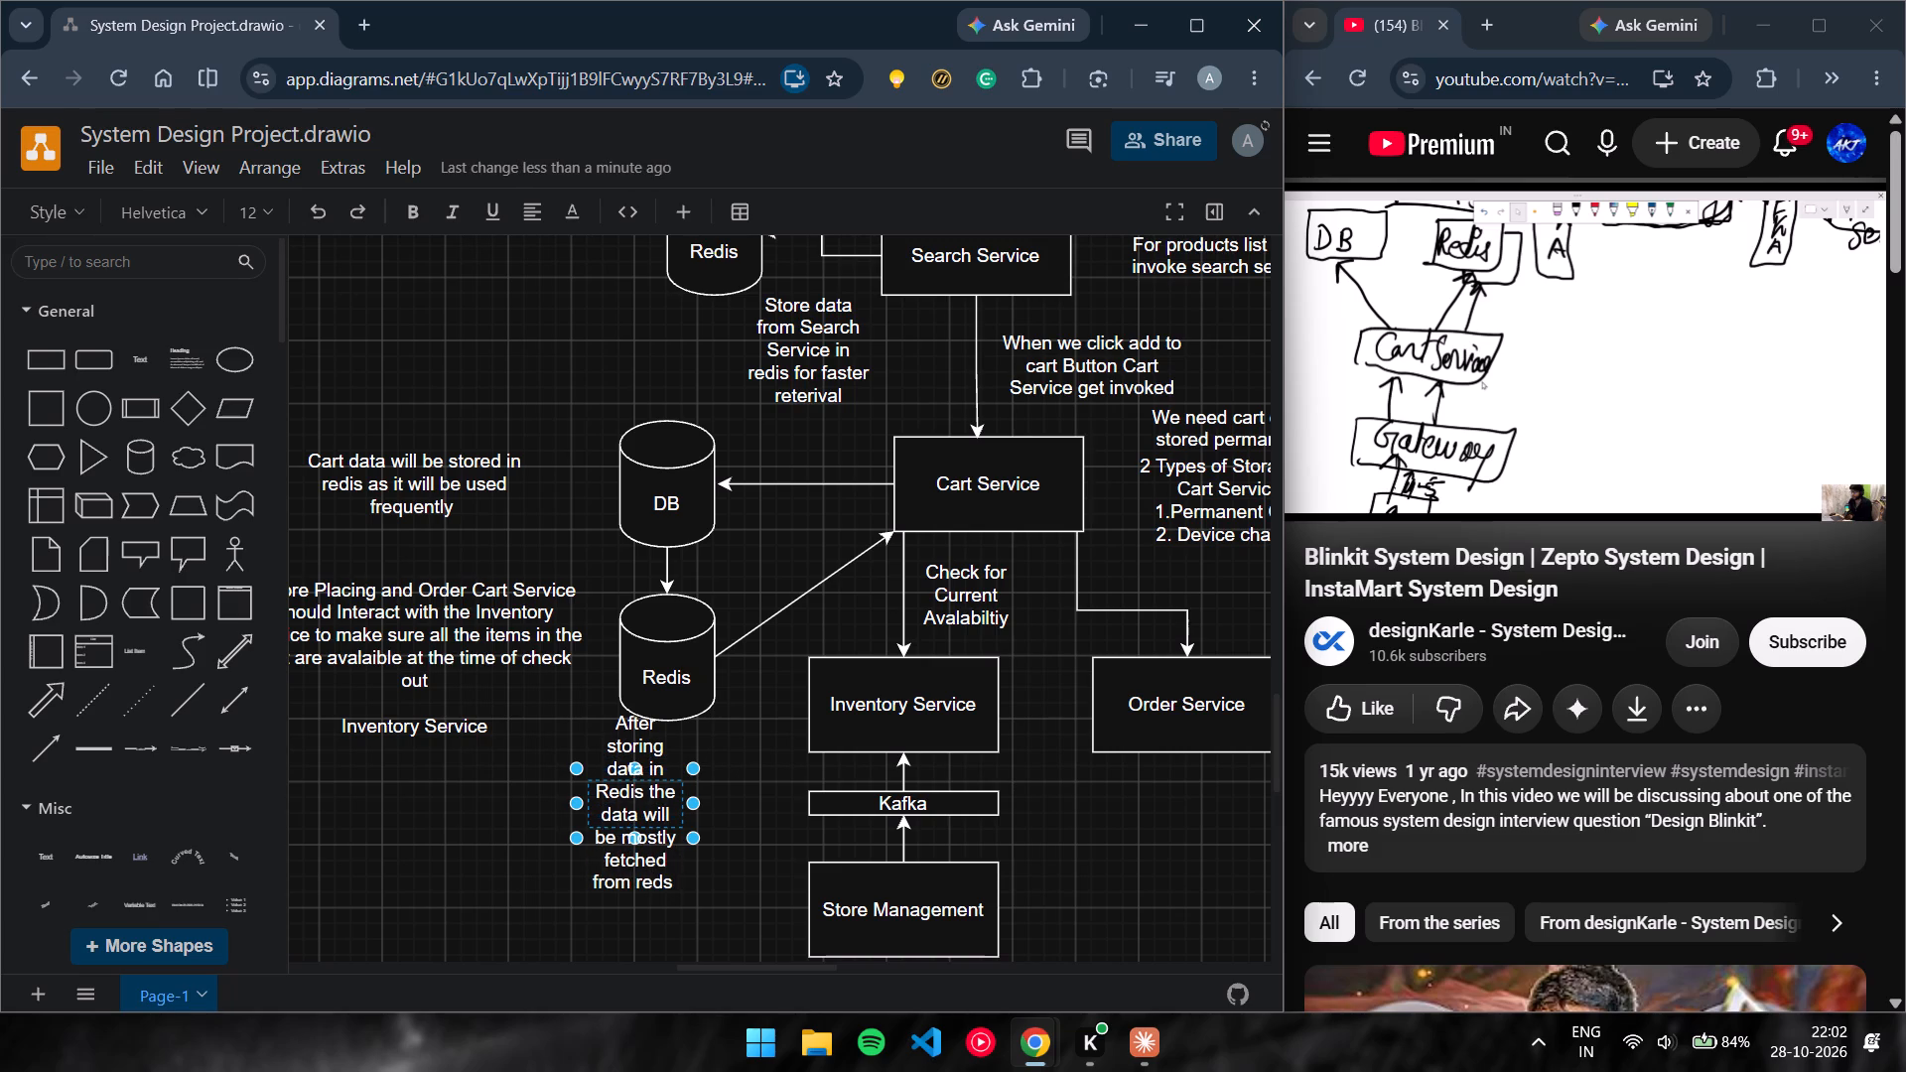
{"action": "type", "text": "to mini"}
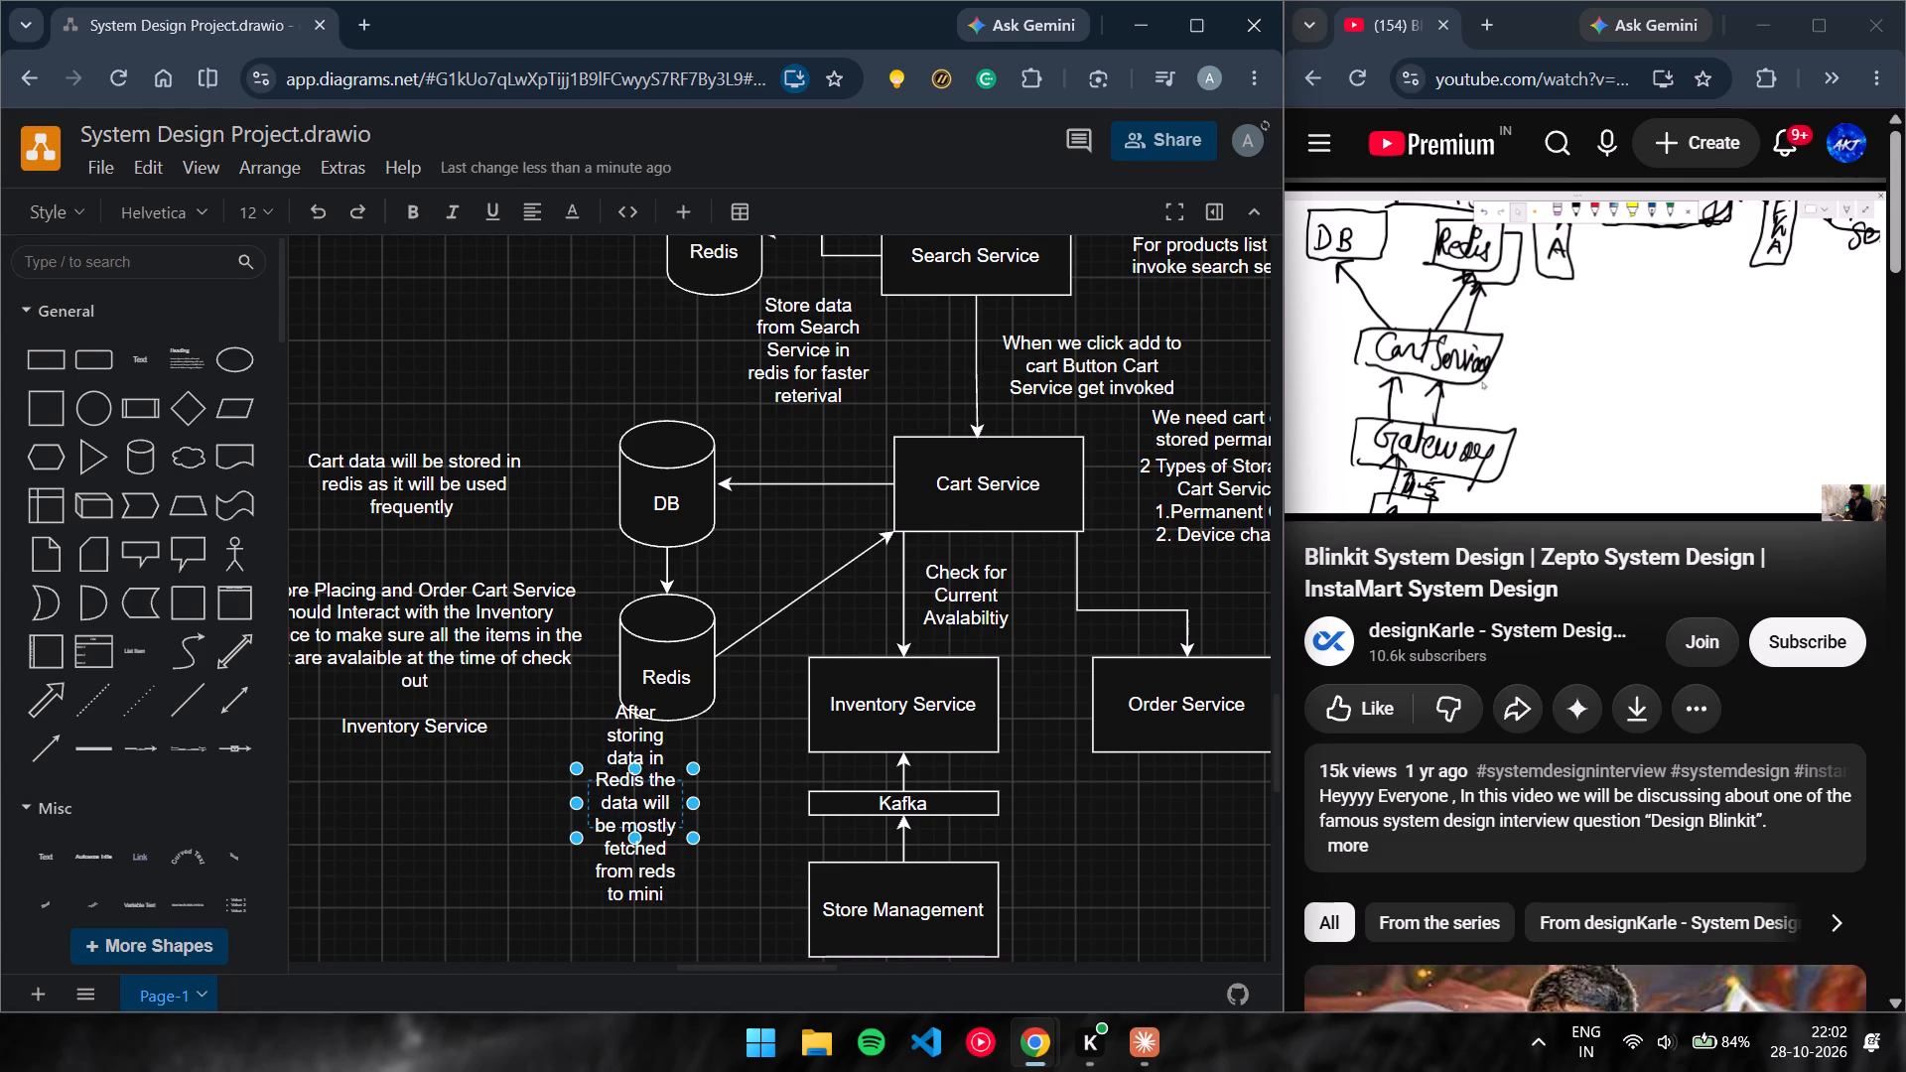
{"action": "type", "text": "mize h"}
{"action": "key", "text": "BackSpace"}
{"action": "type", "text": "the load from m"}
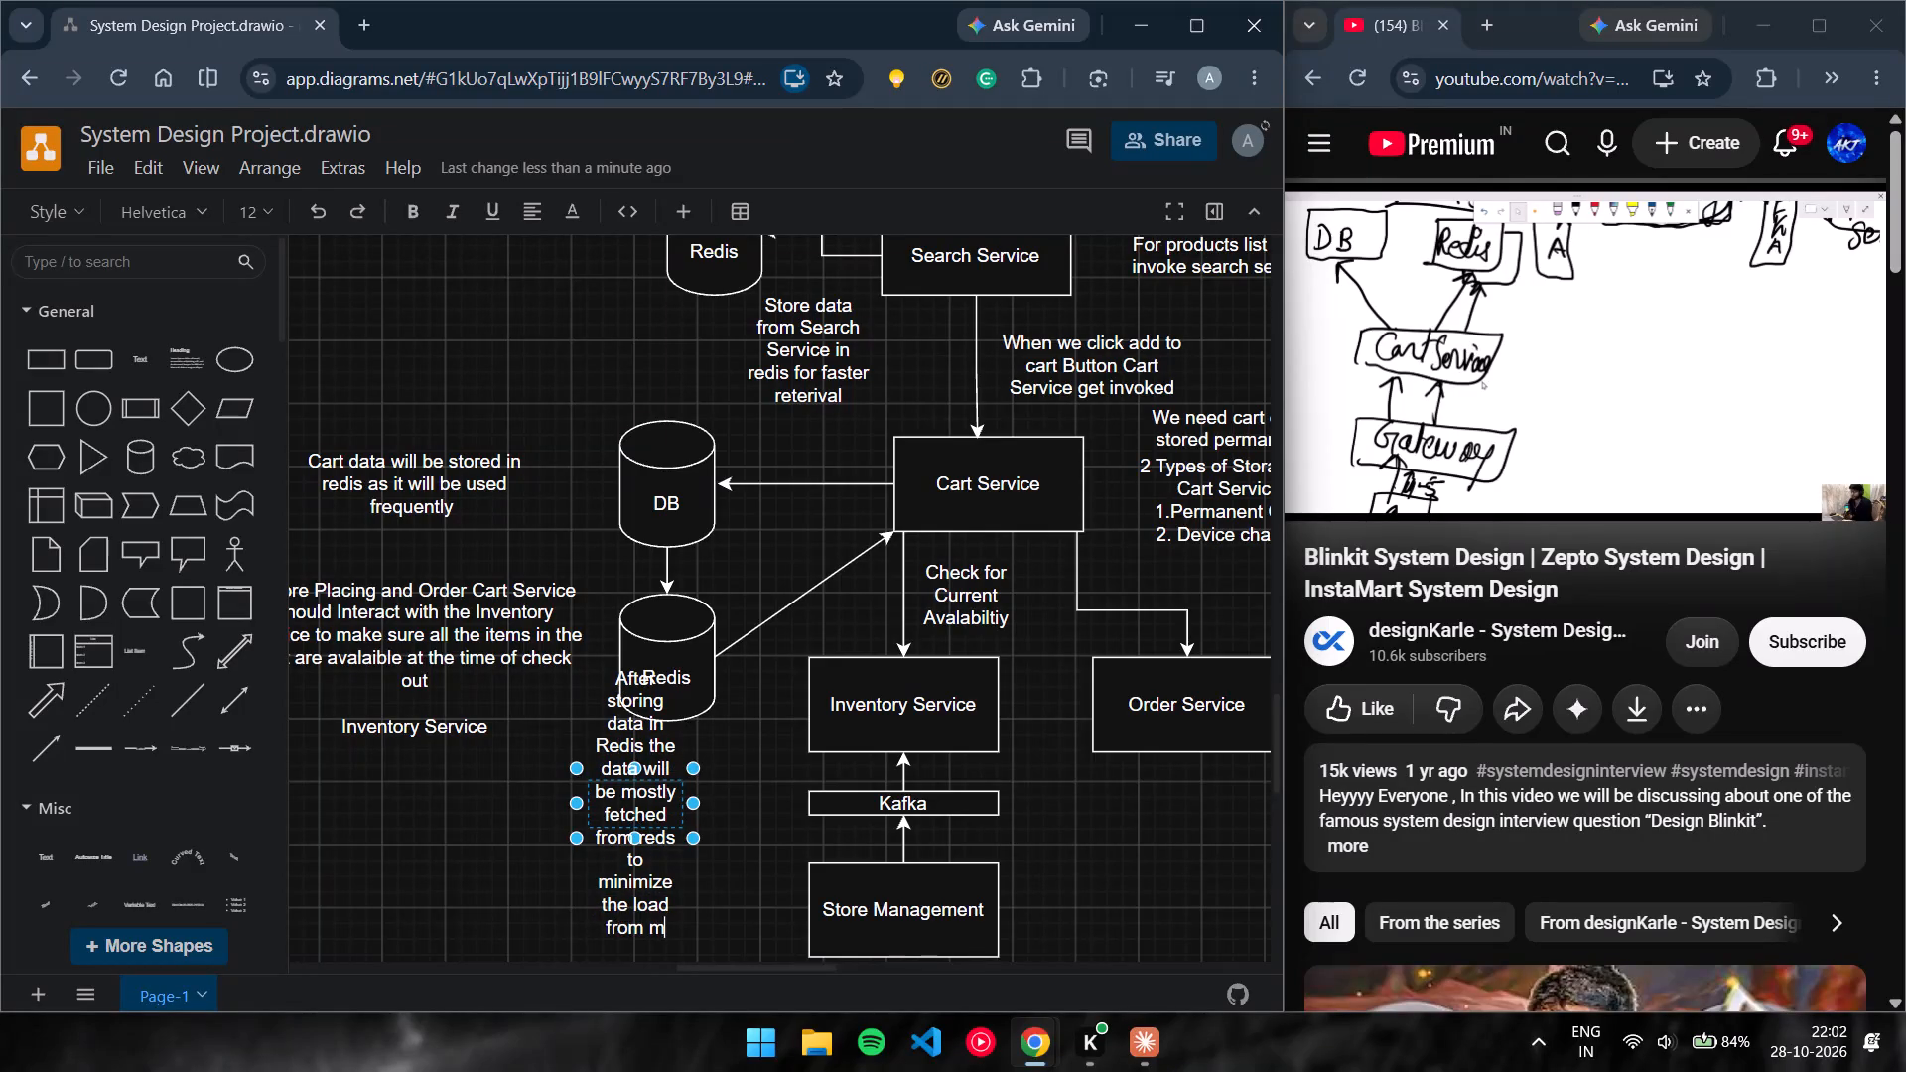
{"action": "key", "text": "BackSpace"}
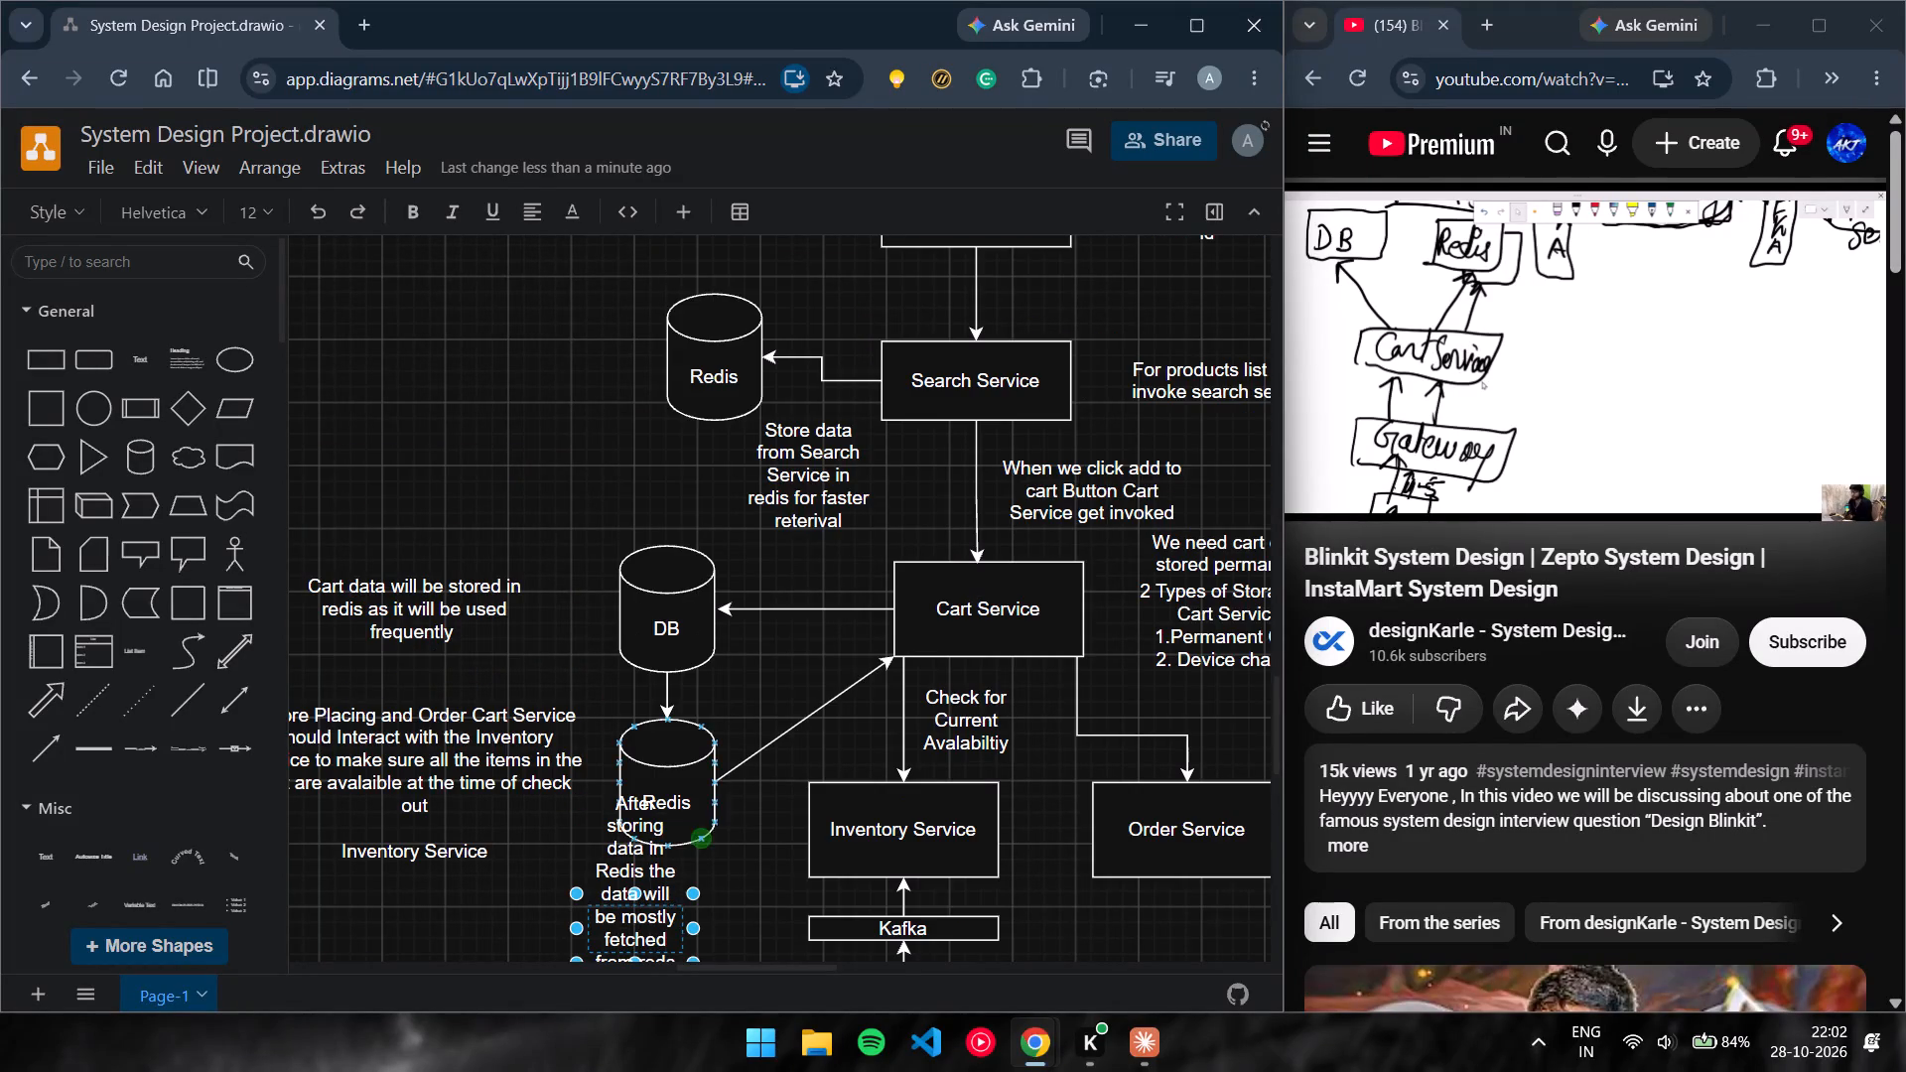
Widen the text note about fetching data from Redis to about 280 x 30, clear of the Redis cylinder.
{"action": "scroll", "coordinate": [714, 867], "scroll_direction": "down", "scroll_amount": 2}
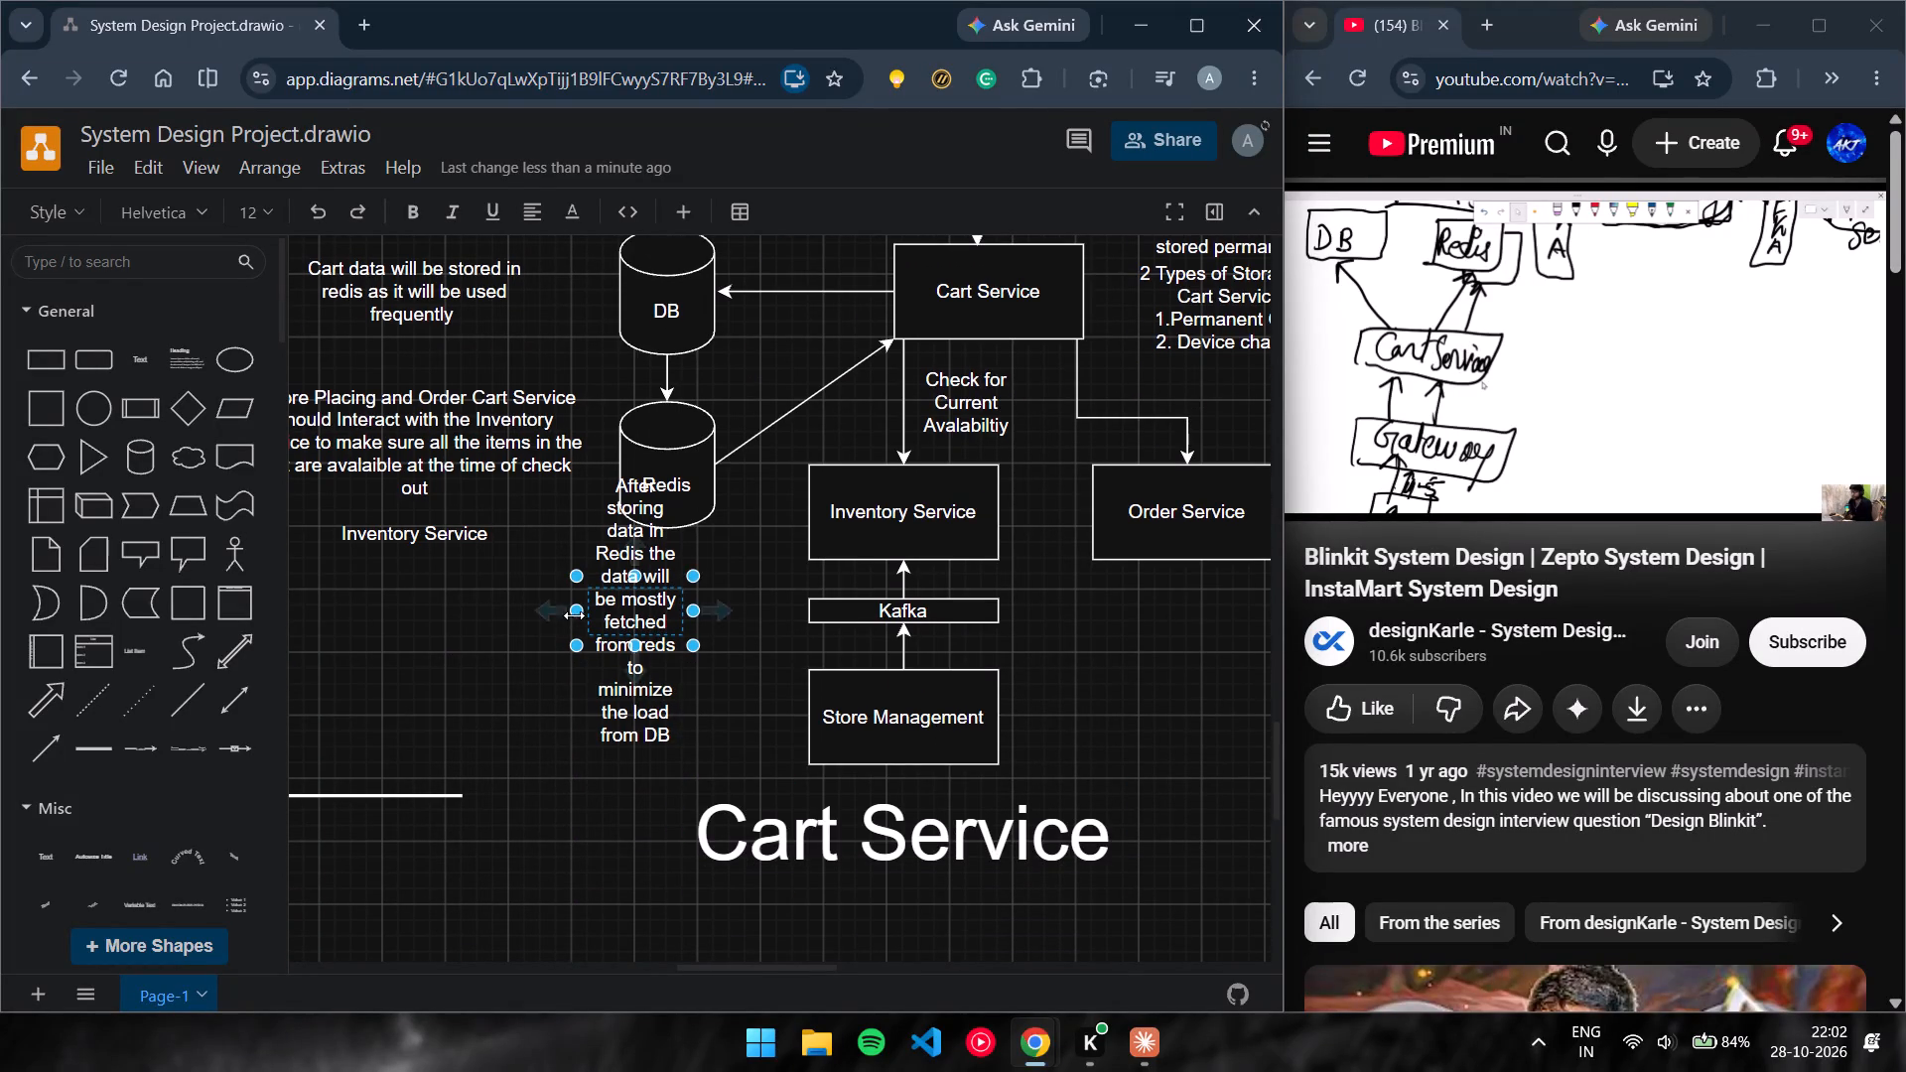
{"action": "left_click_drag", "start_coordinate": [574, 615], "coordinate": [404, 631]}
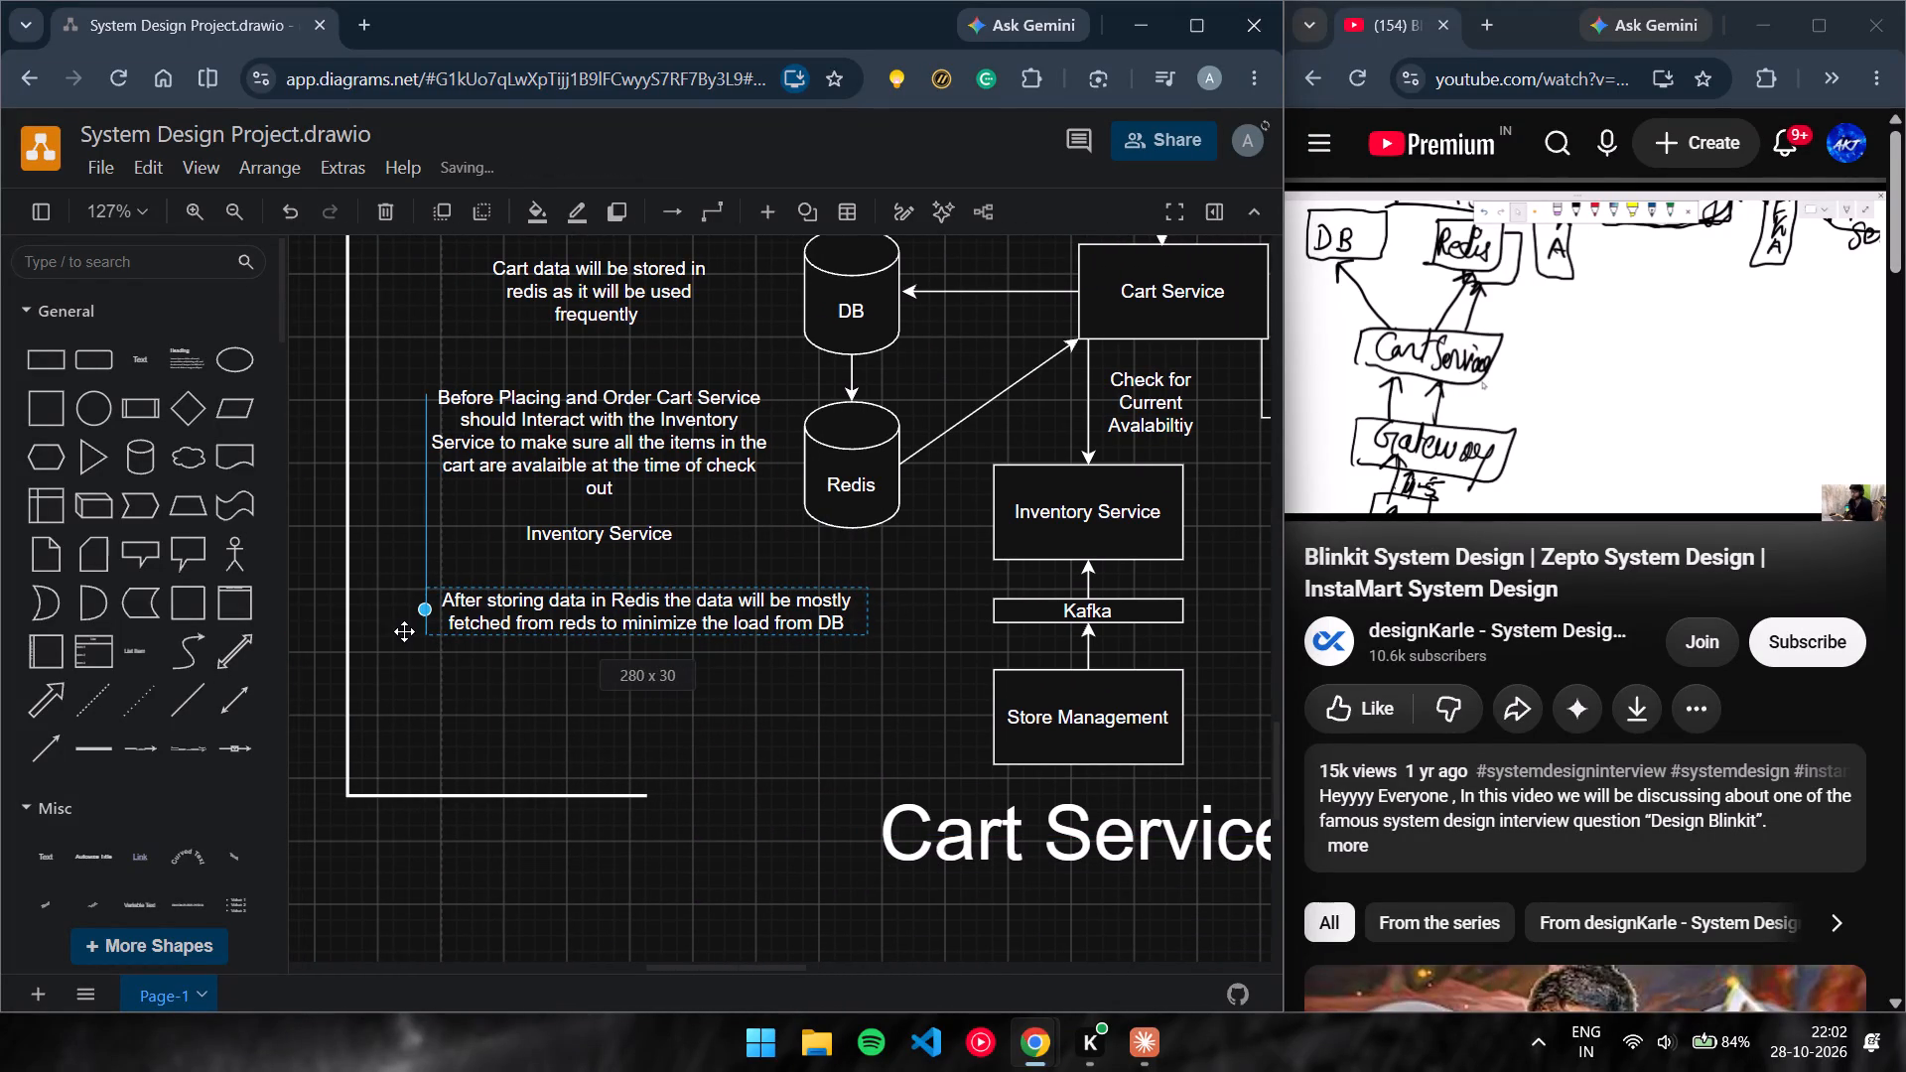
{"action": "left_click_drag", "start_coordinate": [404, 631], "coordinate": [409, 632]}
{"action": "left_click", "coordinate": [742, 670]}
Resume the Blinkit video at double speed and review the diagram's Cart Service section against the Permanent Cart explanation.
{"action": "scroll", "coordinate": [742, 670], "scroll_direction": "up", "scroll_amount": 4}
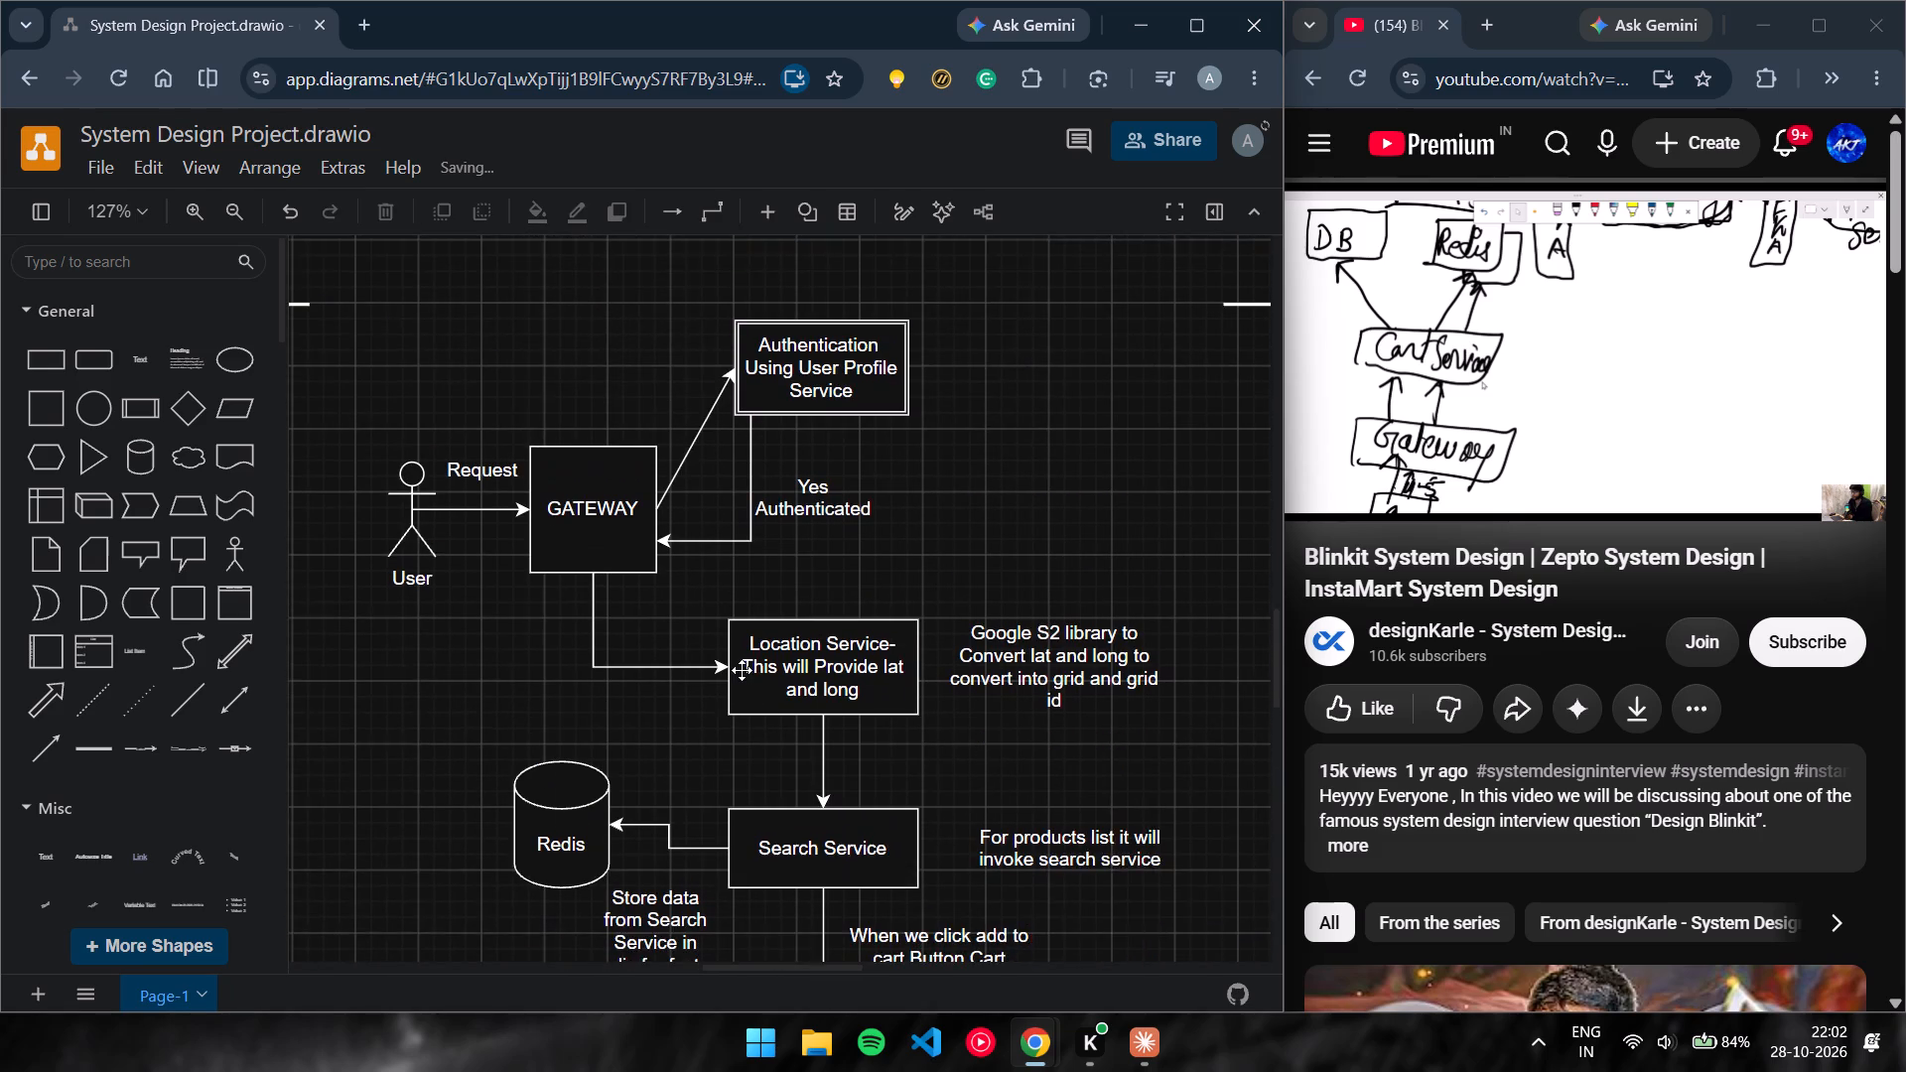
{"action": "scroll", "coordinate": [742, 670], "scroll_direction": "right", "scroll_amount": 1}
{"action": "left_click", "coordinate": [1499, 352]}
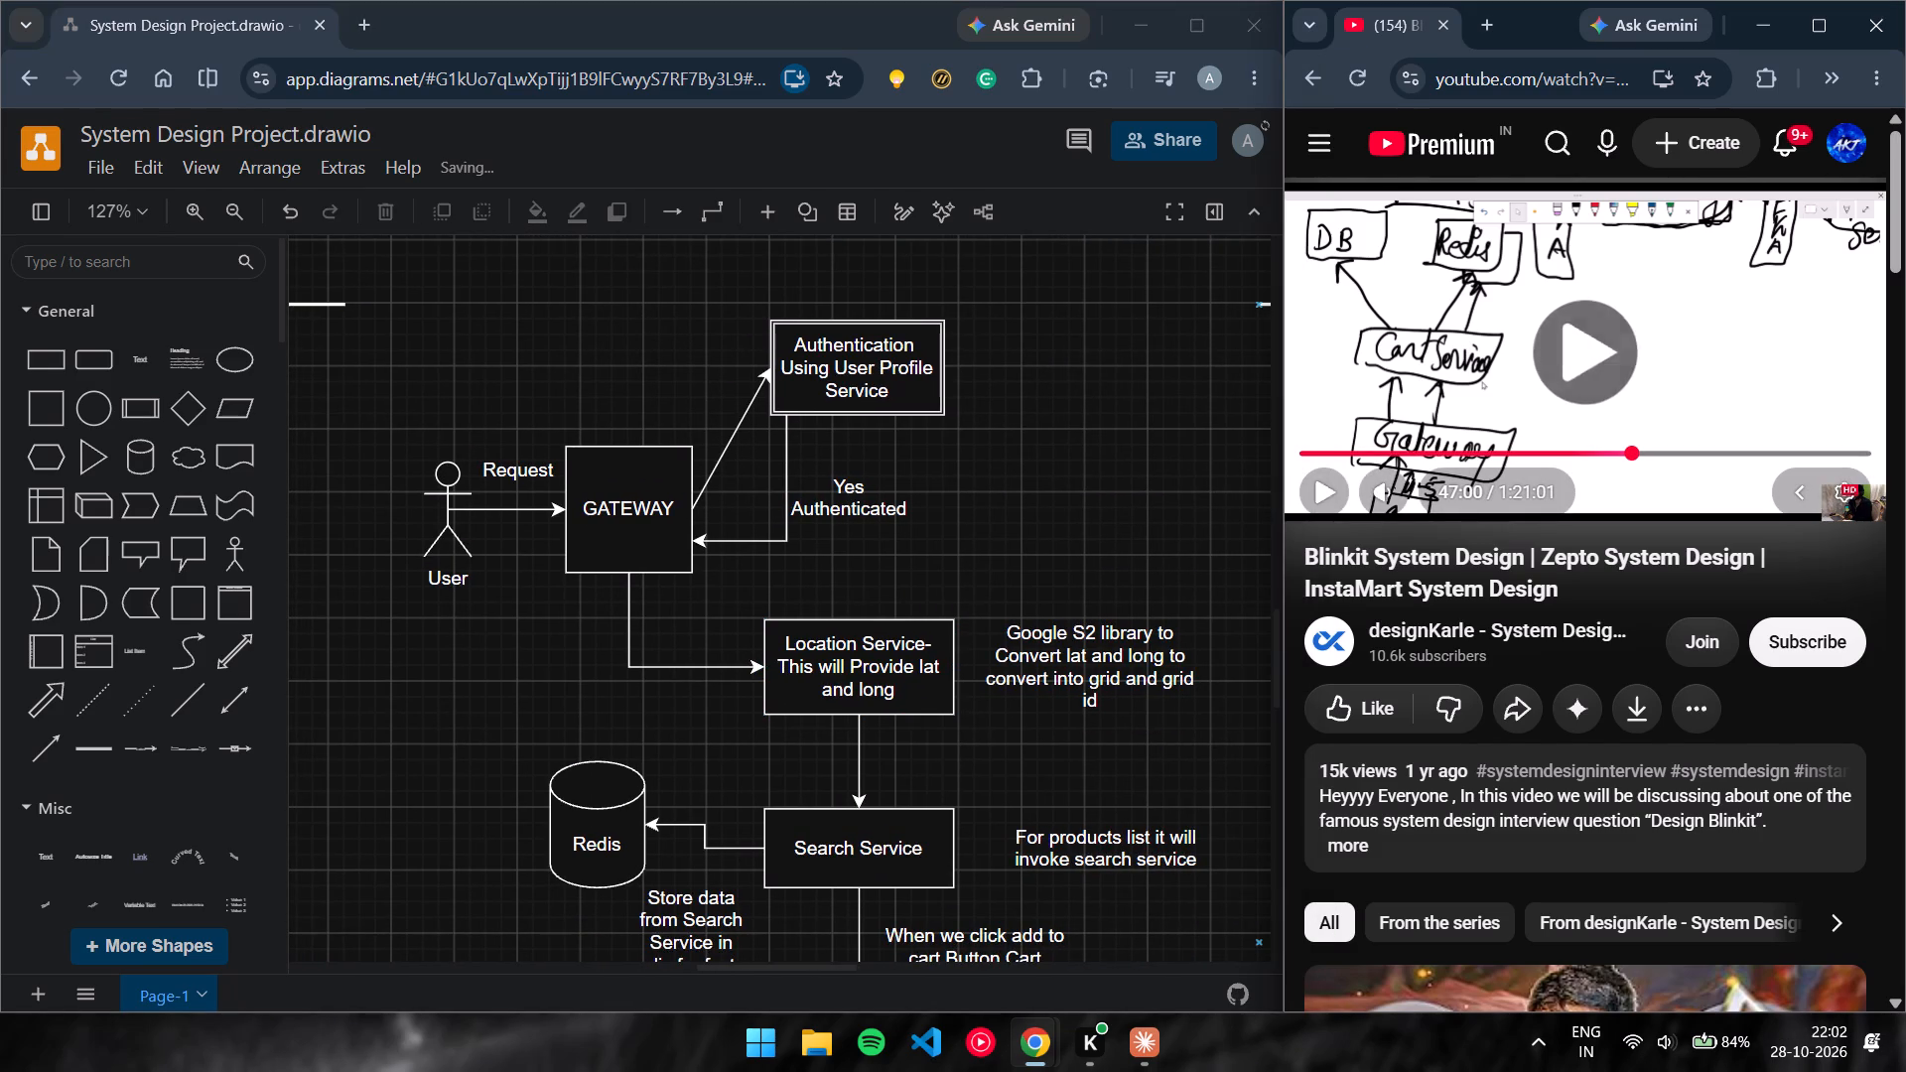
{"action": "left_click", "coordinate": [1499, 352]}
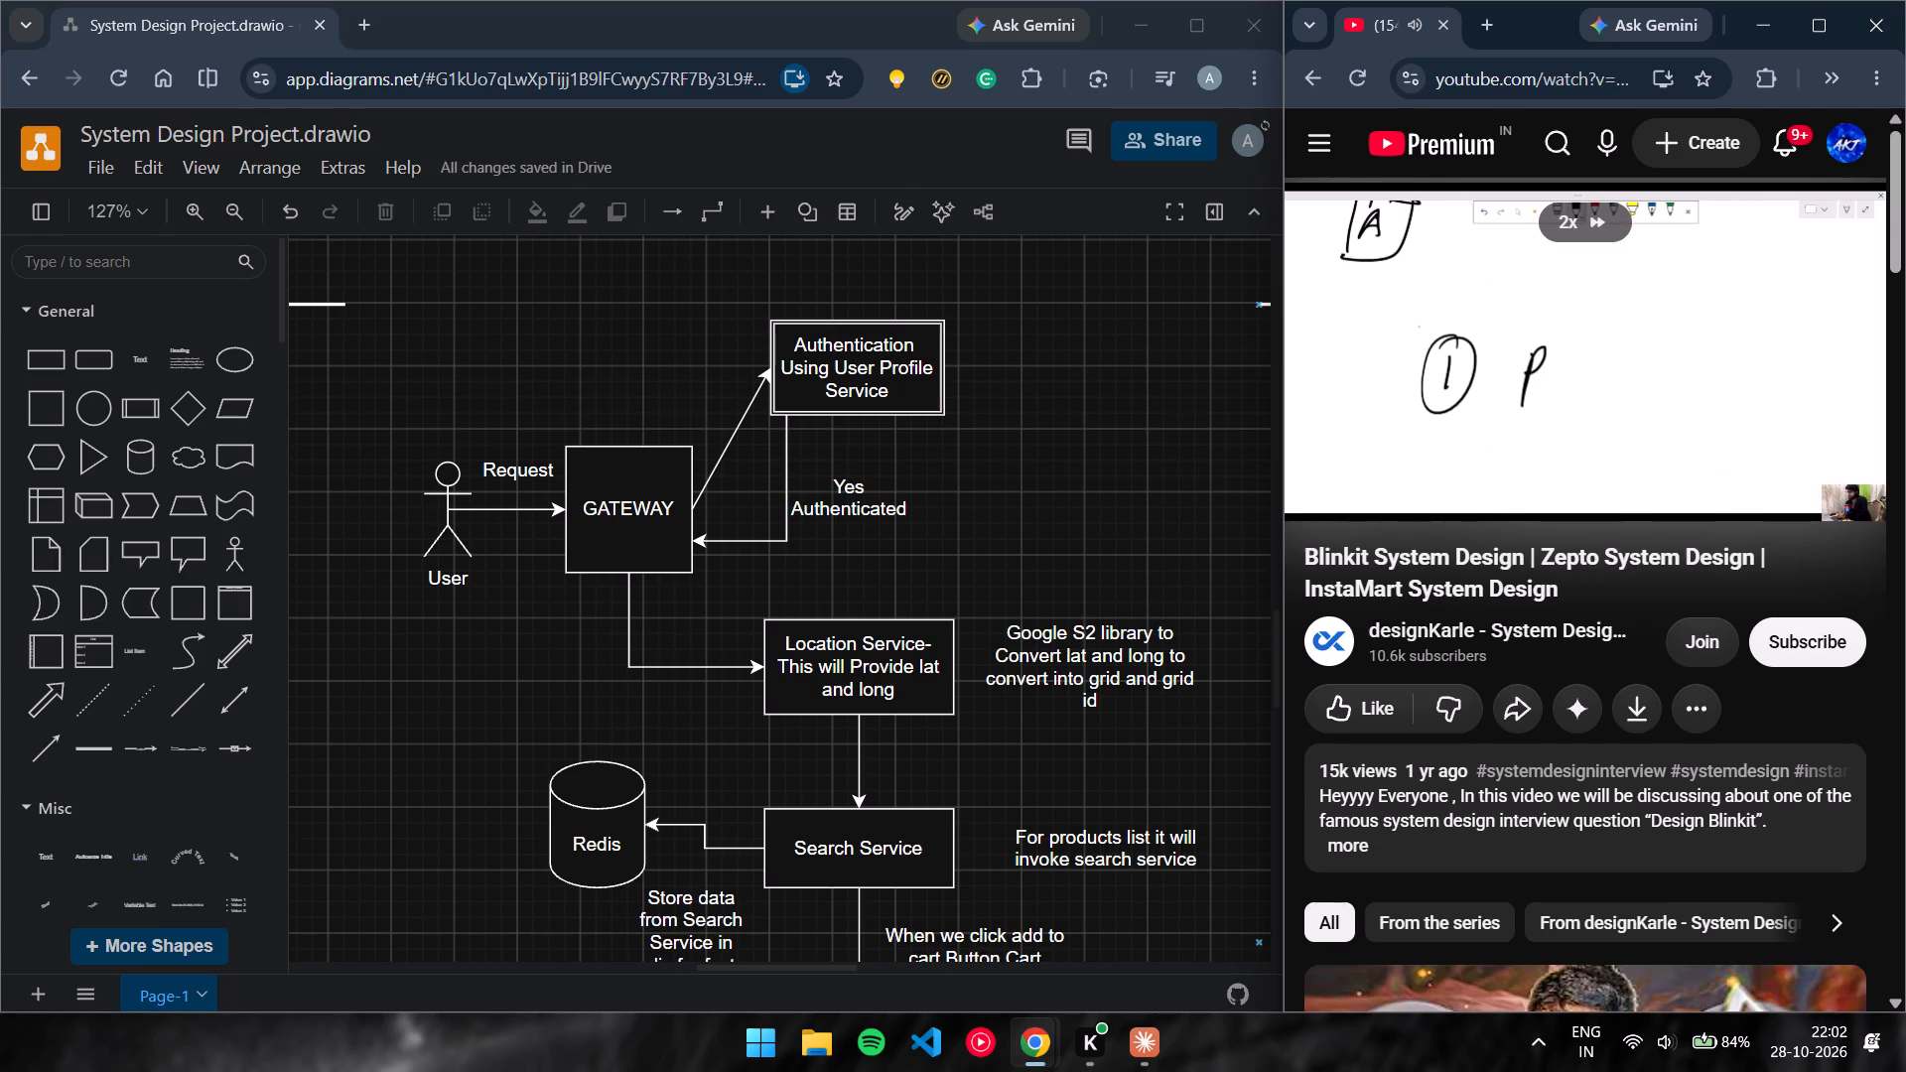
{"action": "scroll", "coordinate": [987, 423], "scroll_direction": "down", "scroll_amount": 2}
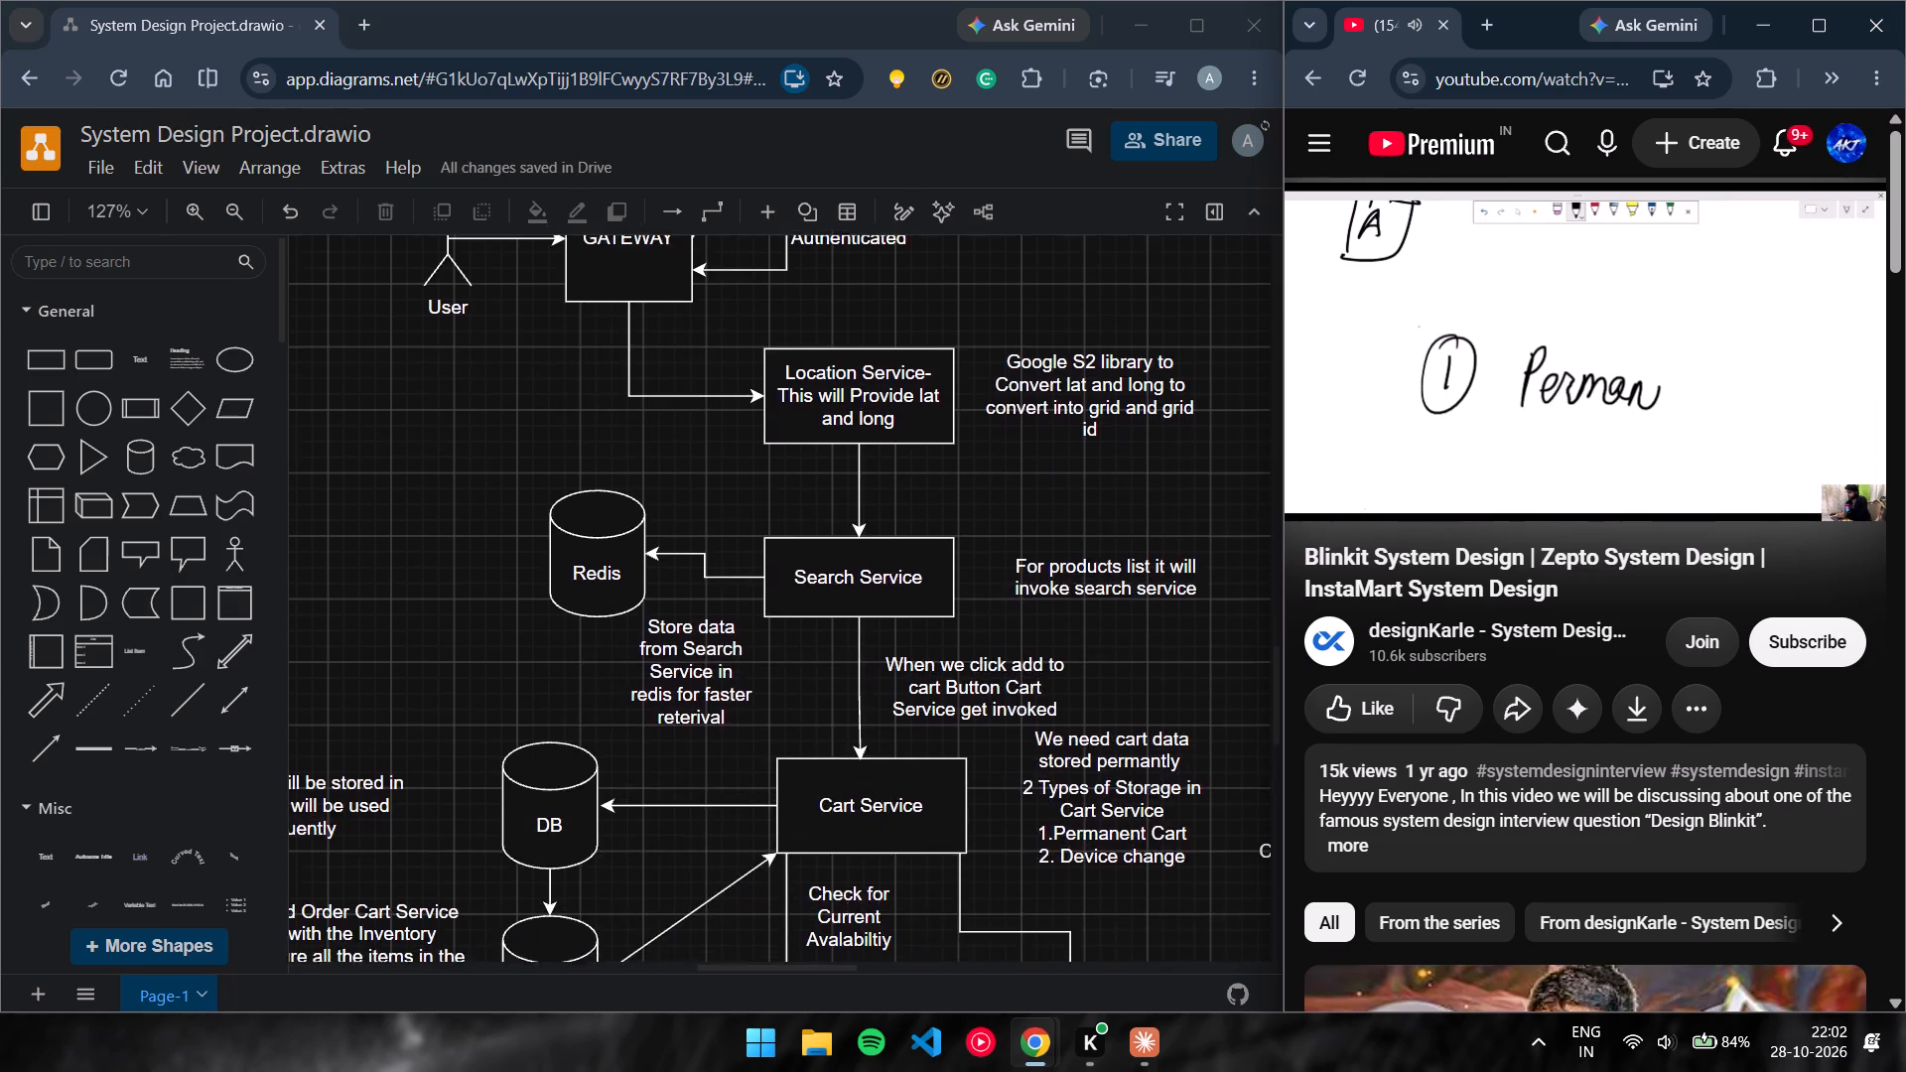
{"action": "scroll", "coordinate": [987, 423], "scroll_direction": "down", "scroll_amount": 3}
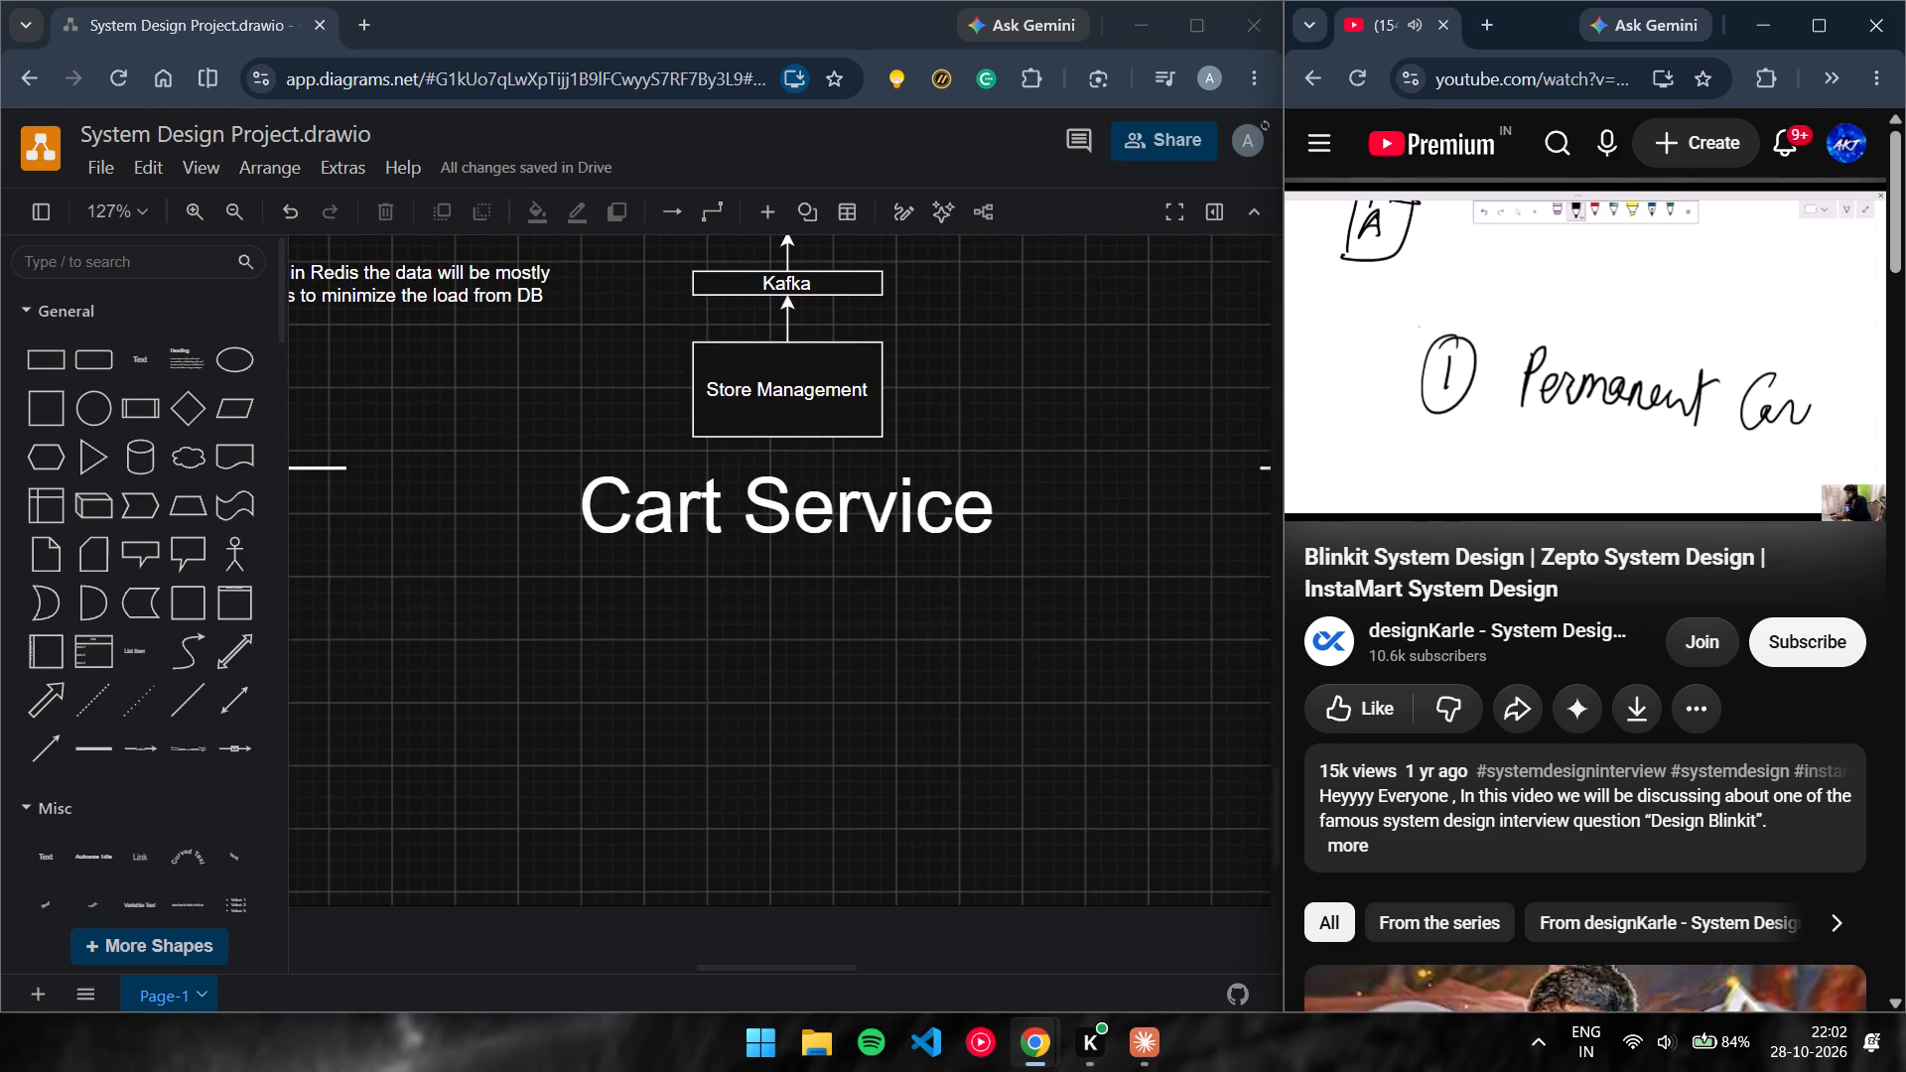
{"action": "scroll", "coordinate": [987, 423], "scroll_direction": "up", "scroll_amount": 3}
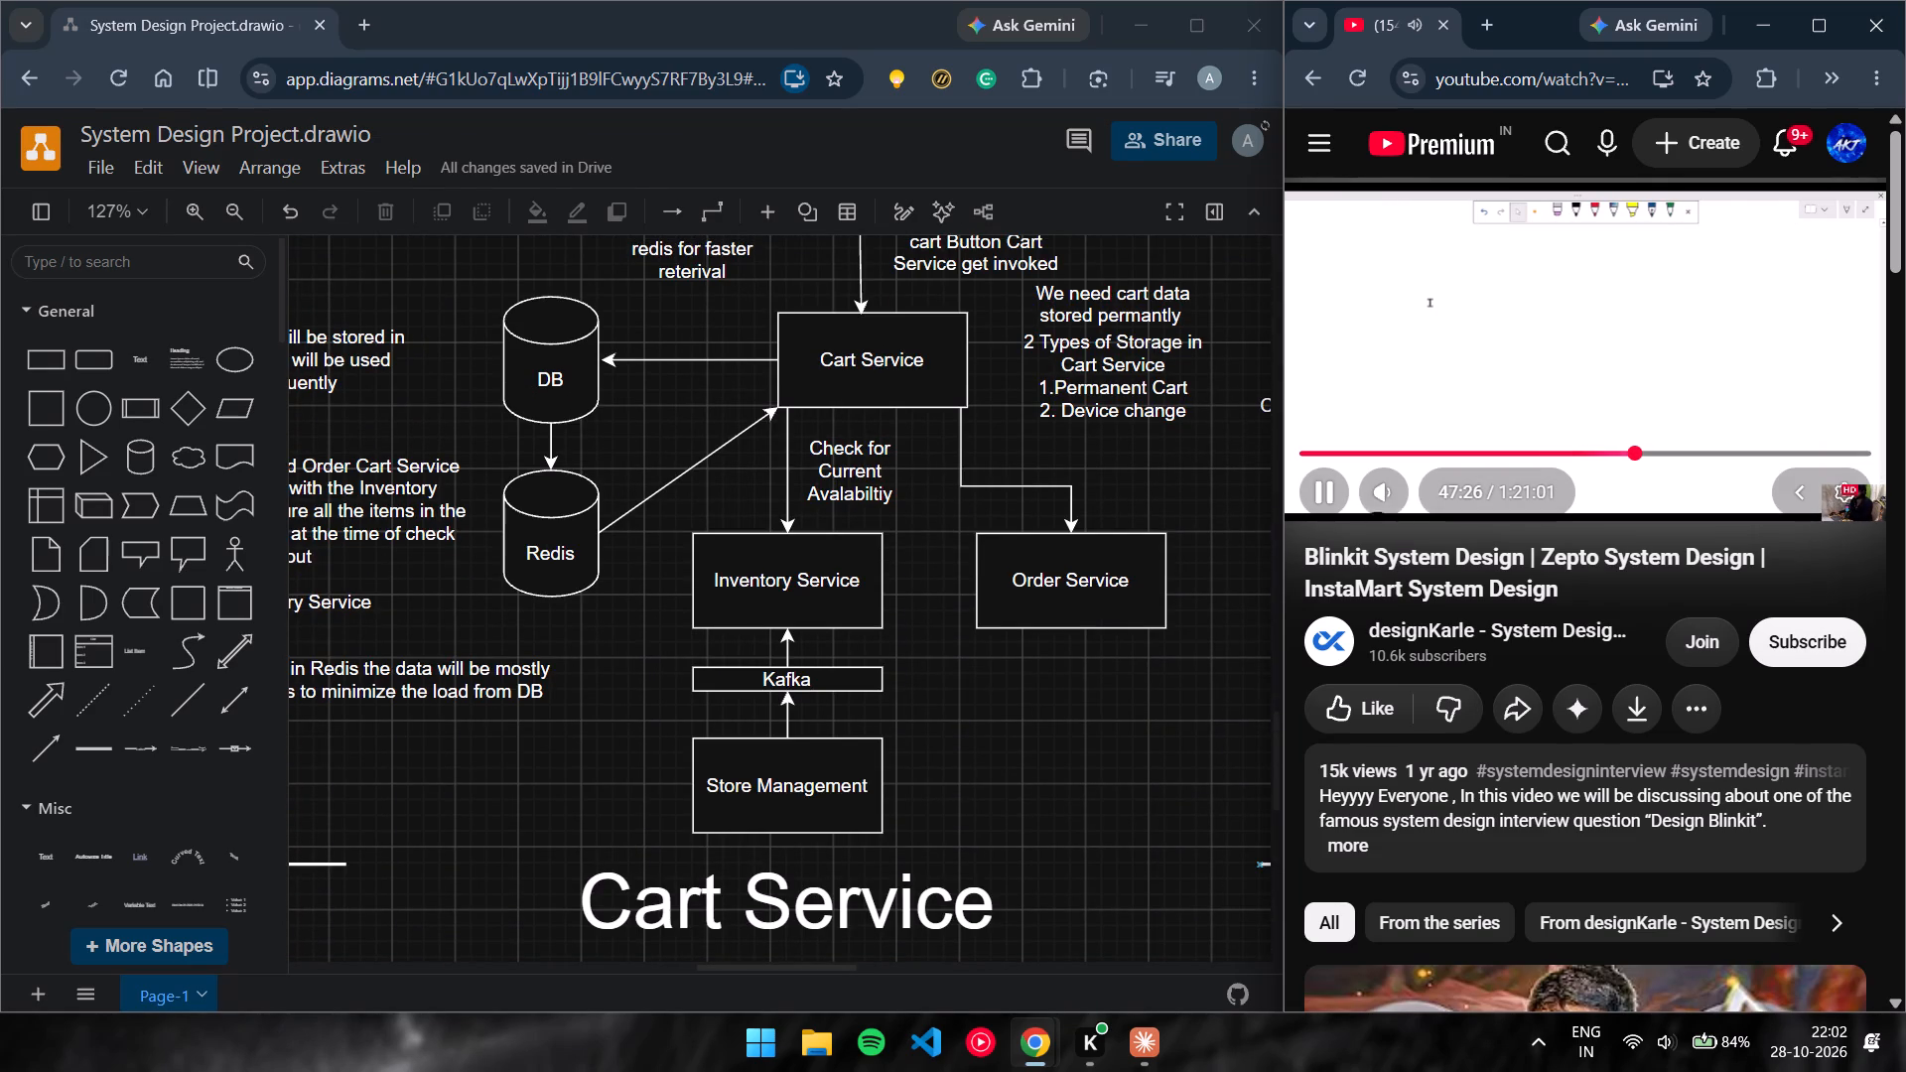
Skip ahead through the video's Permanent Cart explanation, examining how Cart Service uses the DB and Redis.
{"action": "key", "text": "Right"}
{"action": "key", "text": "Right"}
{"action": "key", "text": "Right"}
{"action": "key", "text": "Right"}
{"action": "key", "text": "Right"}
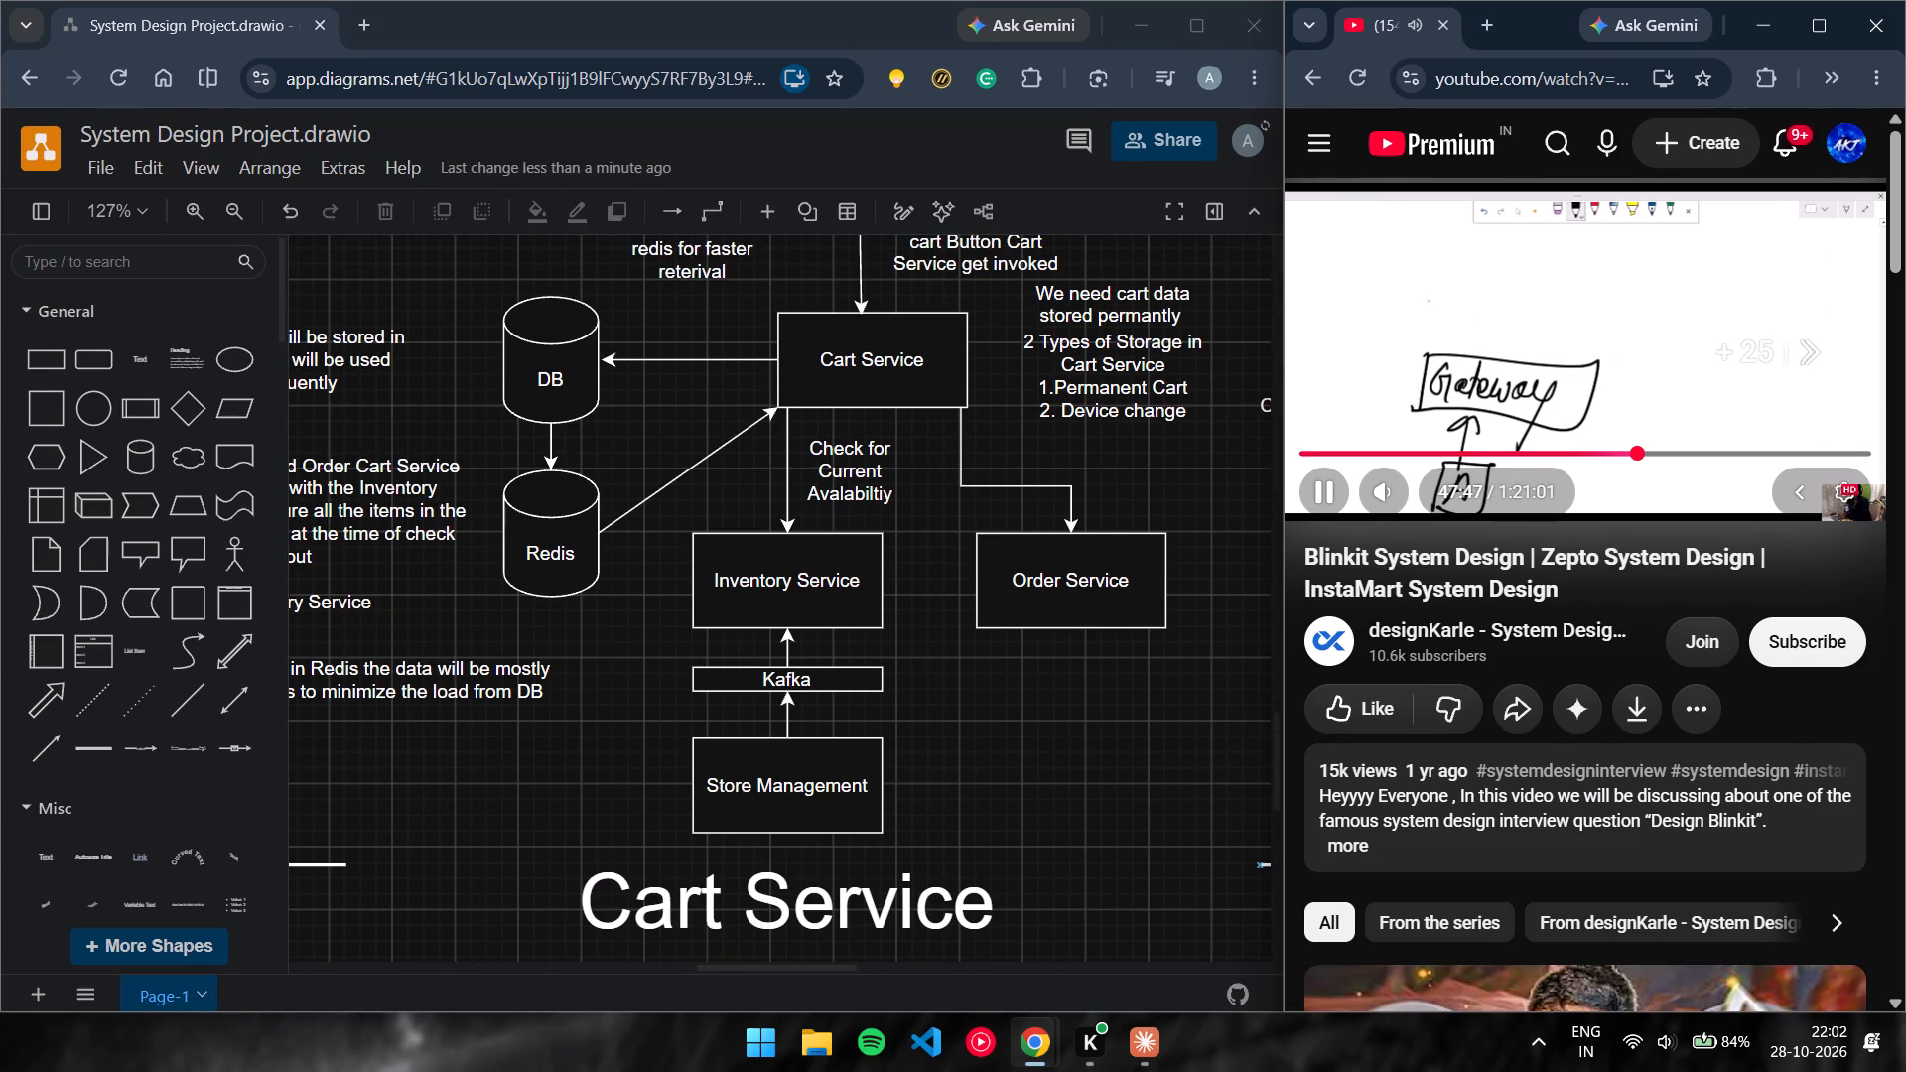
{"action": "key", "text": "Right"}
{"action": "key", "text": "Right"}
{"action": "key", "text": "Right"}
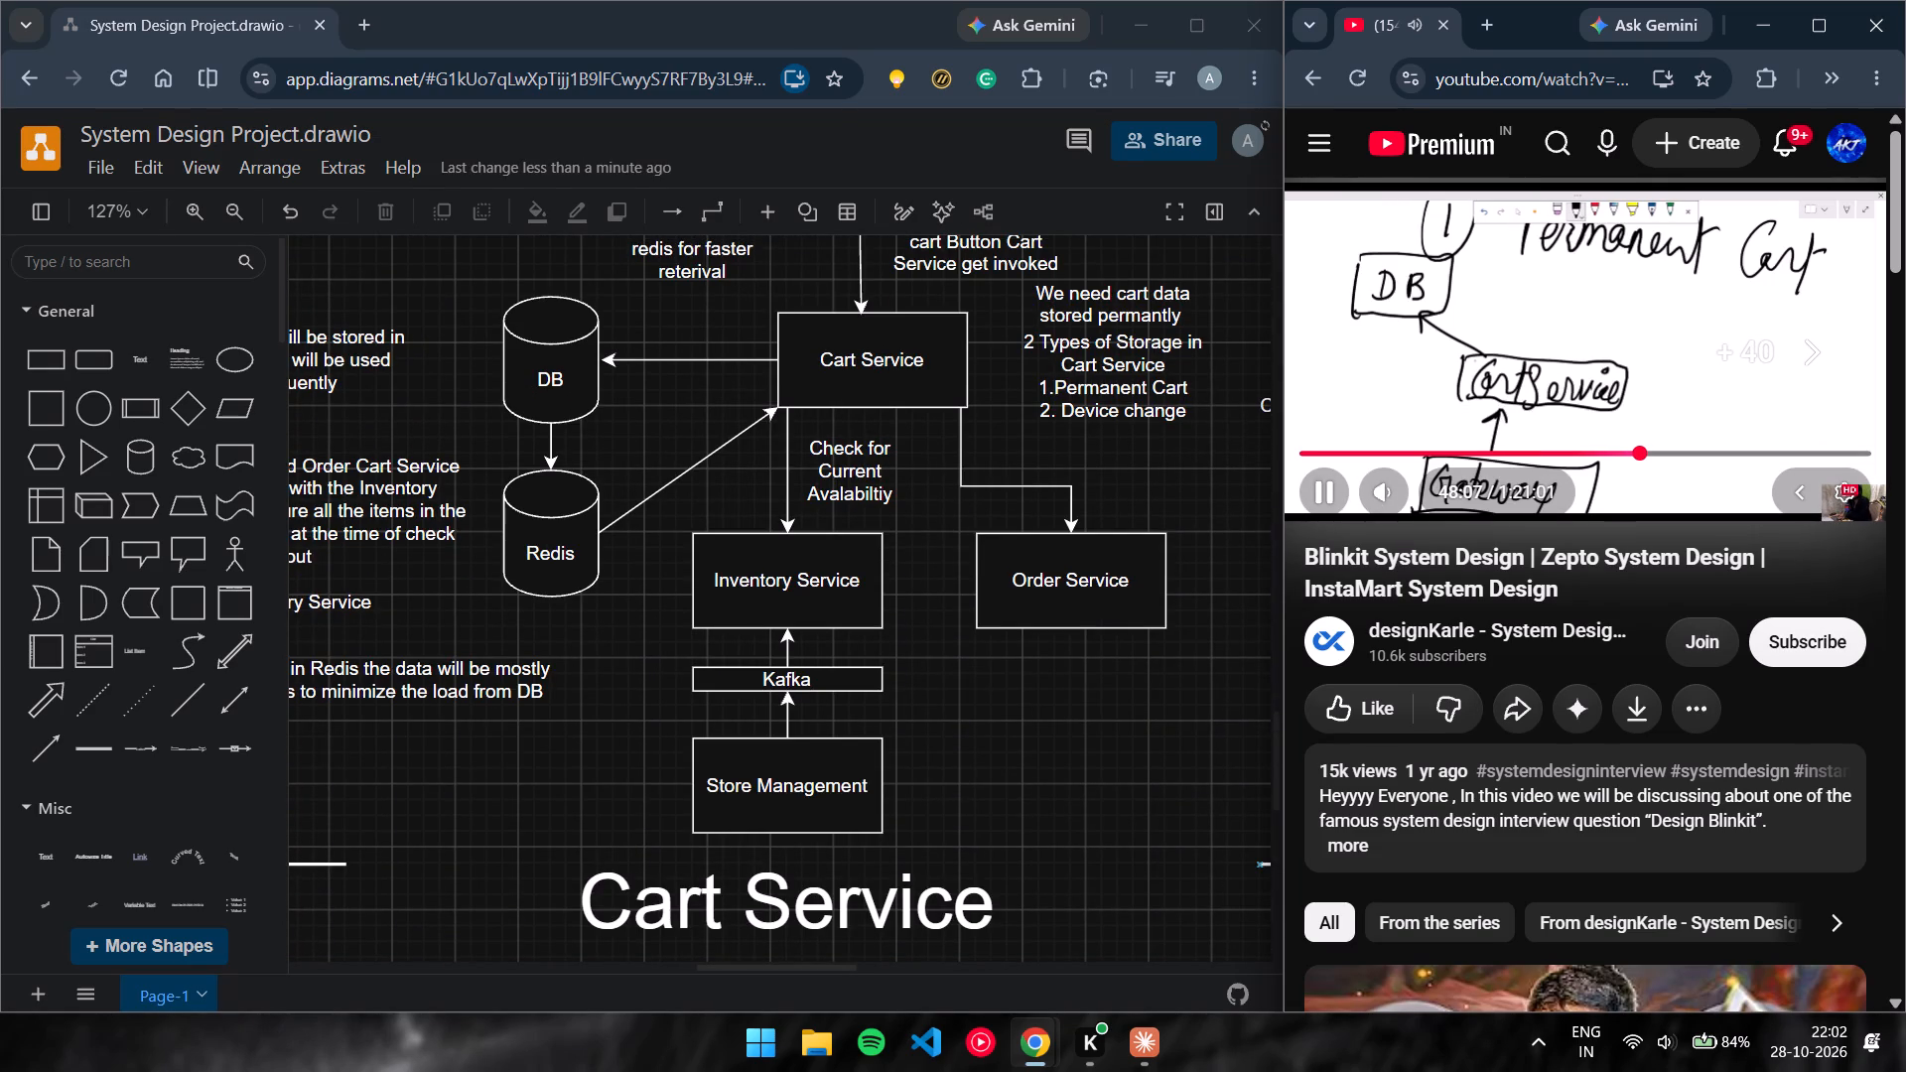
{"action": "key", "text": "Right"}
{"action": "key", "text": "Right"}
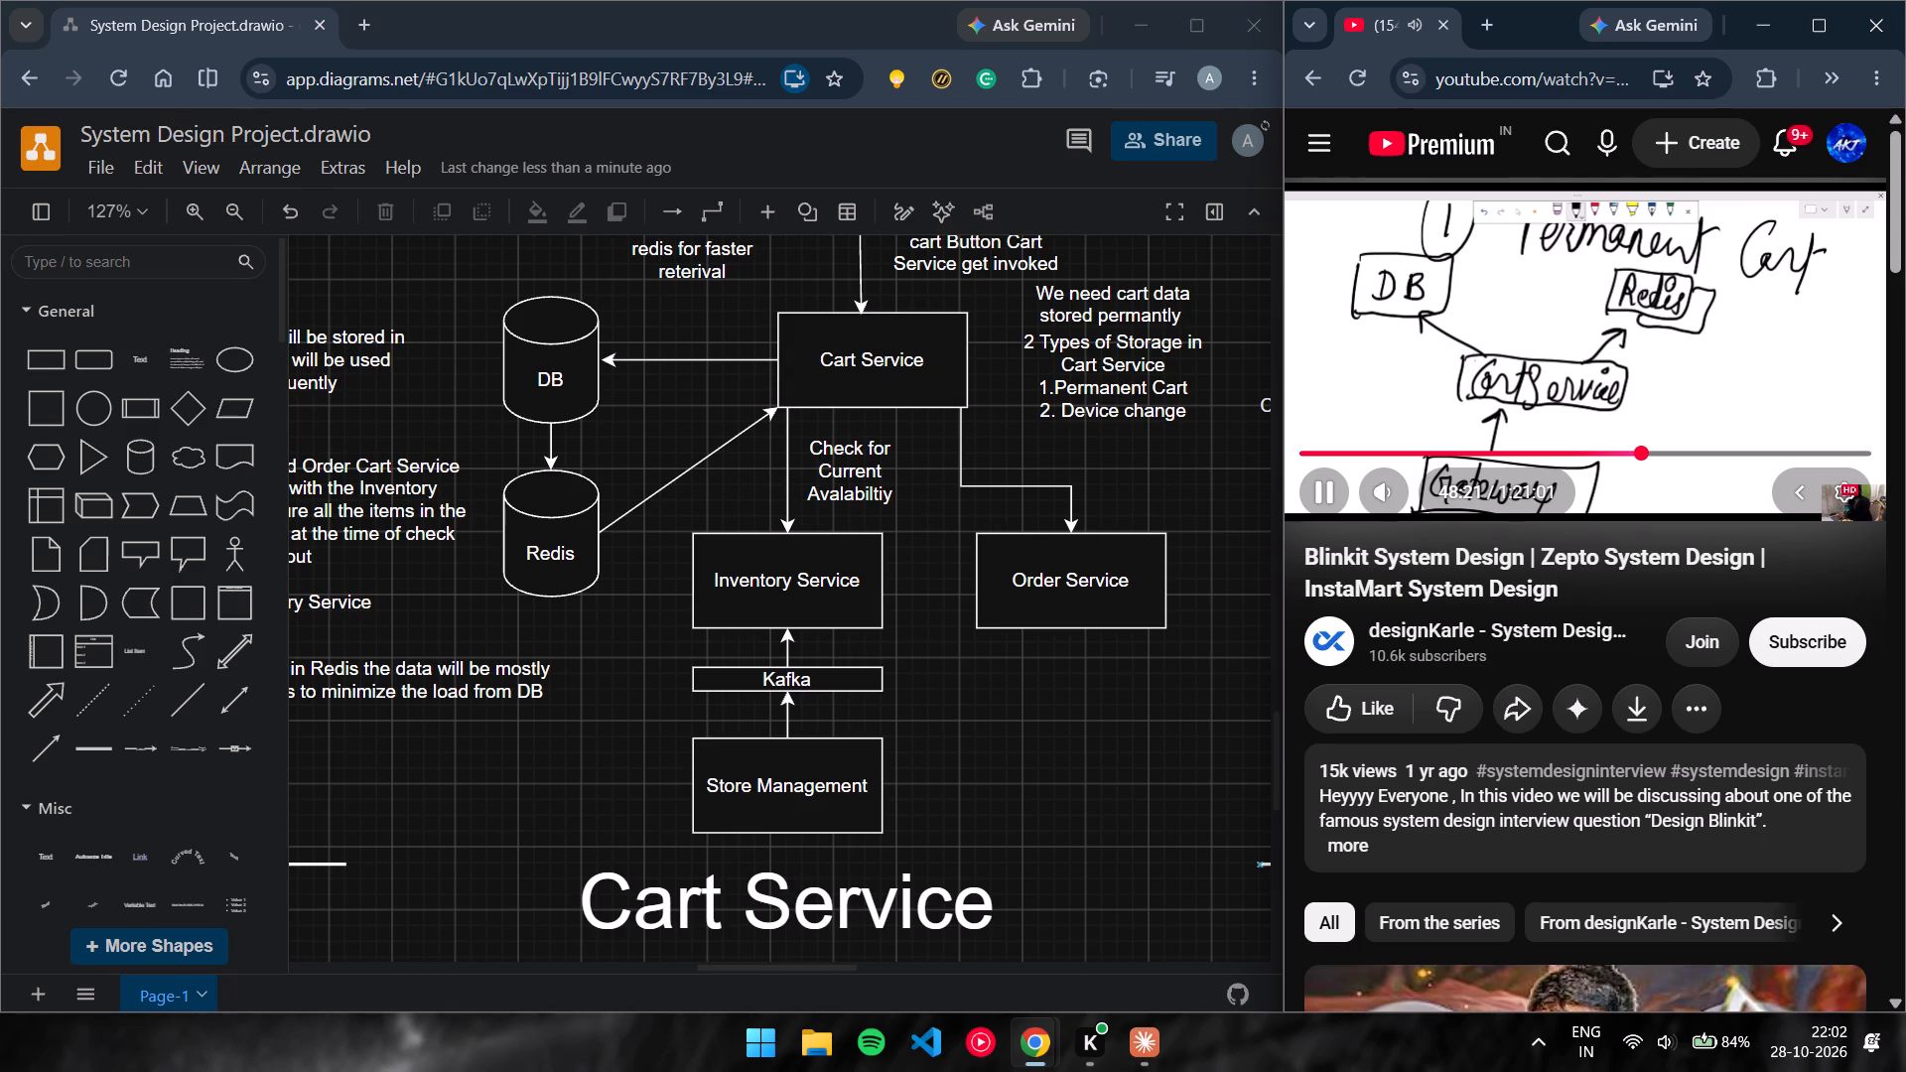
{"action": "key", "text": "Right"}
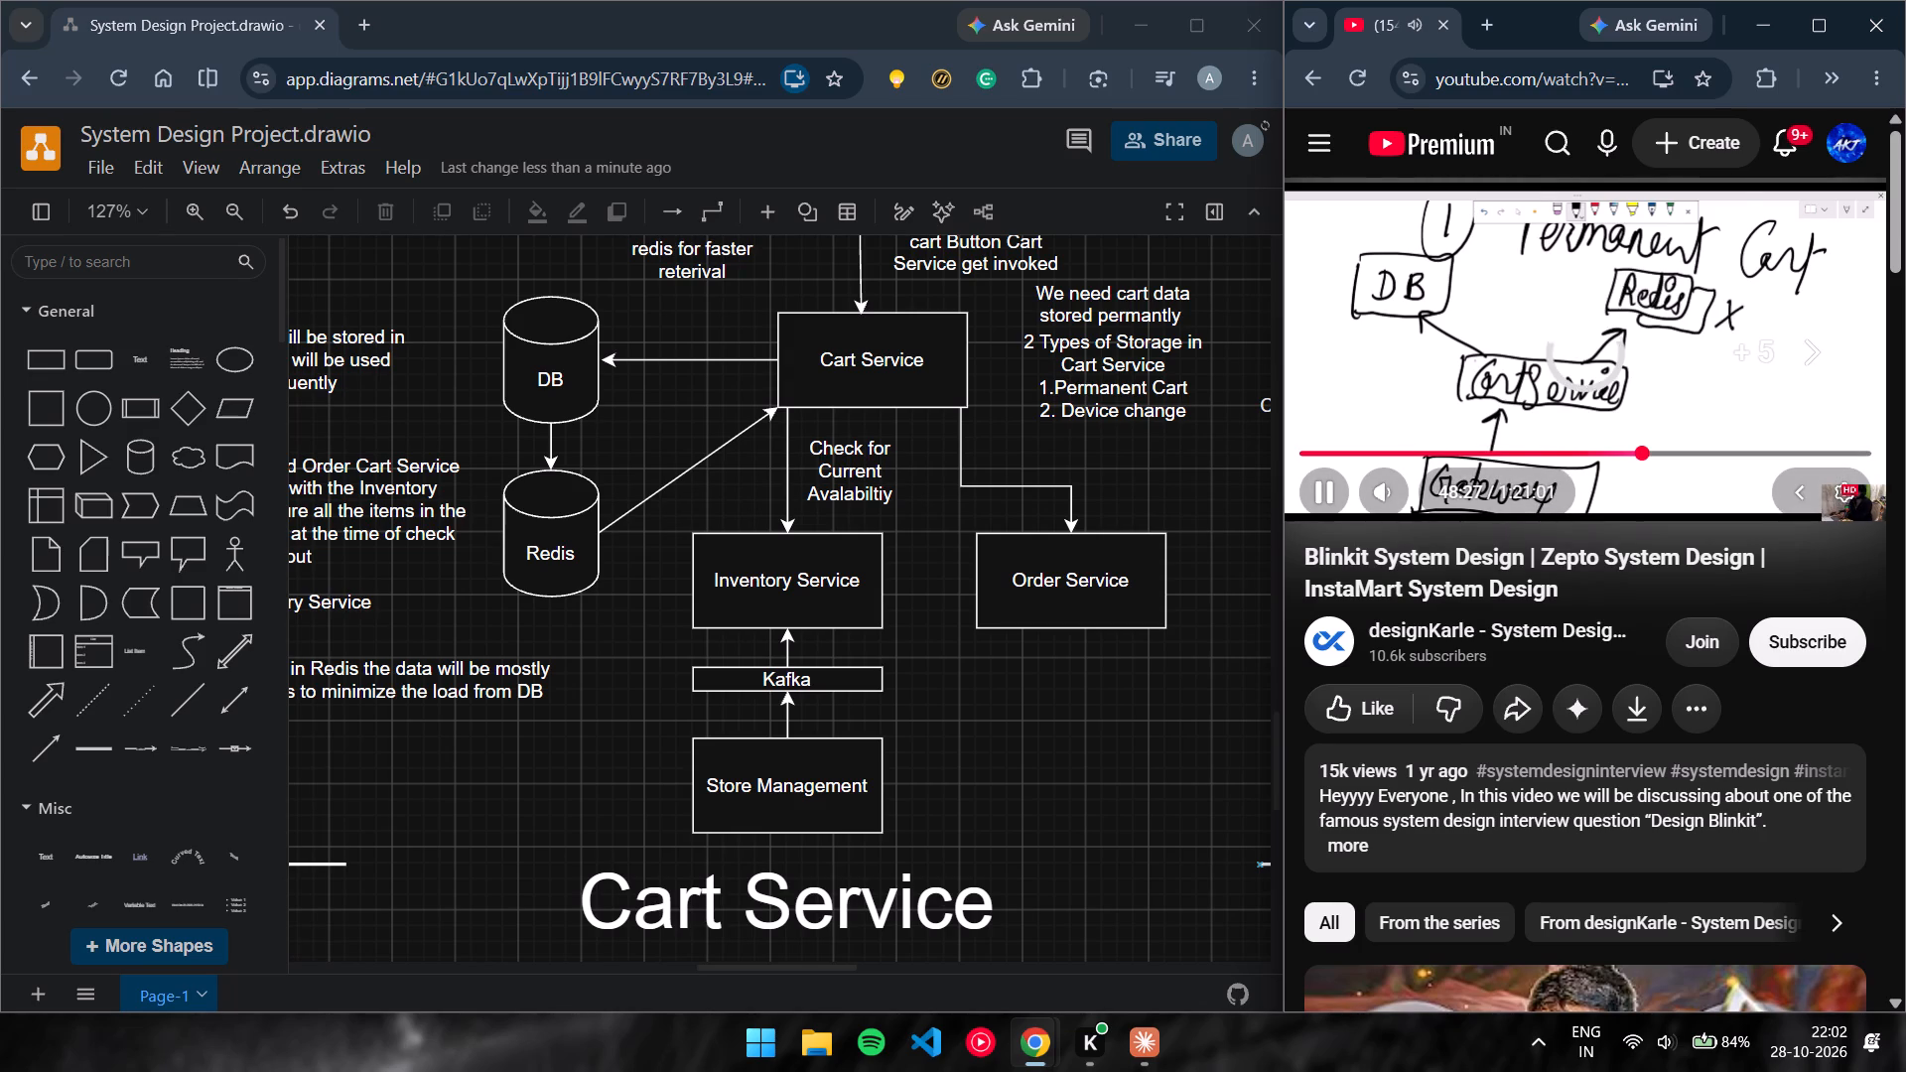
{"action": "key", "text": "Right"}
{"action": "key", "text": "Right"}
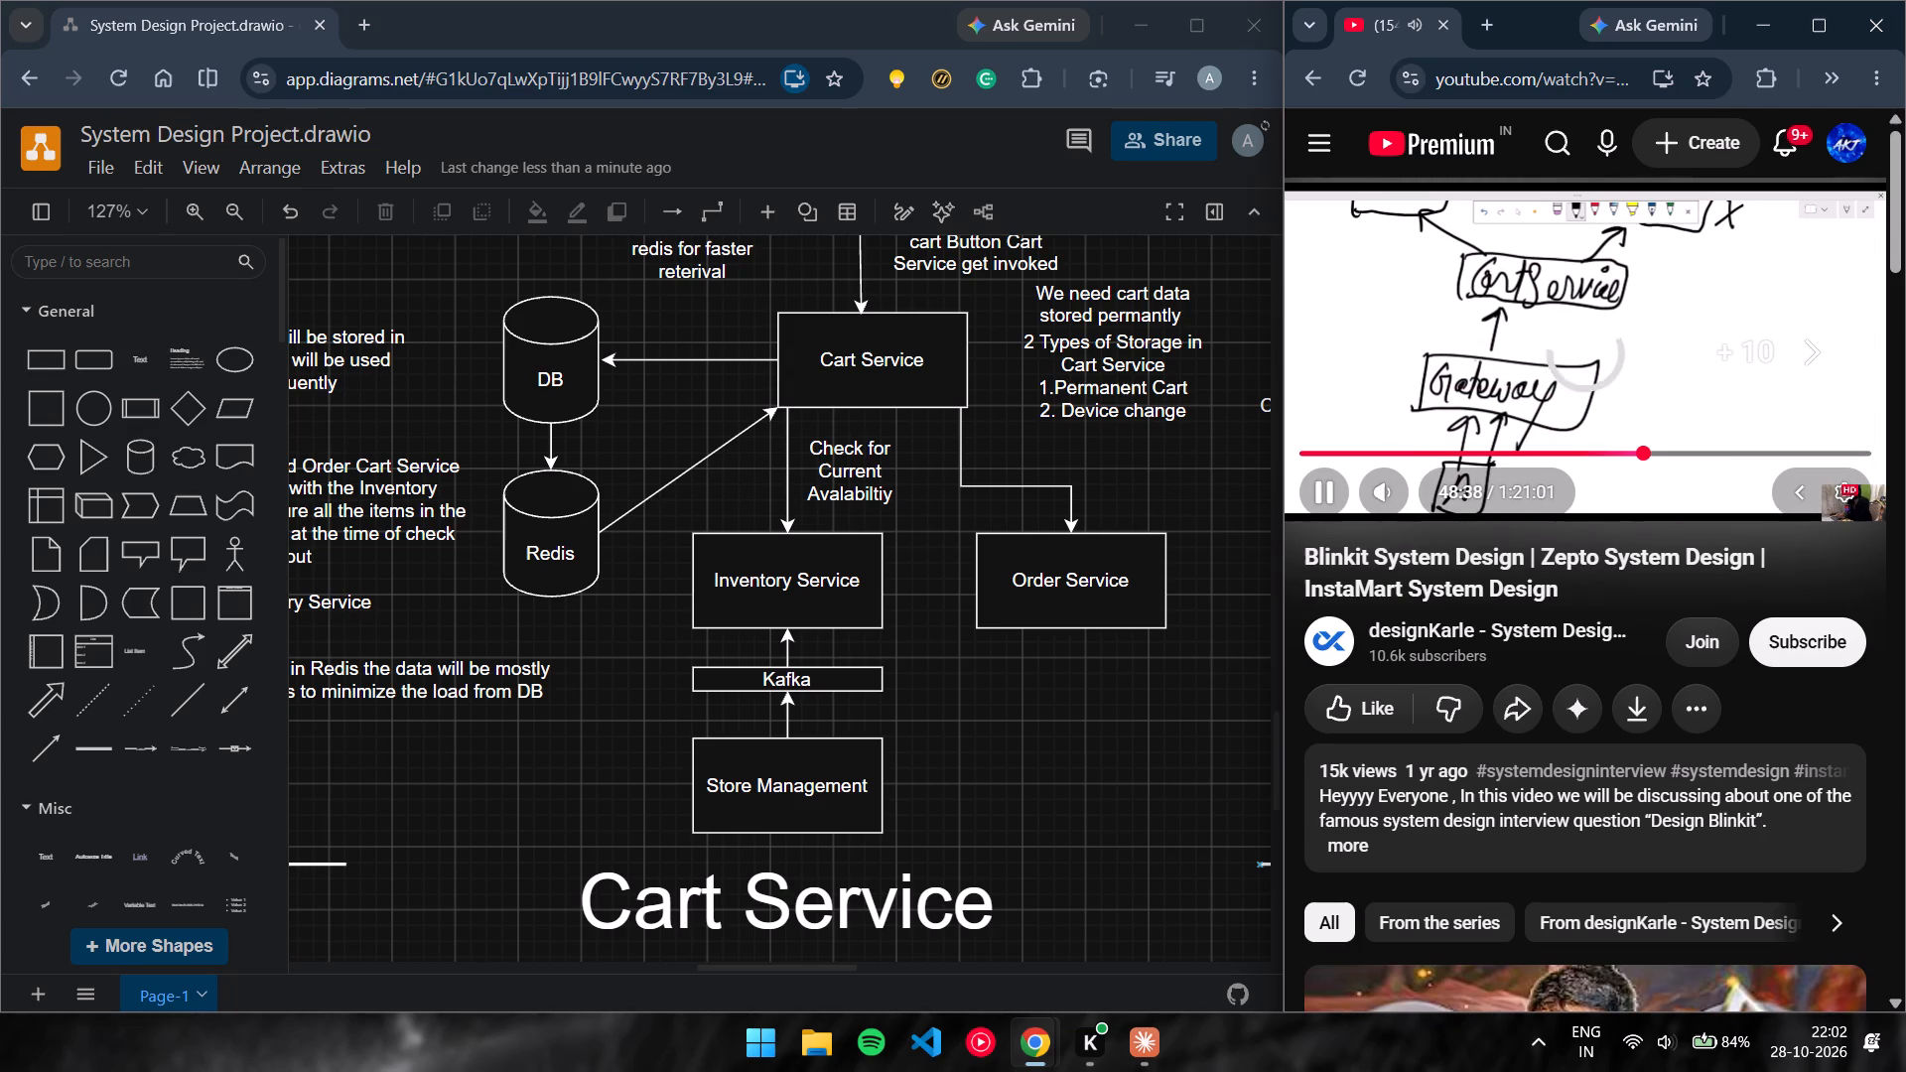
{"action": "key", "text": "Right"}
{"action": "key", "text": "Right"}
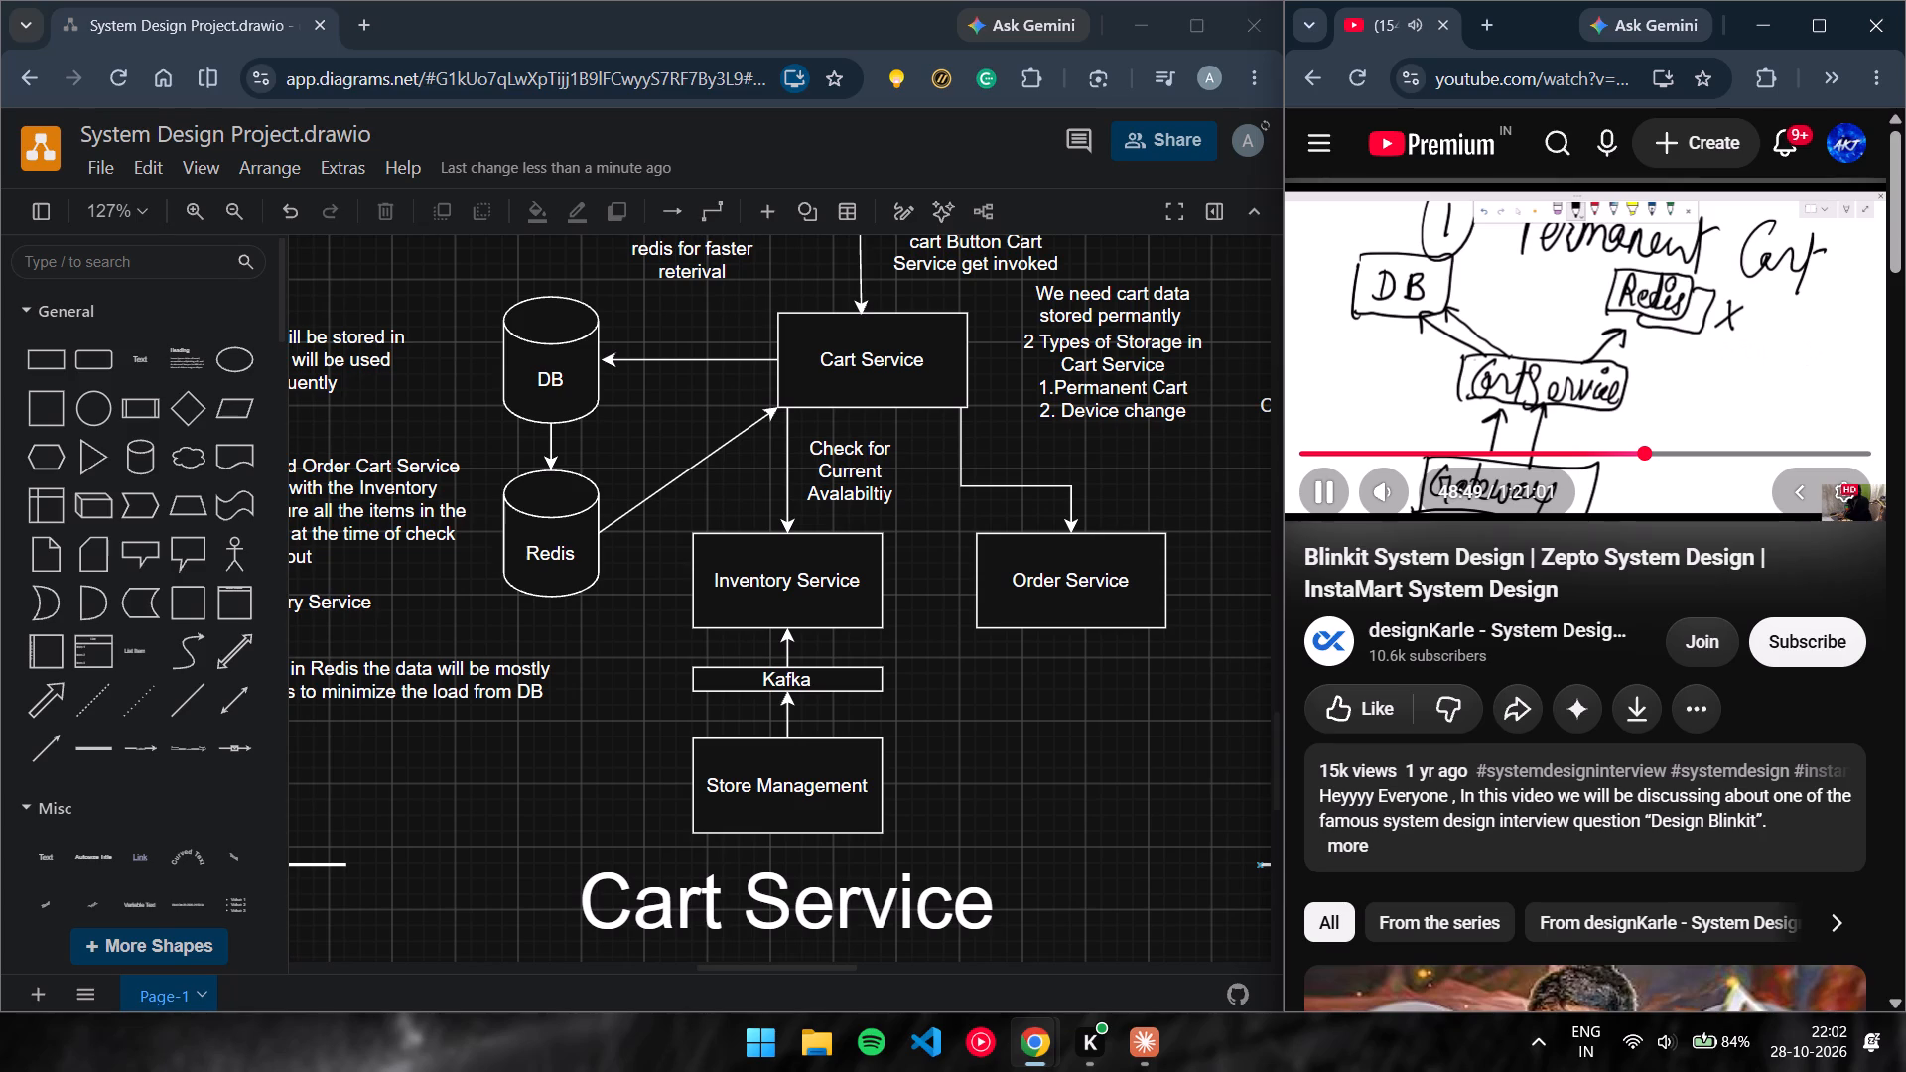
{"action": "key", "text": "Right"}
{"action": "key", "text": "Right"}
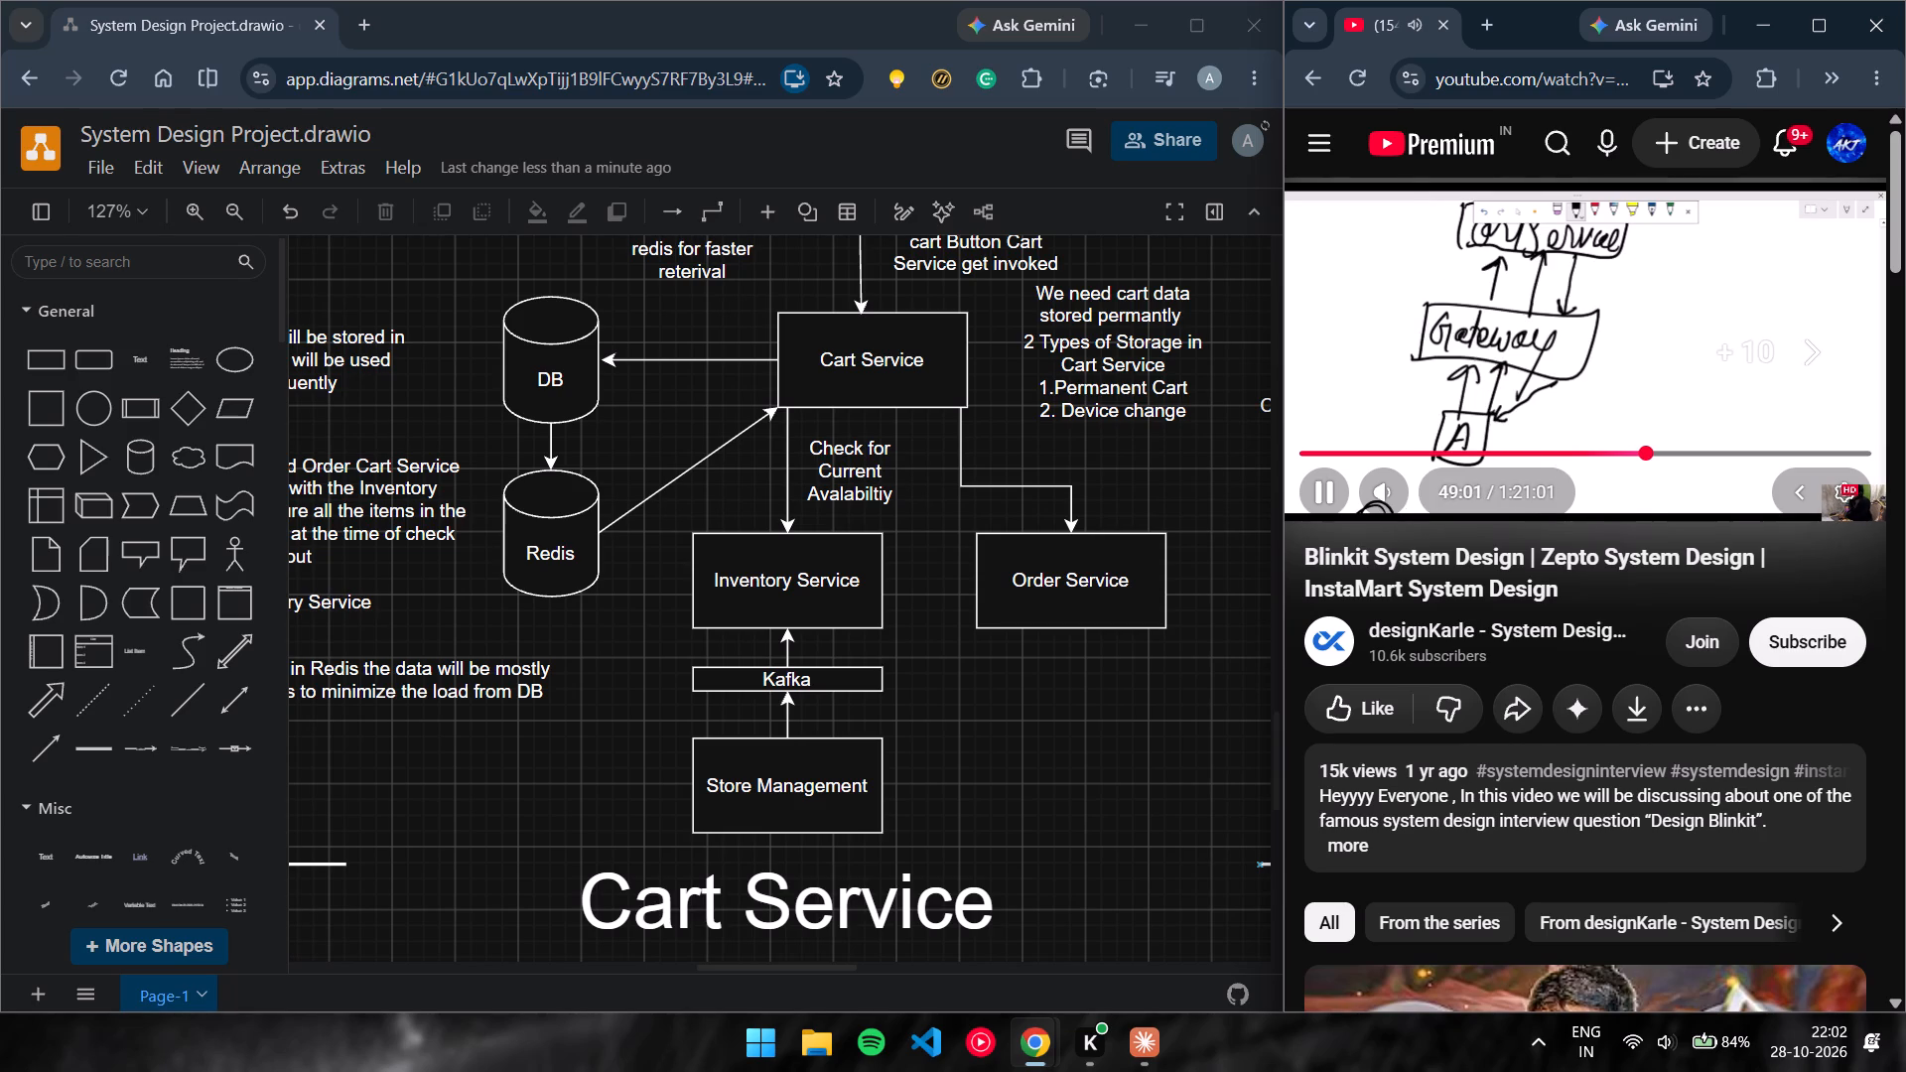
Watch the video's Device Change section at double speed, pausing to examine its sketch of devices A and B with Cart Service.
{"action": "scroll", "coordinate": [1173, 388], "scroll_direction": "up", "scroll_amount": 1}
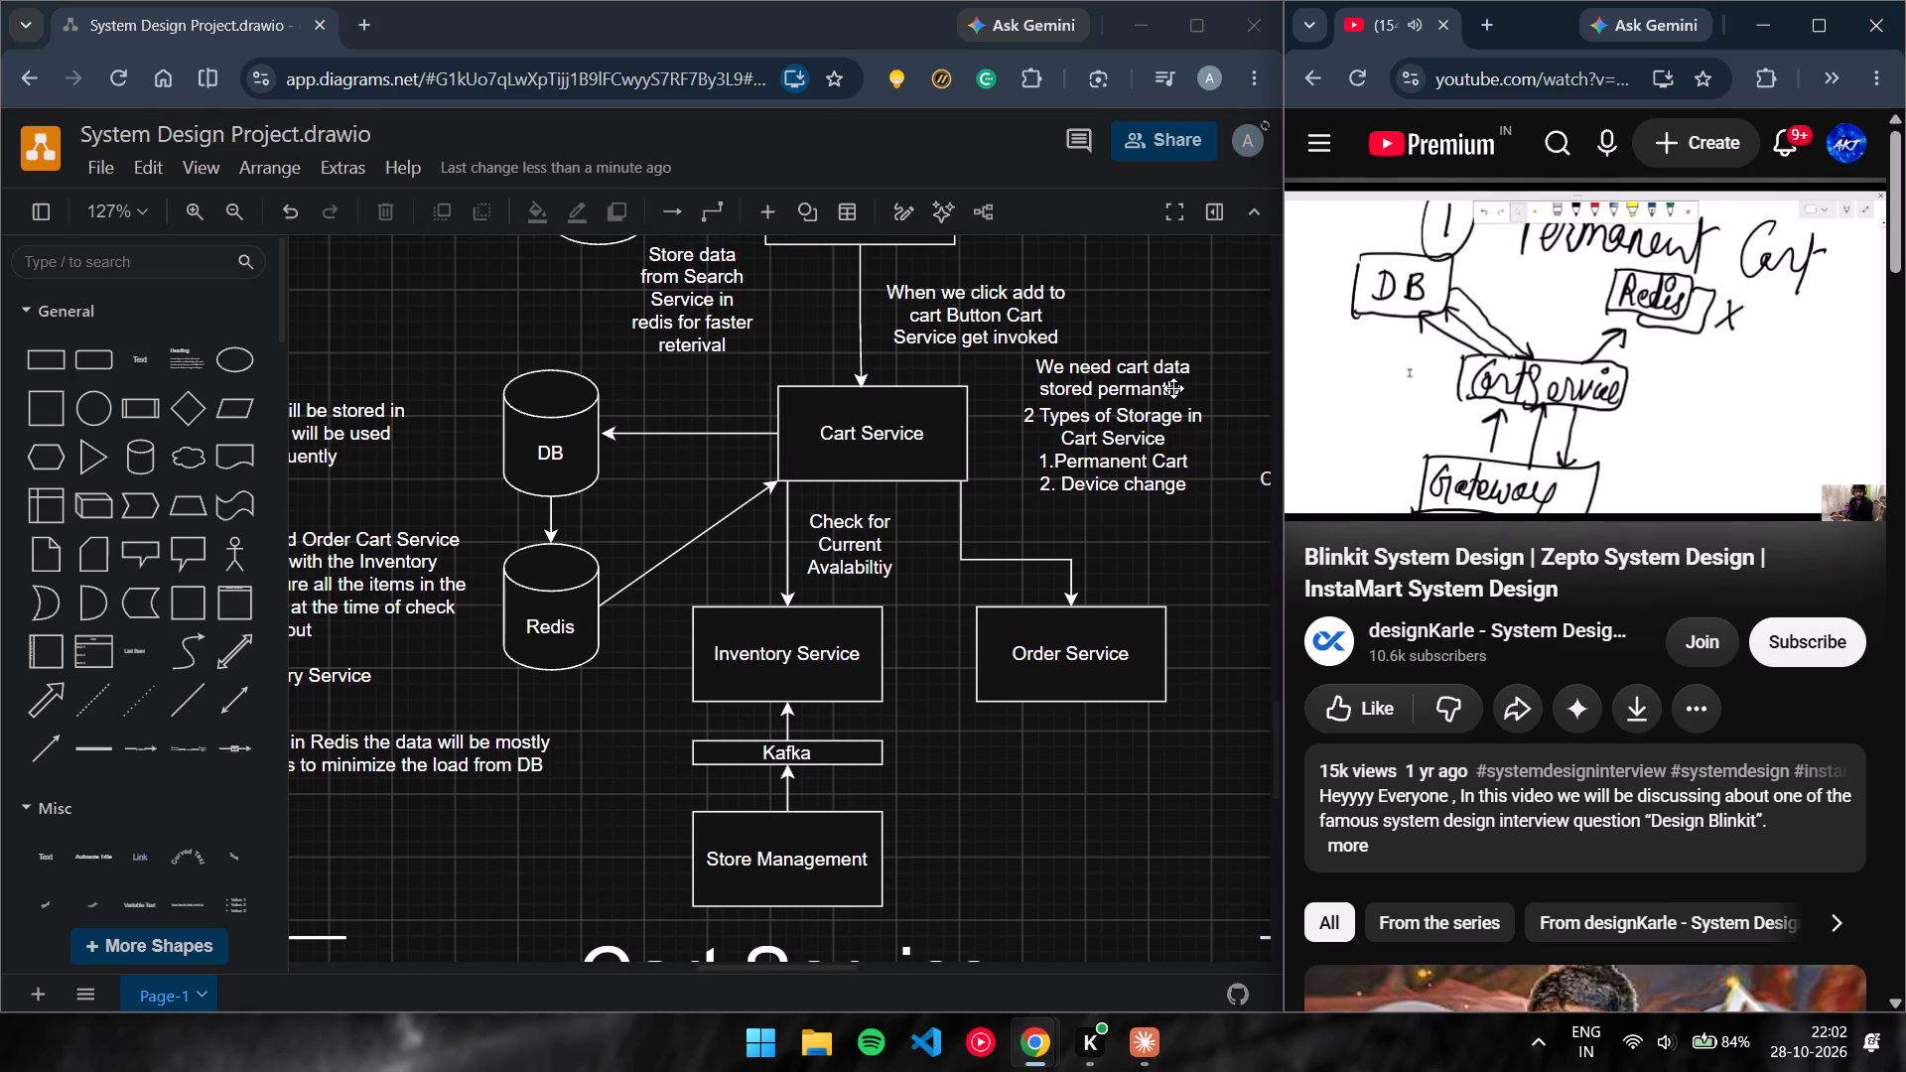
{"action": "left_click", "coordinate": [1613, 351]}
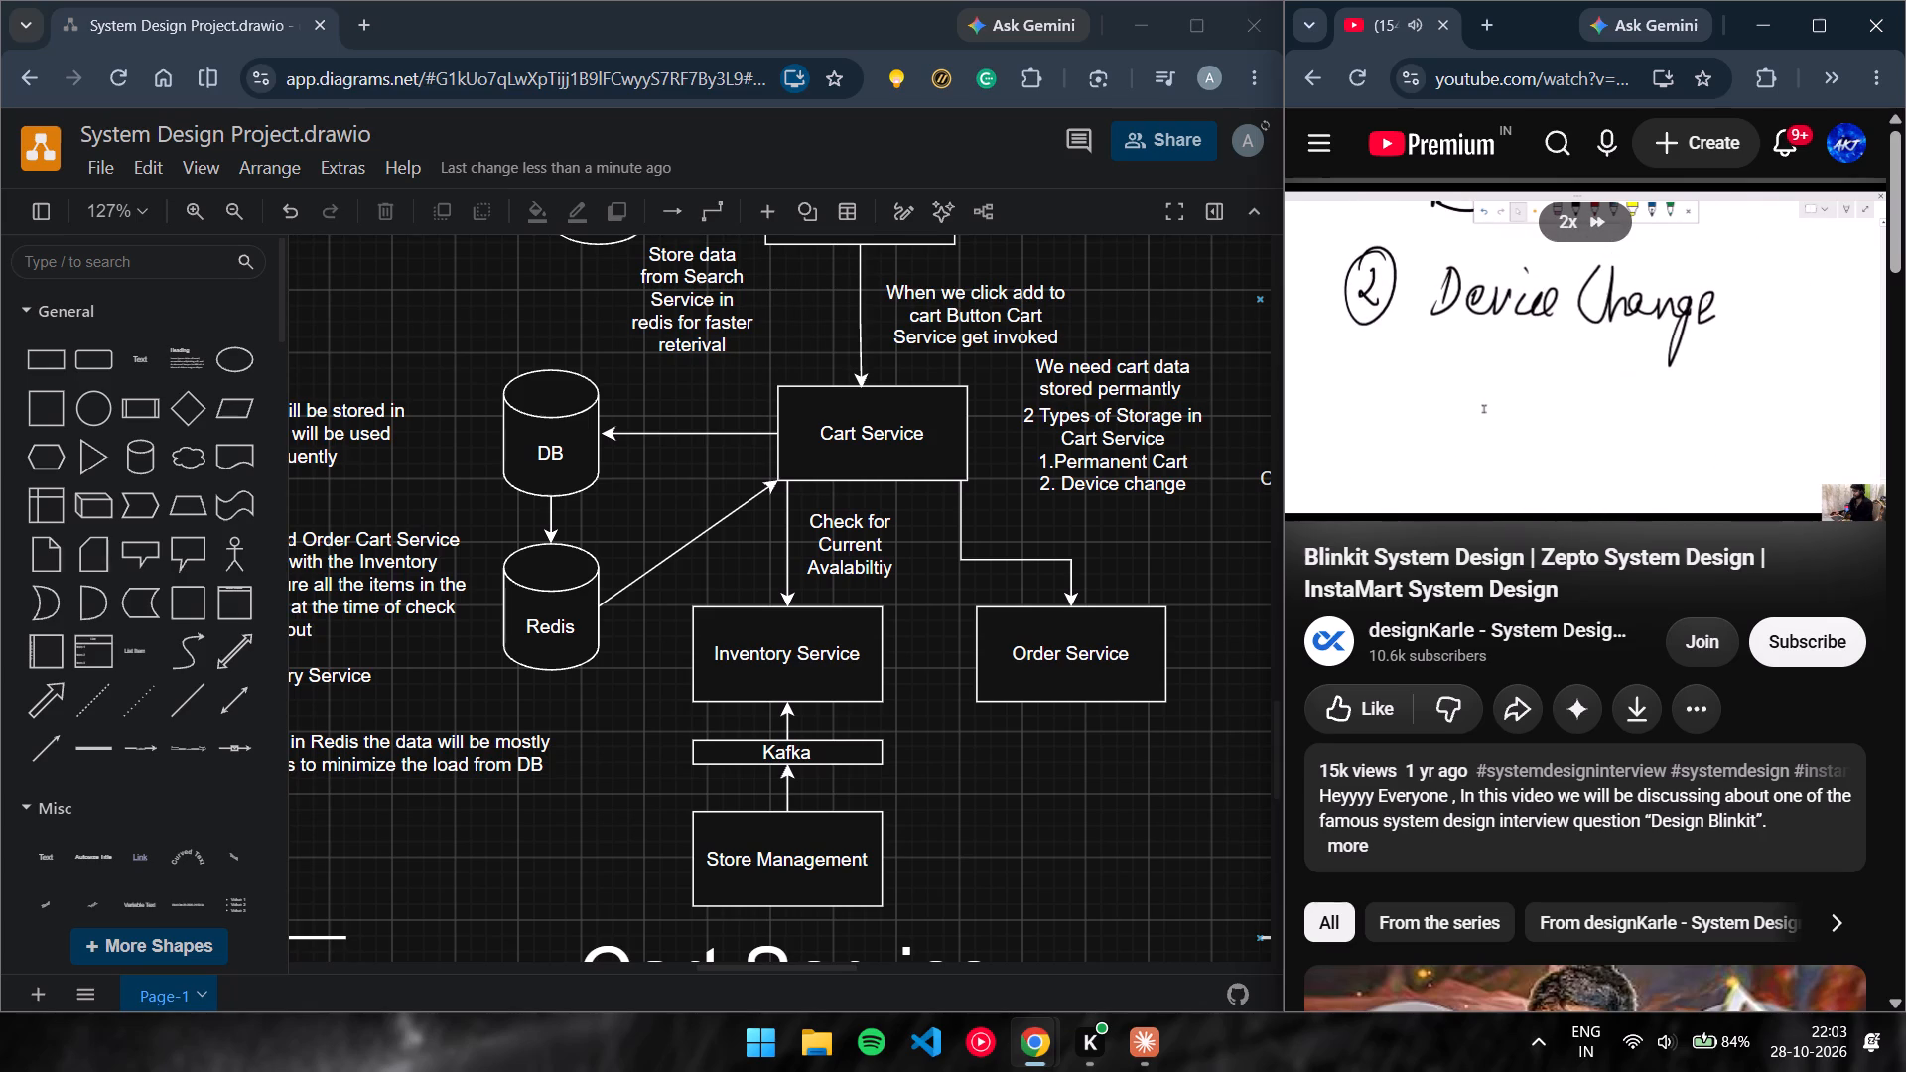
{"action": "scroll", "coordinate": [859, 588], "scroll_direction": "right", "scroll_amount": 1}
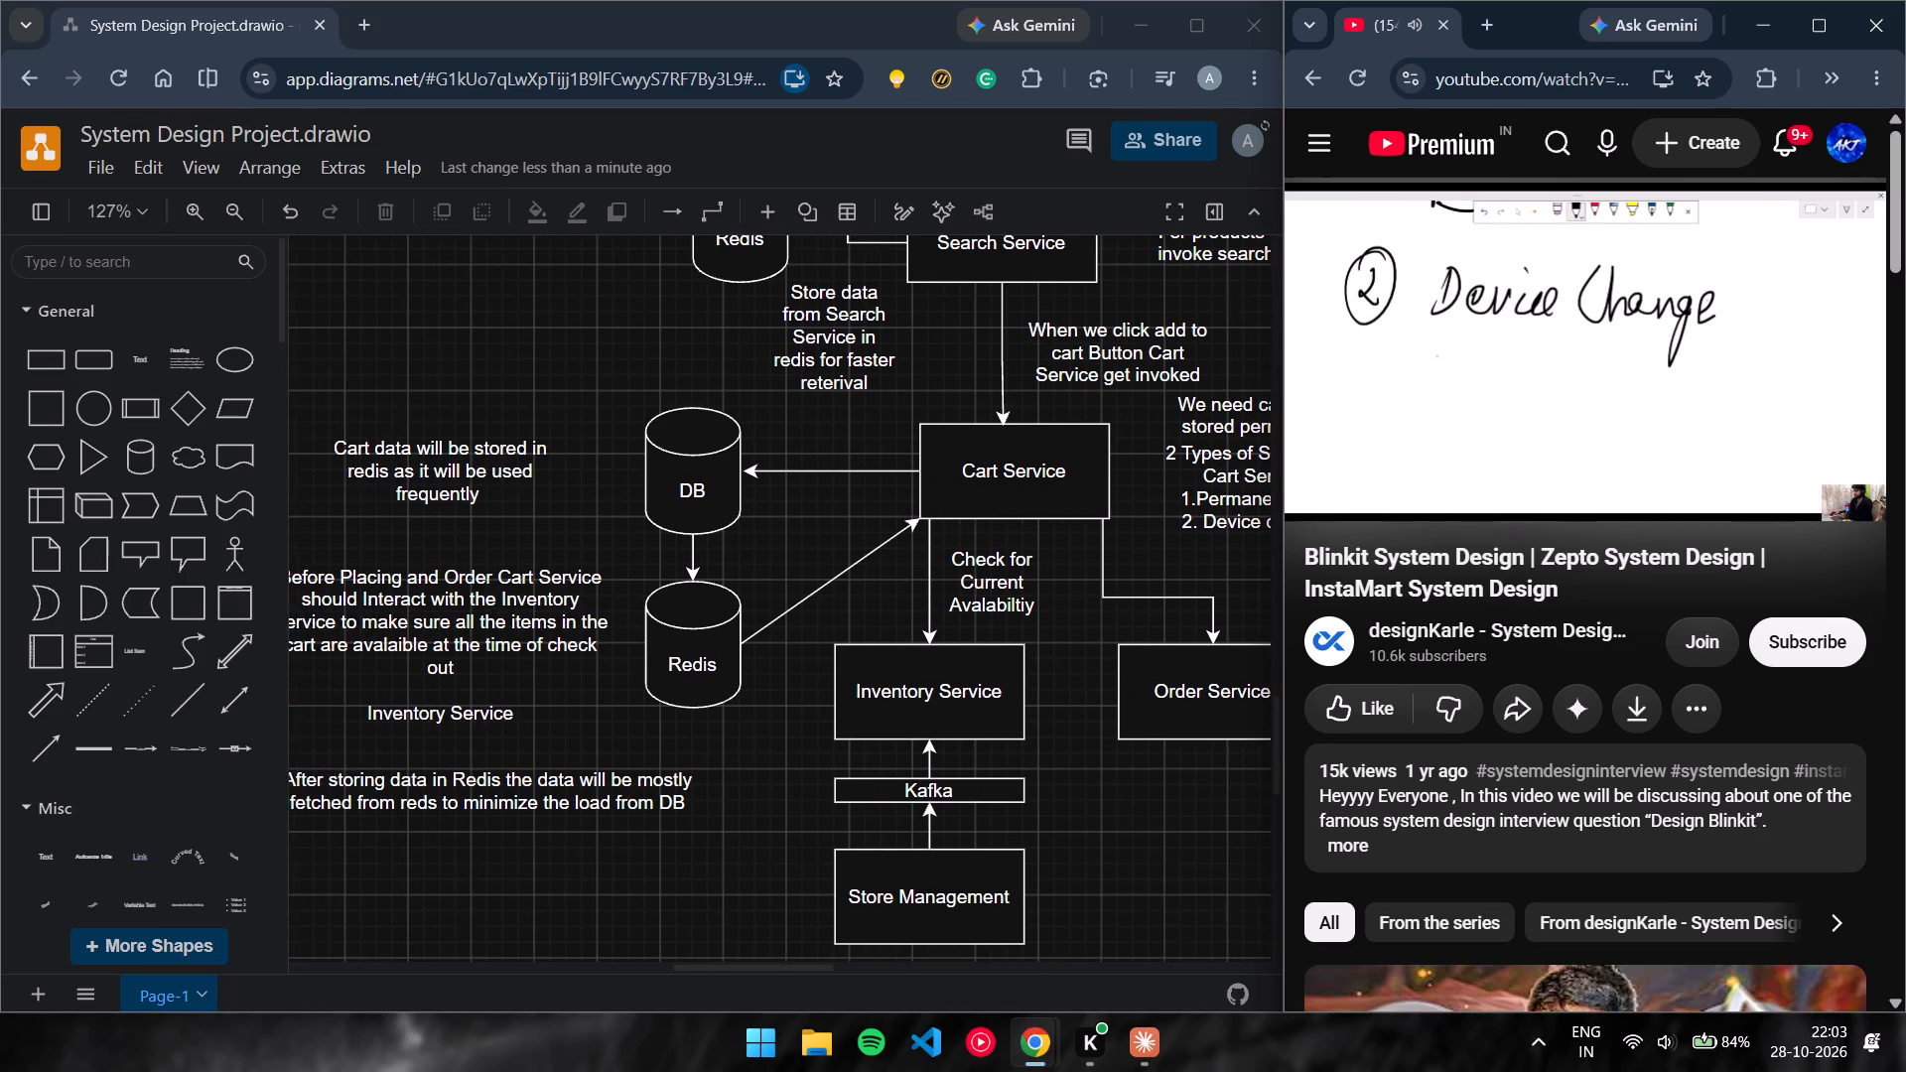
{"action": "scroll", "coordinate": [859, 588], "scroll_direction": "right", "scroll_amount": 1}
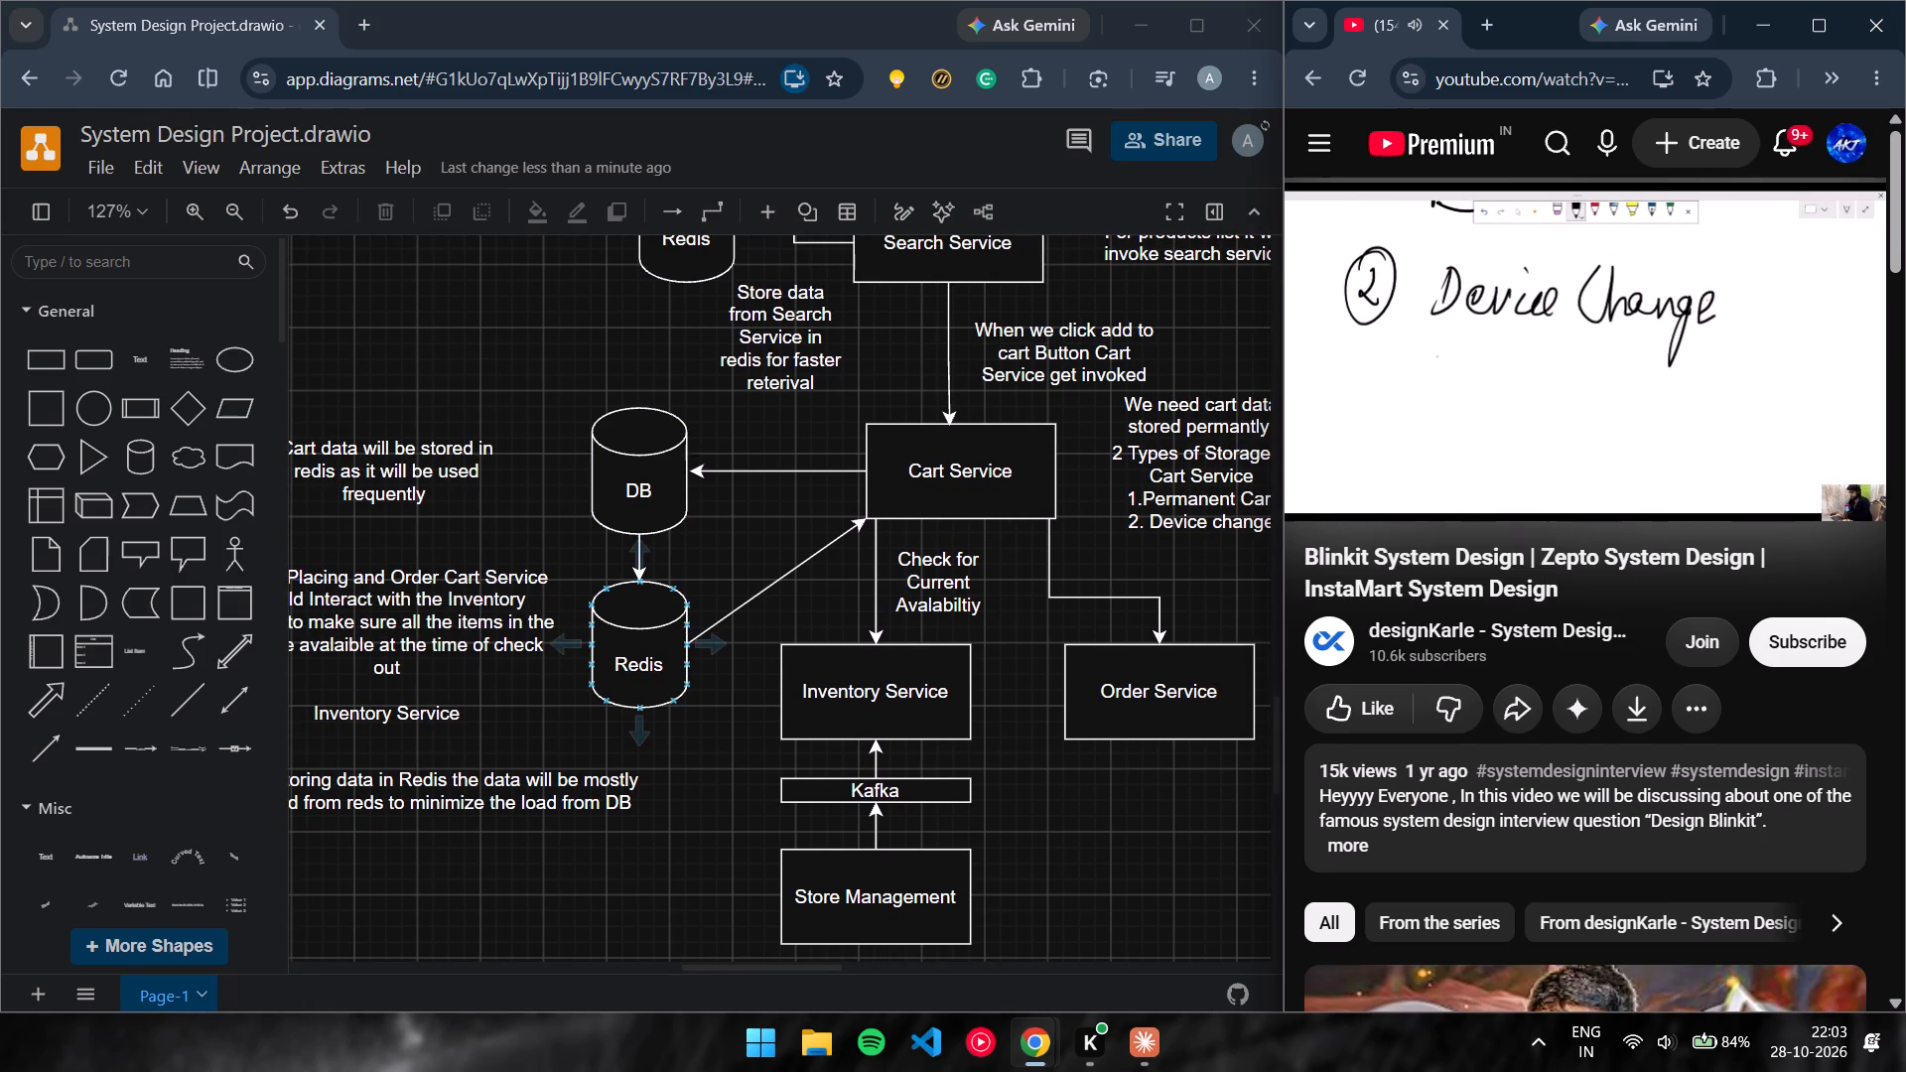
{"action": "left_click_drag", "start_coordinate": [1680, 295], "coordinate": [1638, 287]}
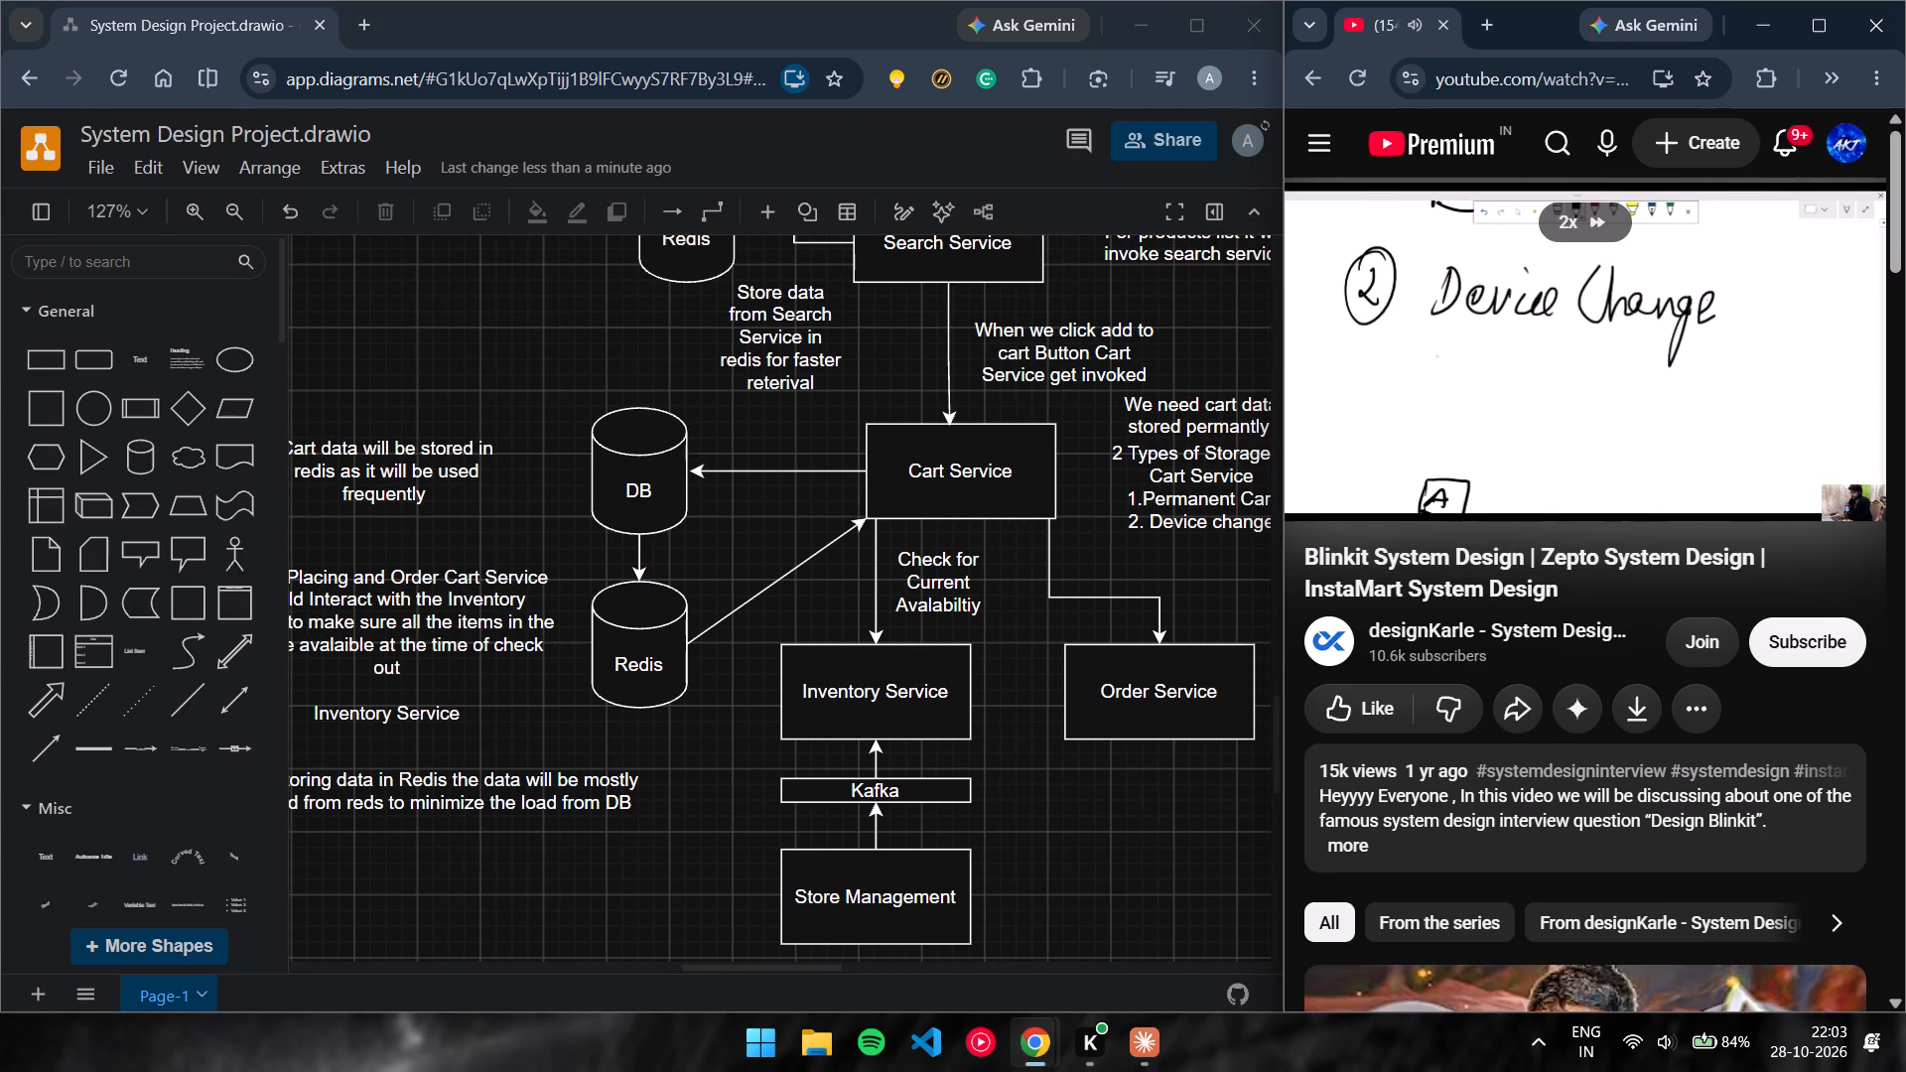
{"action": "left_click_drag", "start_coordinate": [1638, 287], "coordinate": [1602, 281]}
{"action": "left_click", "coordinate": [1602, 281]}
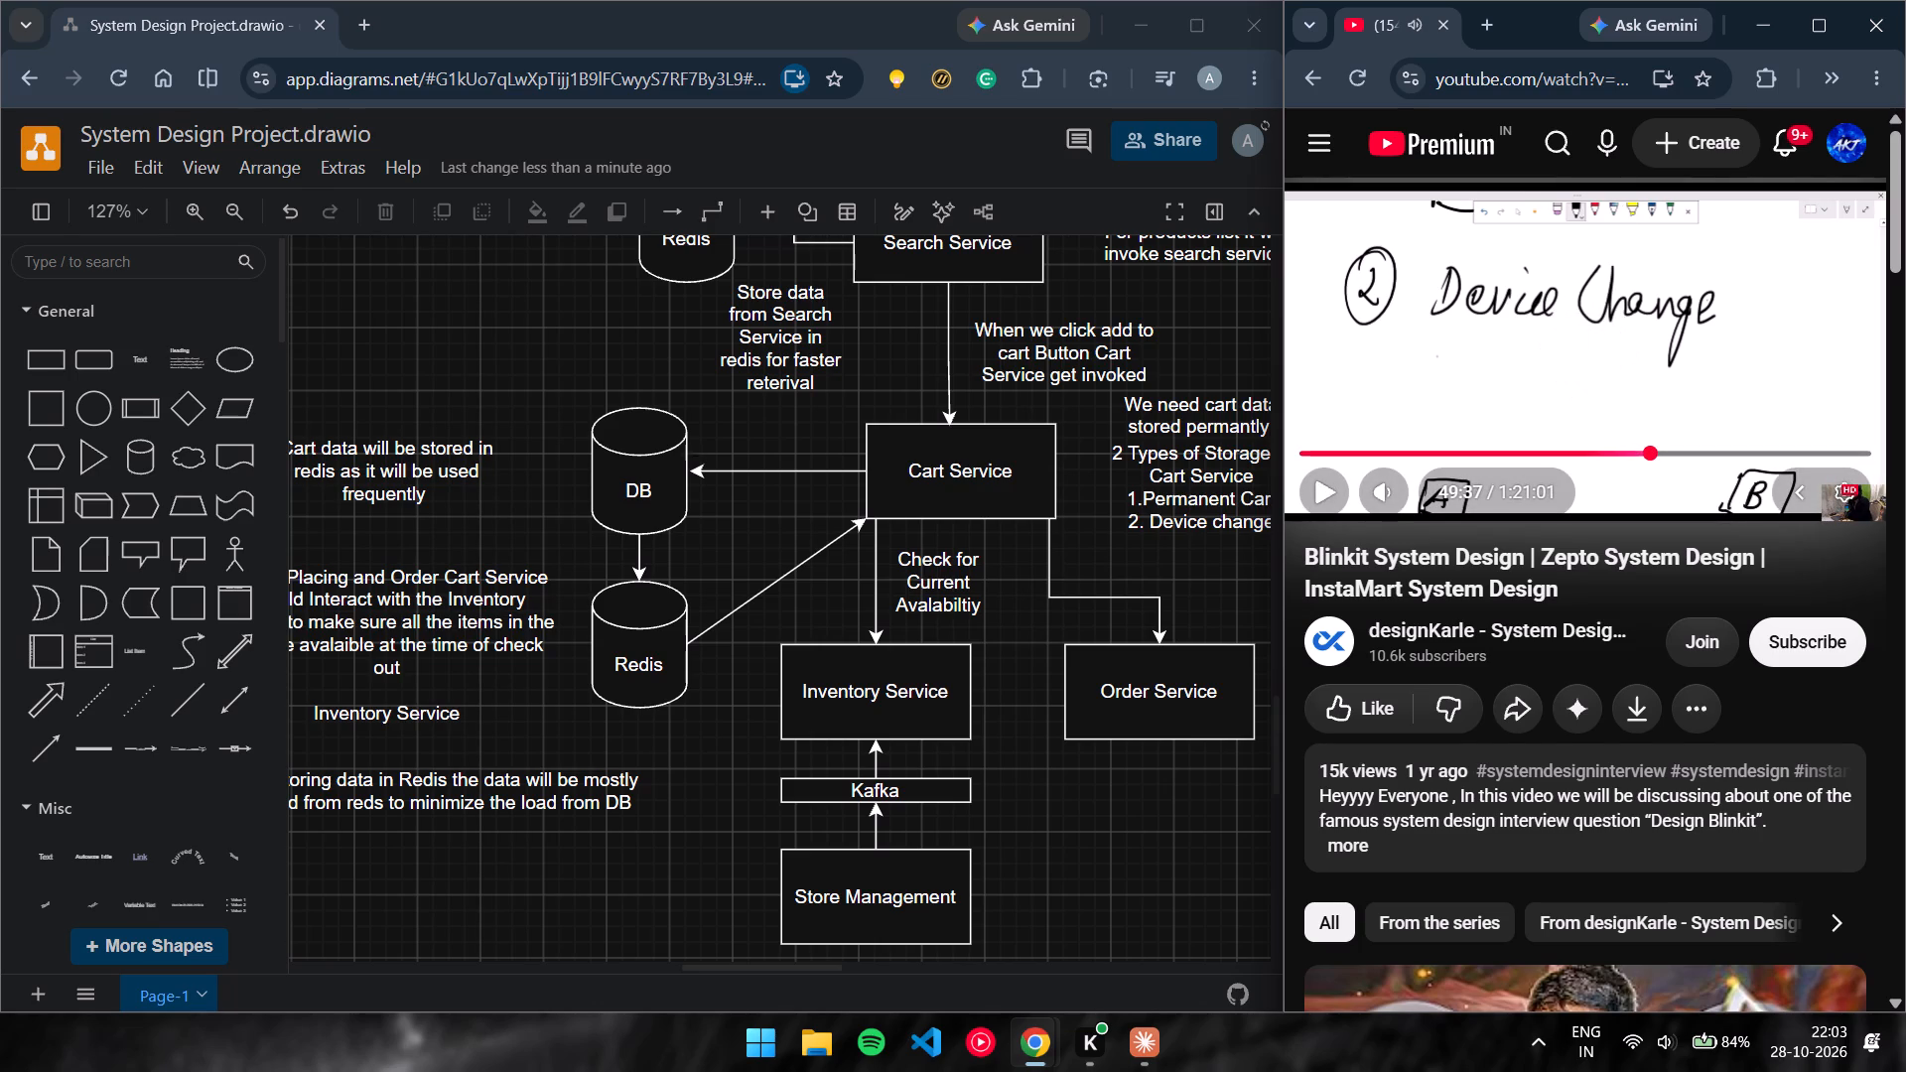
{"action": "left_click", "coordinate": [1602, 281]}
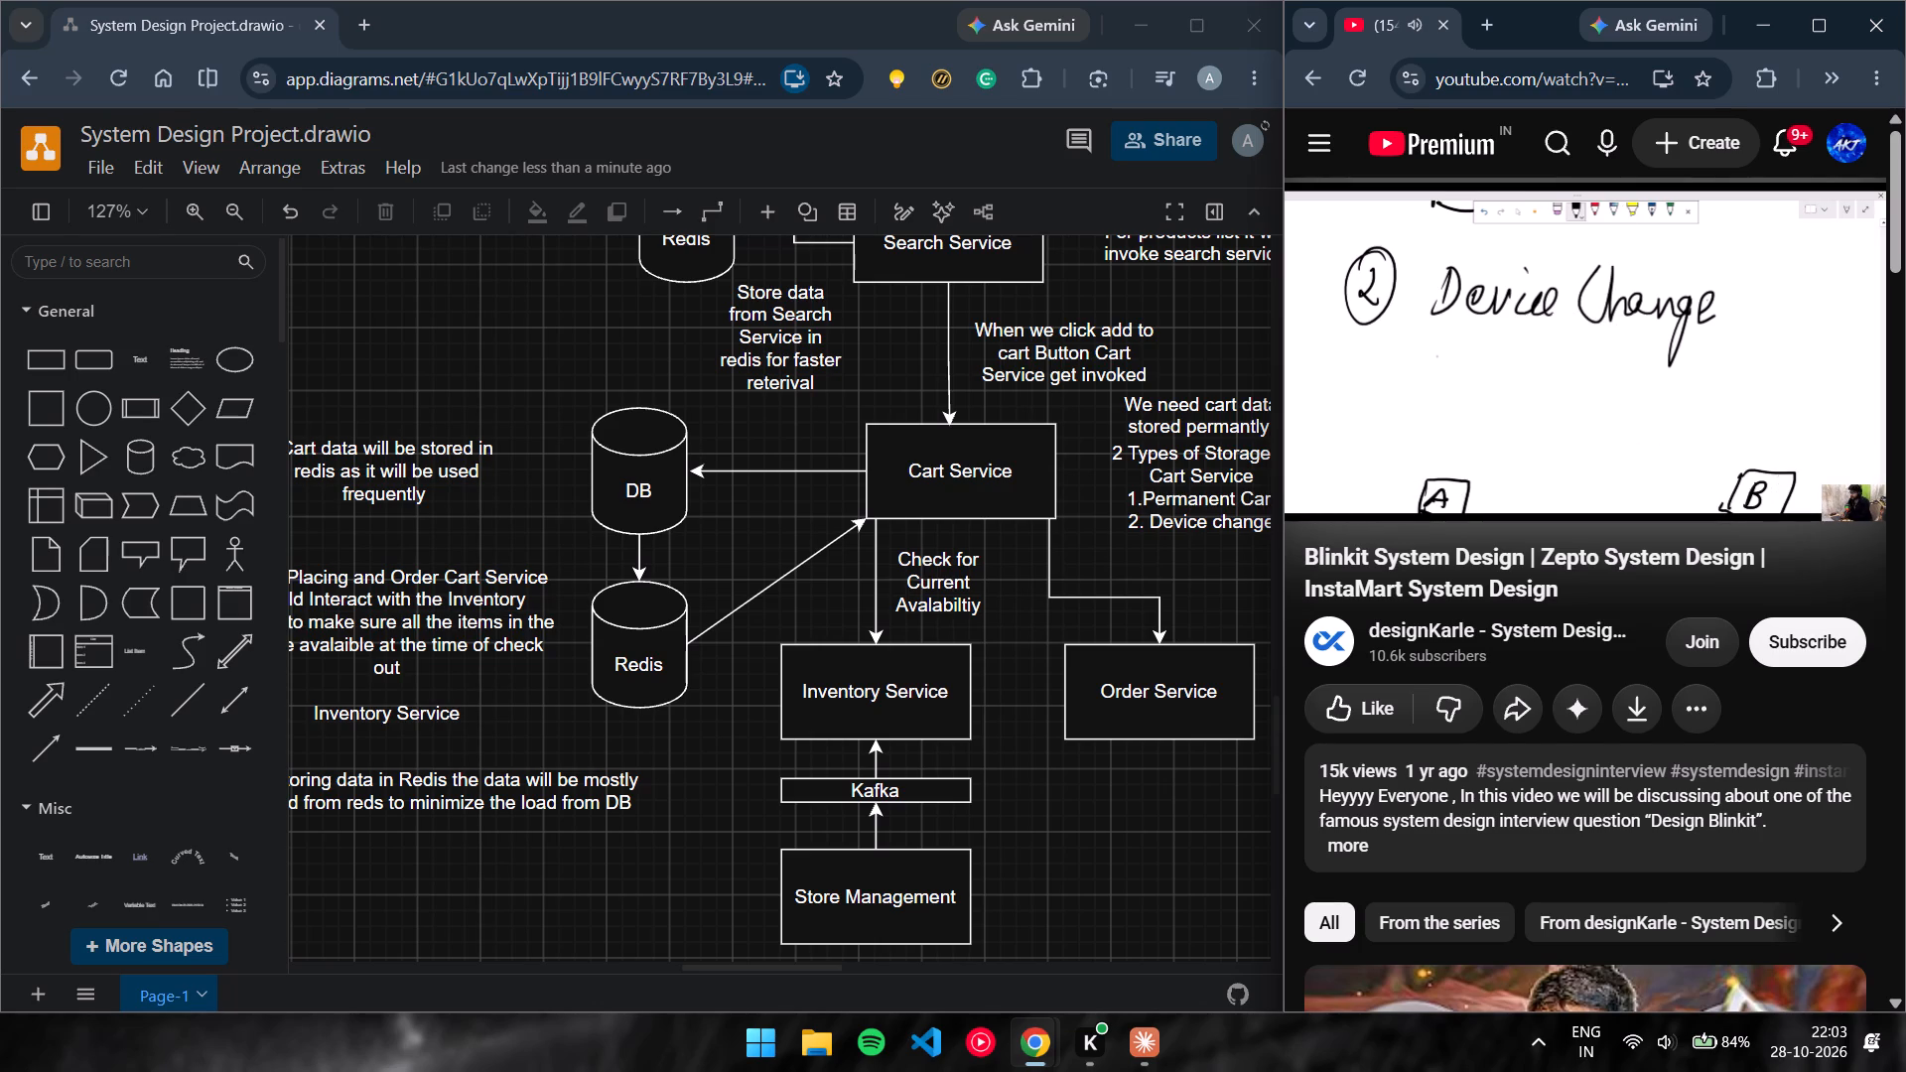
{"action": "left_click", "coordinate": [1602, 281]}
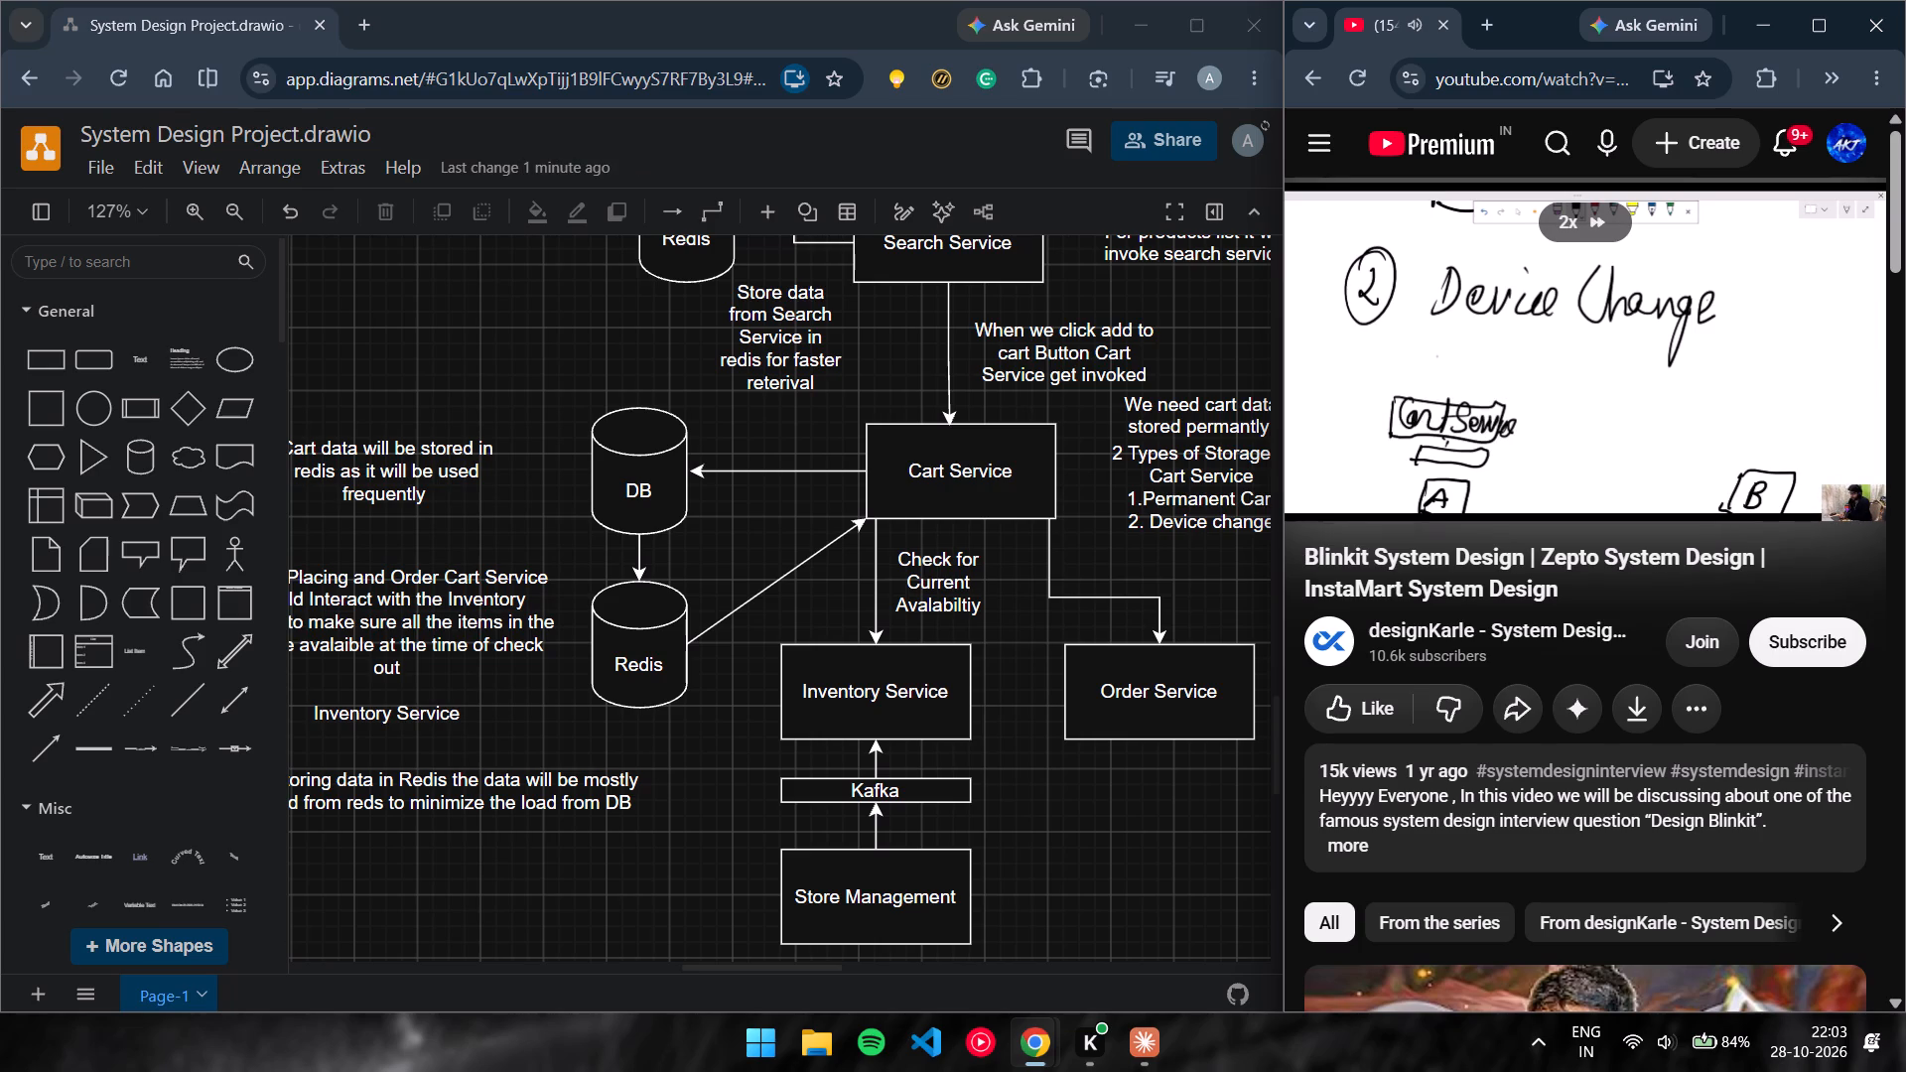
{"action": "left_click", "coordinate": [1602, 281]}
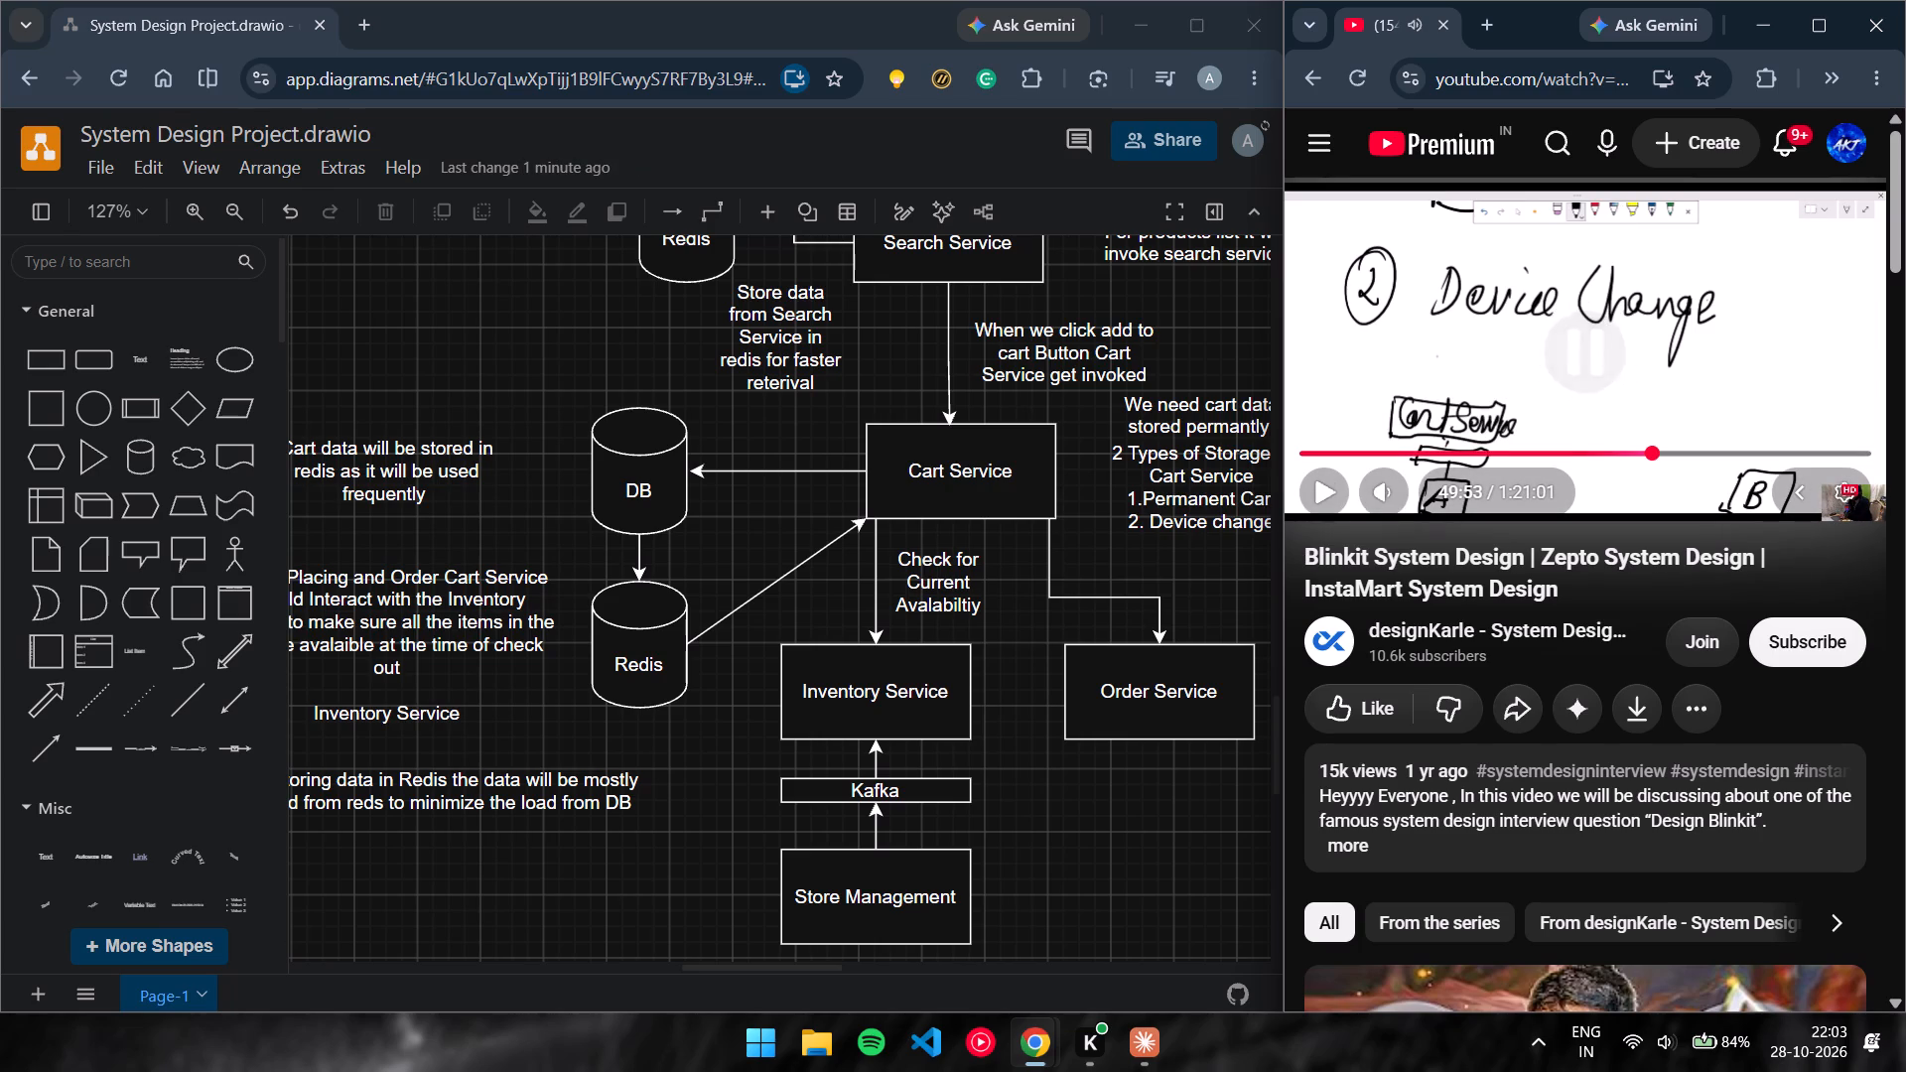